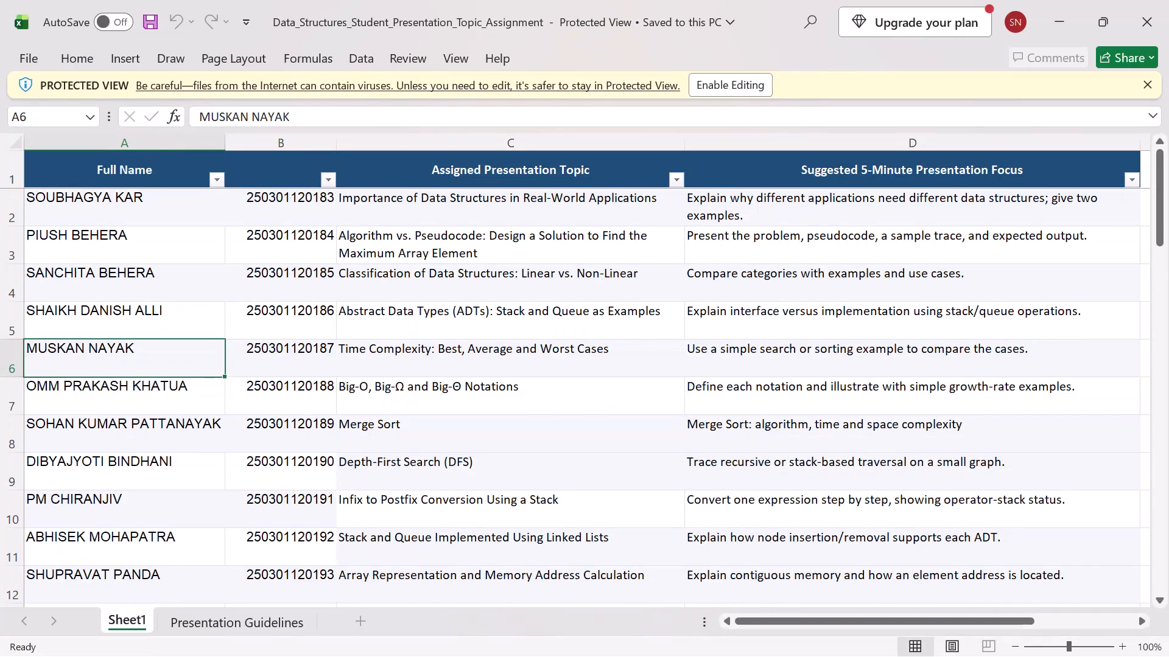
Dismiss the Protected View banner without enabling editing.
click(1145, 85)
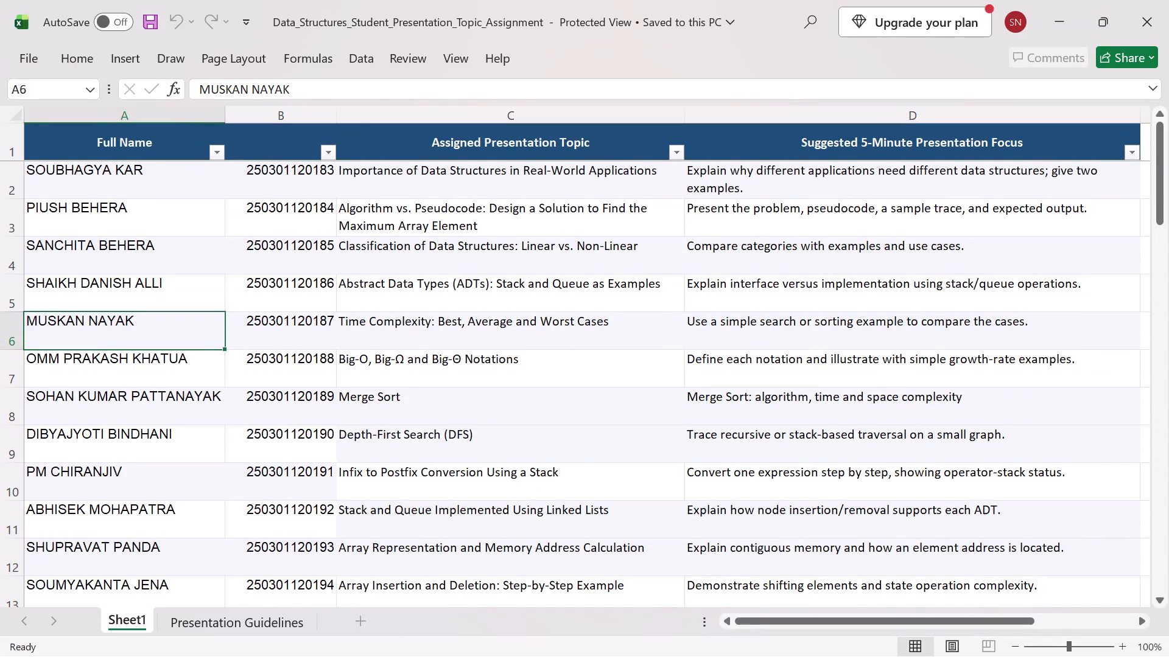
Look through the student presentation topic assignments on Sheet1, leaving the workbook in Protected View.
scroll(393, 346, down, 2)
scroll(512, 362, down, 3)
scroll(505, 362, up, 2)
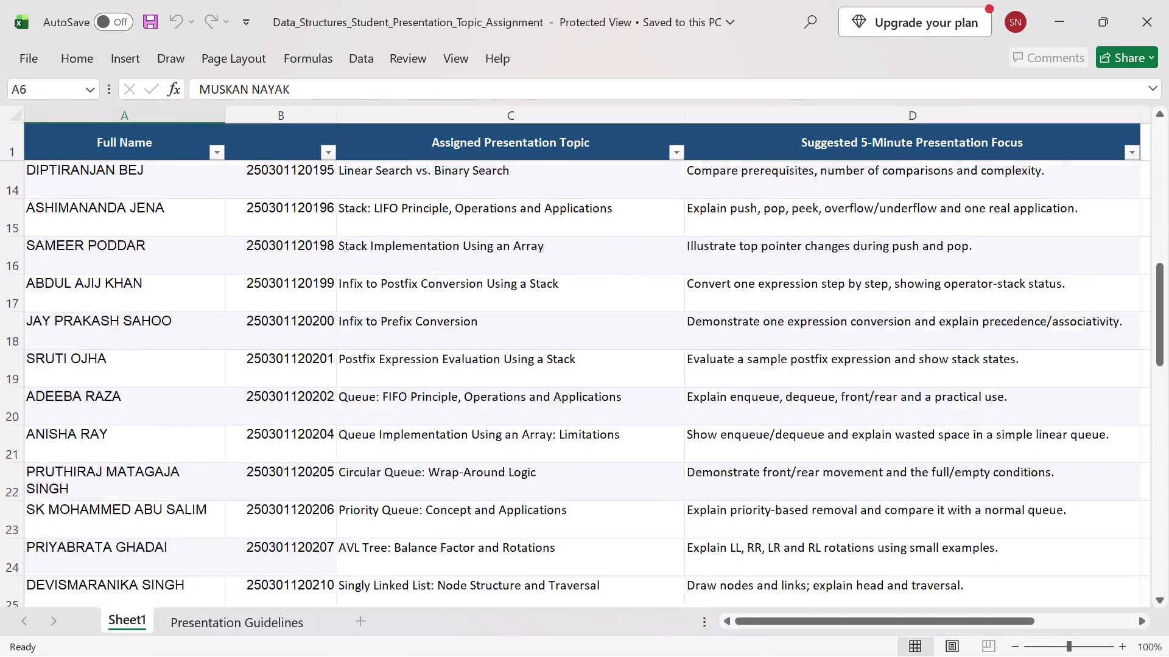
scroll(505, 362, up, 11)
click(331, 91)
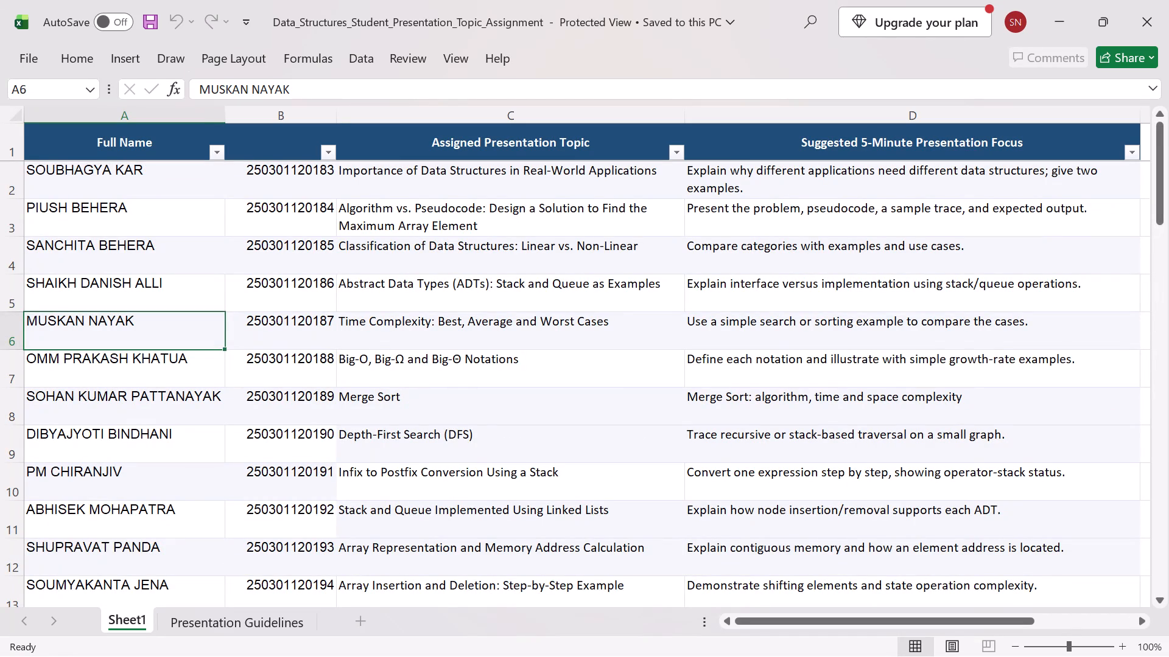
click(725, 249)
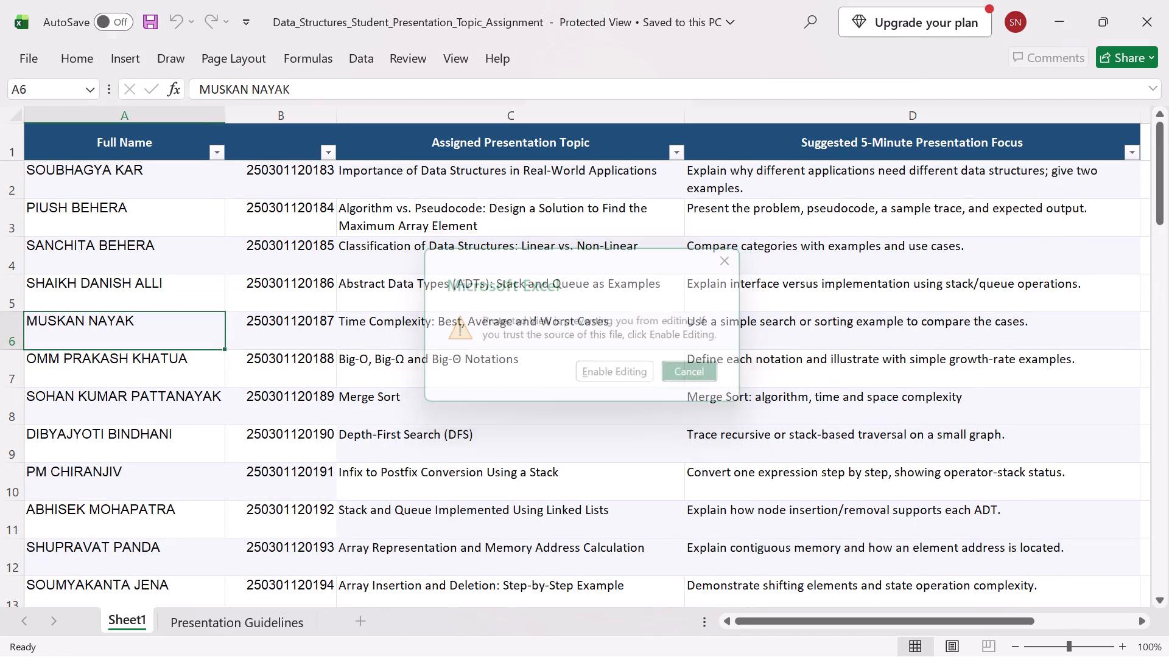
Select the student name in cell A26 of the topic assignment list.
click(116, 369)
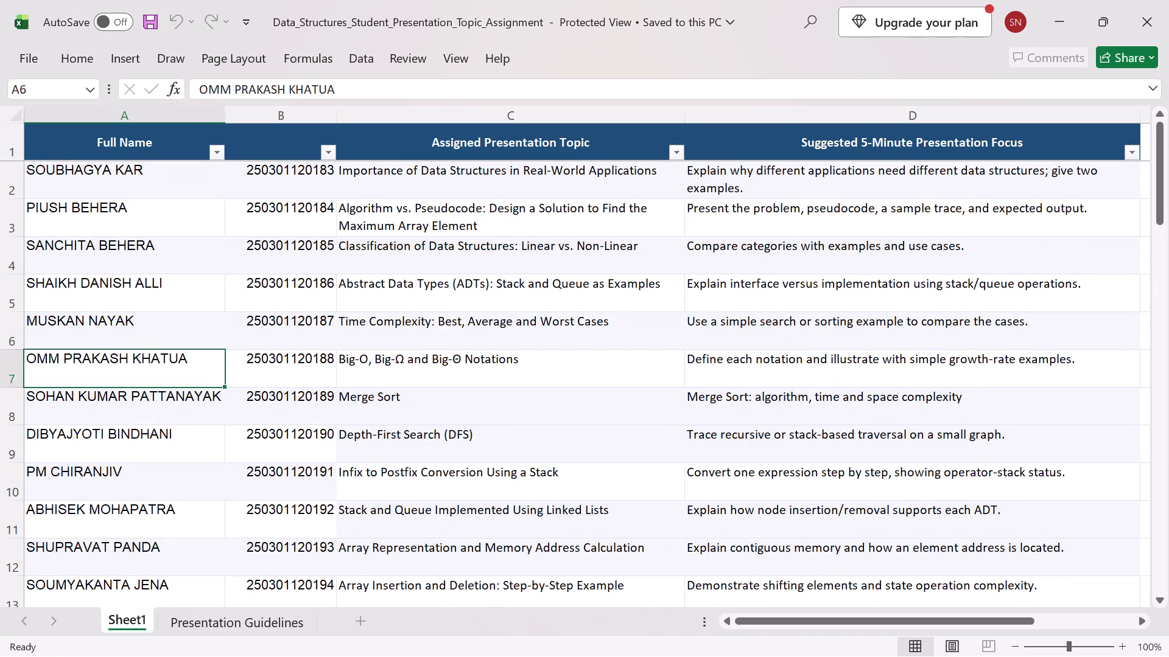
scroll(477, 361, down, 4)
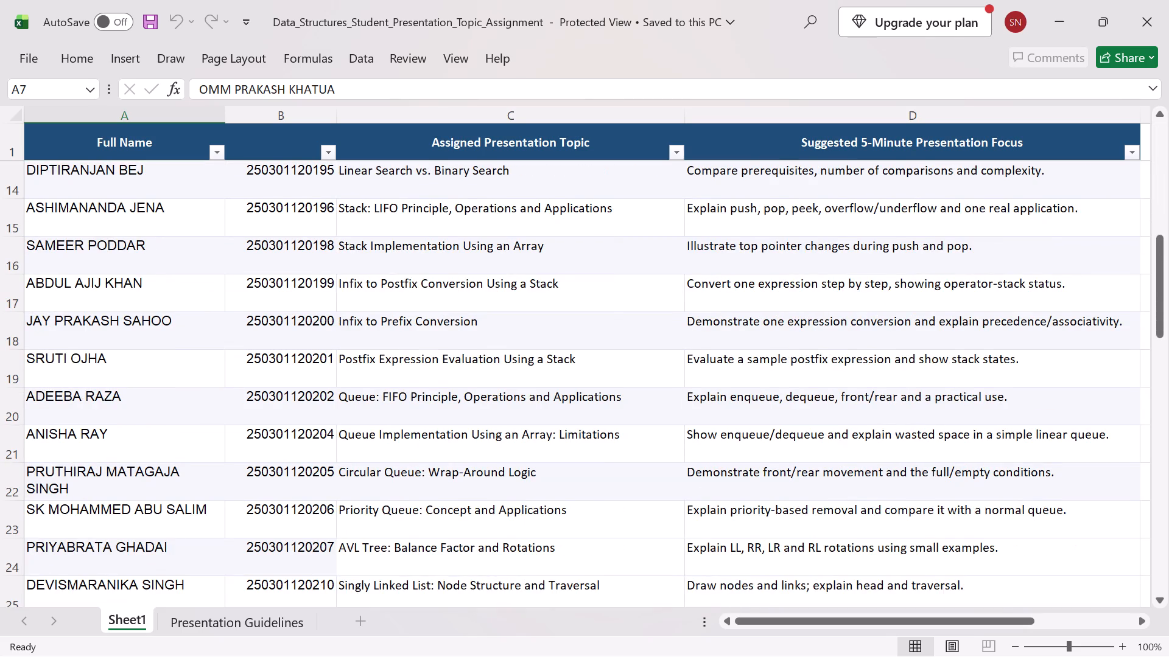
scroll(477, 361, down, 2)
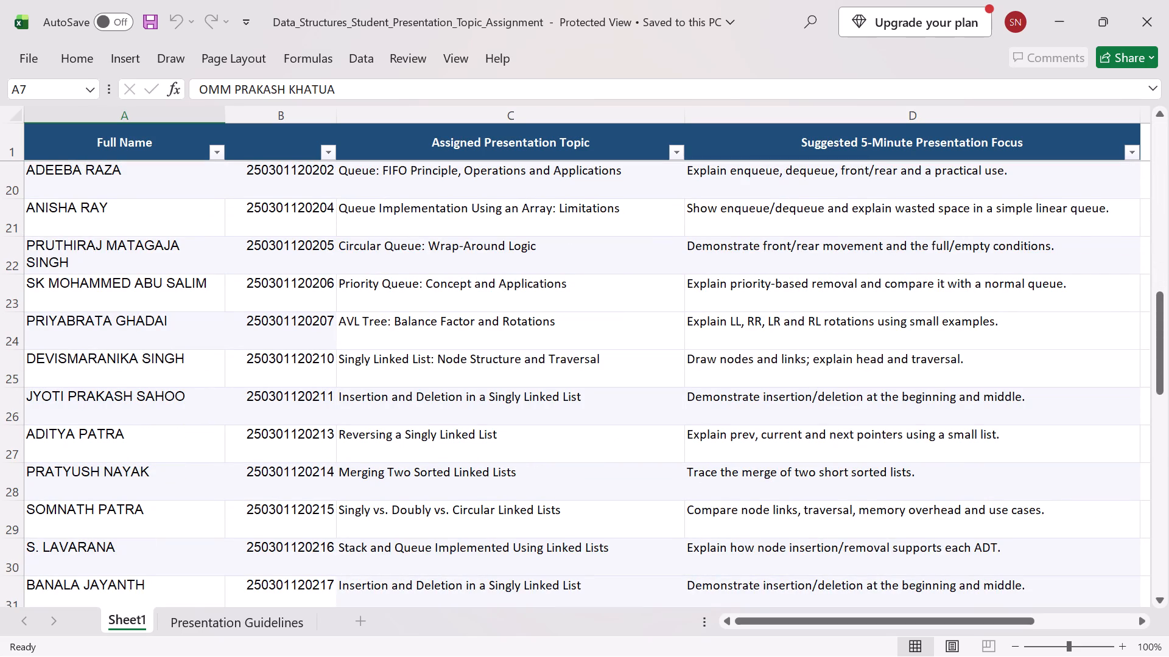
click(239, 403)
click(162, 406)
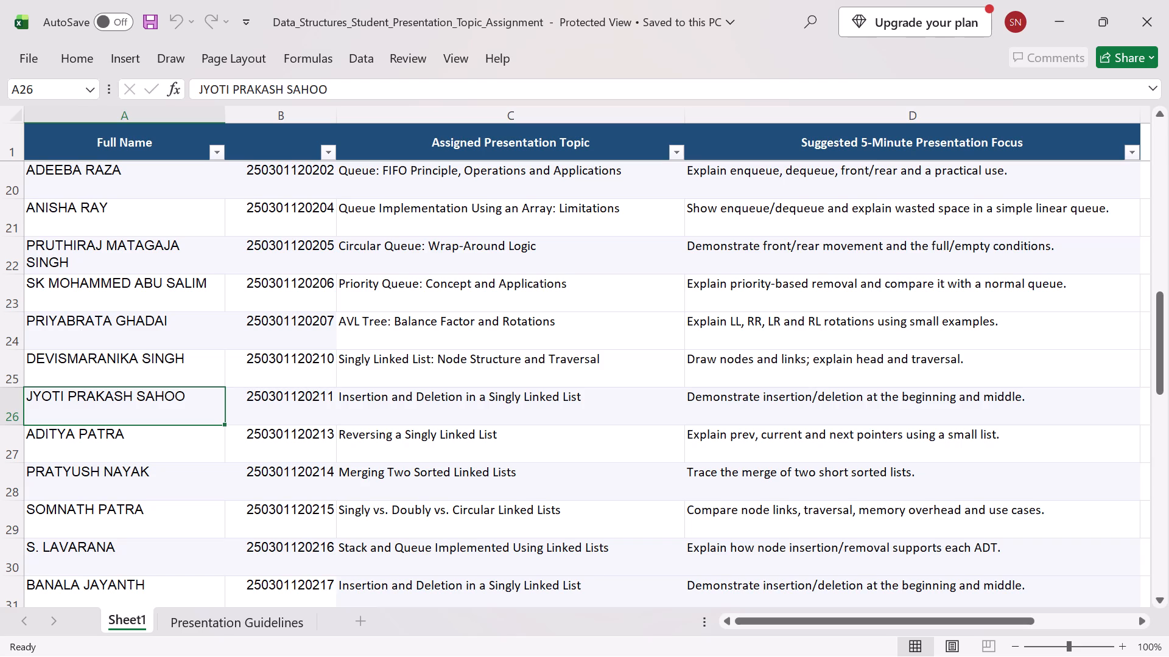
Start a freeform screen snip and trace a closed outline around the table's header row, from Full Name to Suggested 5-Minute Presentation Focus.
key(Print)
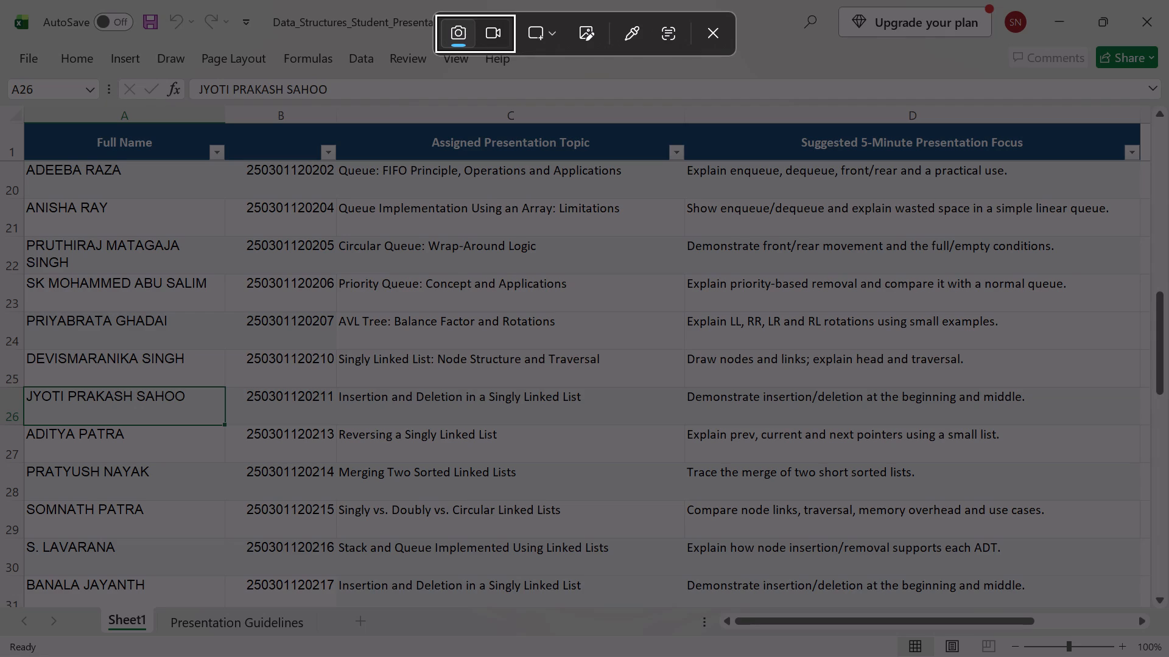
click(548, 30)
click(569, 130)
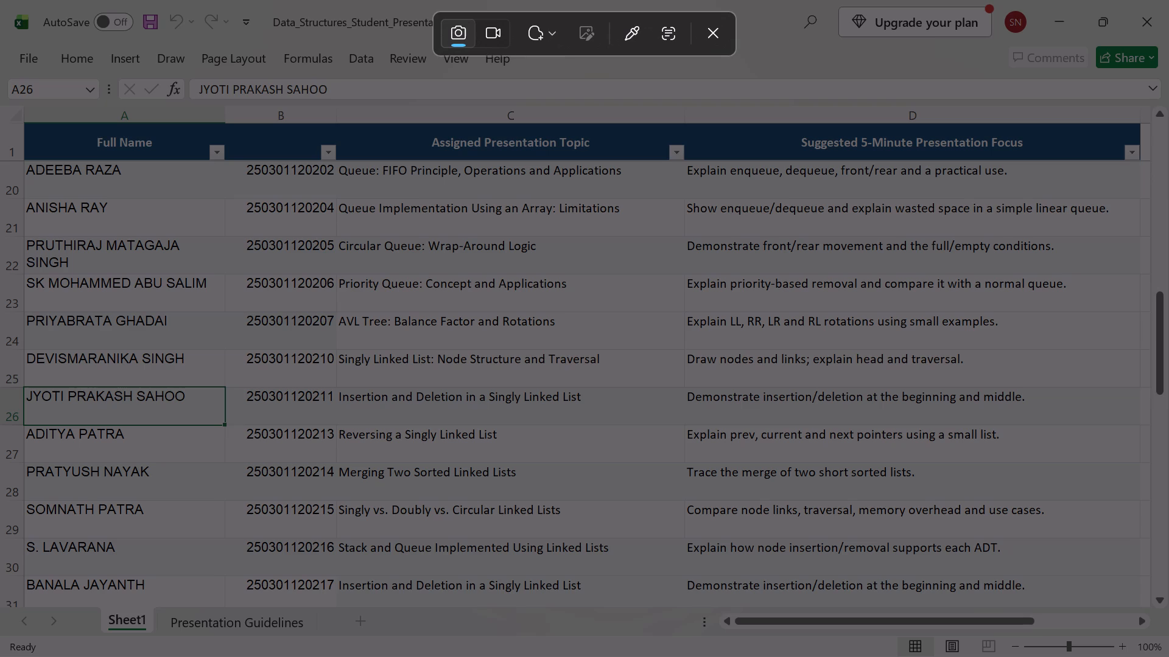
drag(1130, 156, 744, 161)
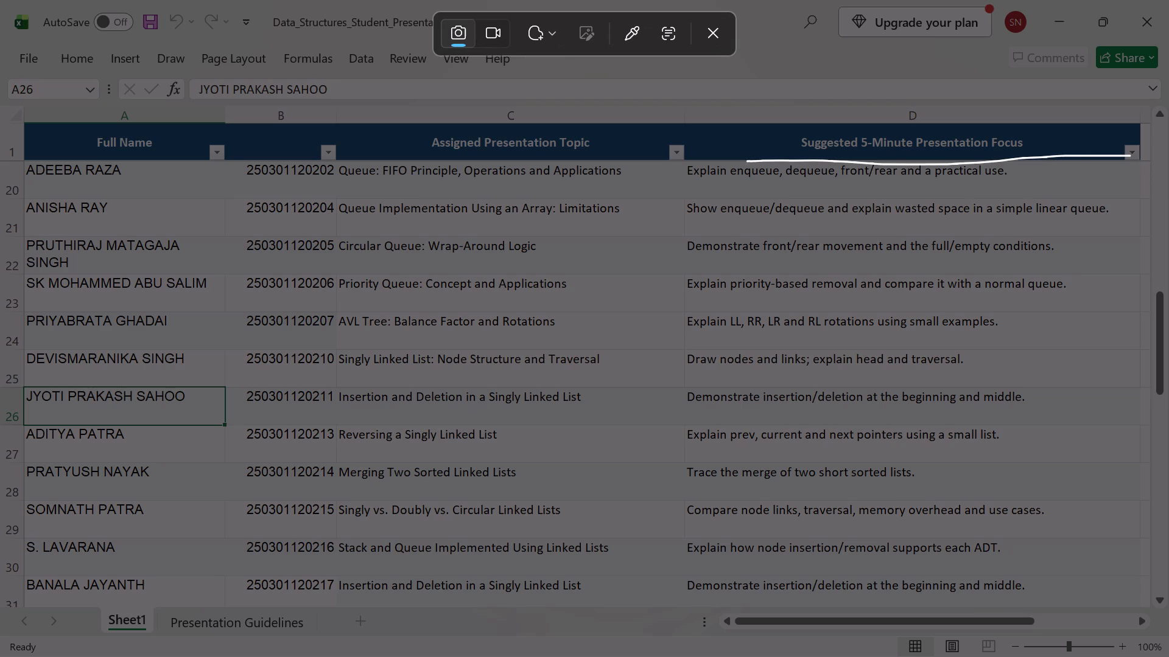
drag(744, 161, 508, 162)
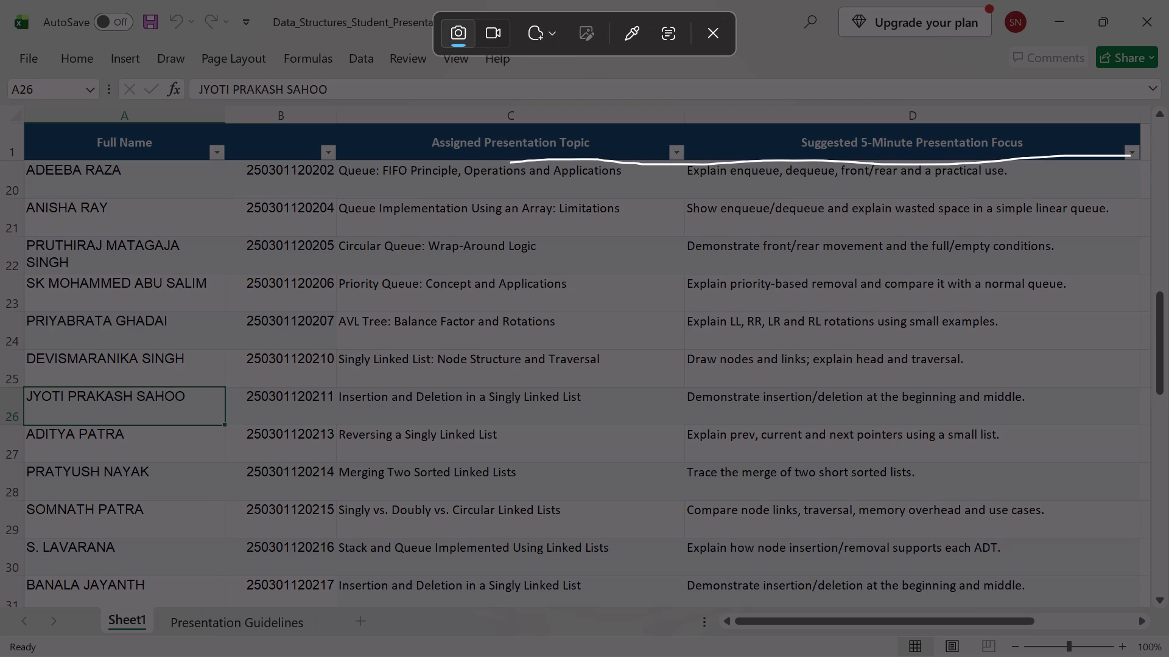
drag(508, 162, 237, 161)
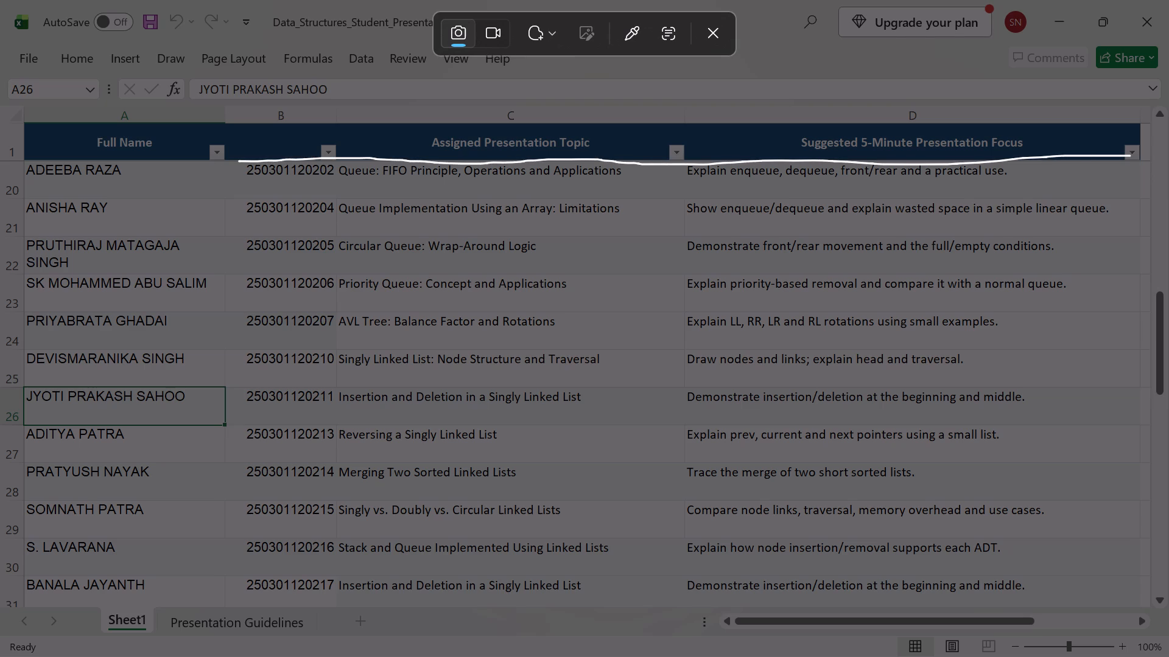
drag(237, 161, 51, 136)
drag(51, 136, 381, 122)
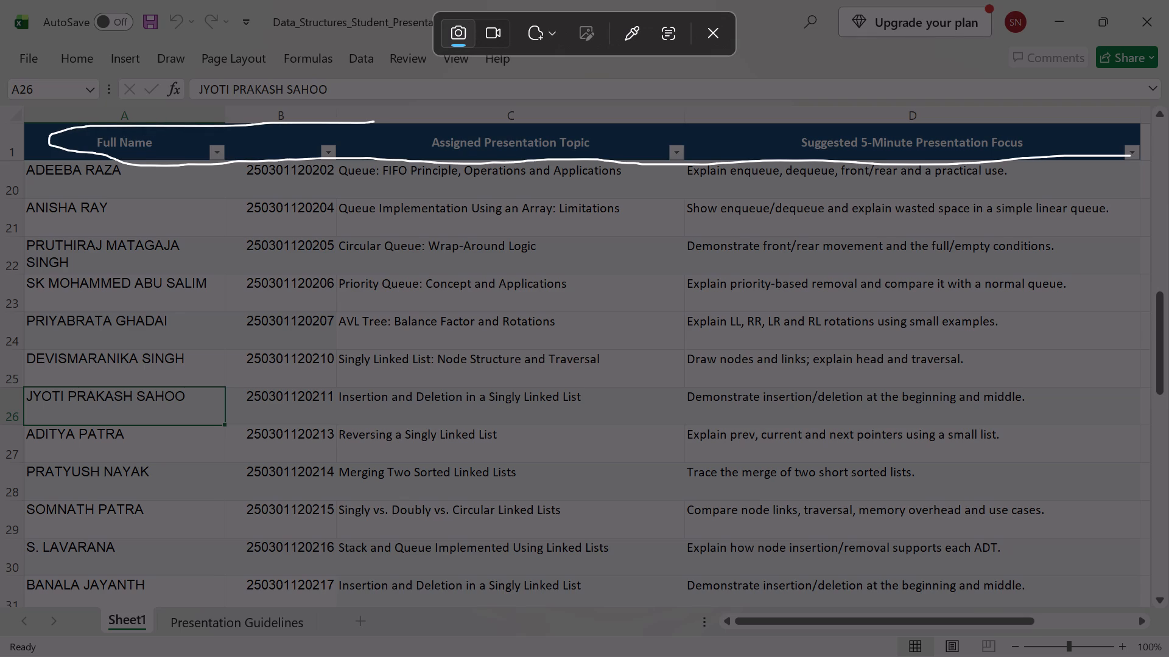
drag(381, 122, 818, 120)
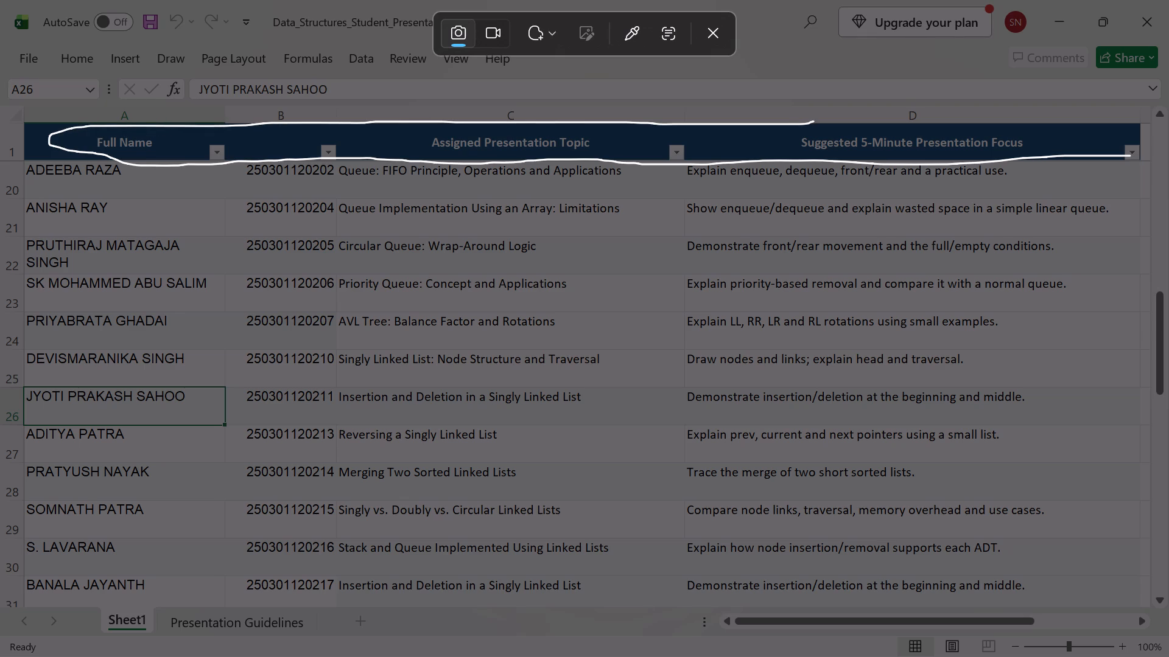
drag(818, 120, 1146, 131)
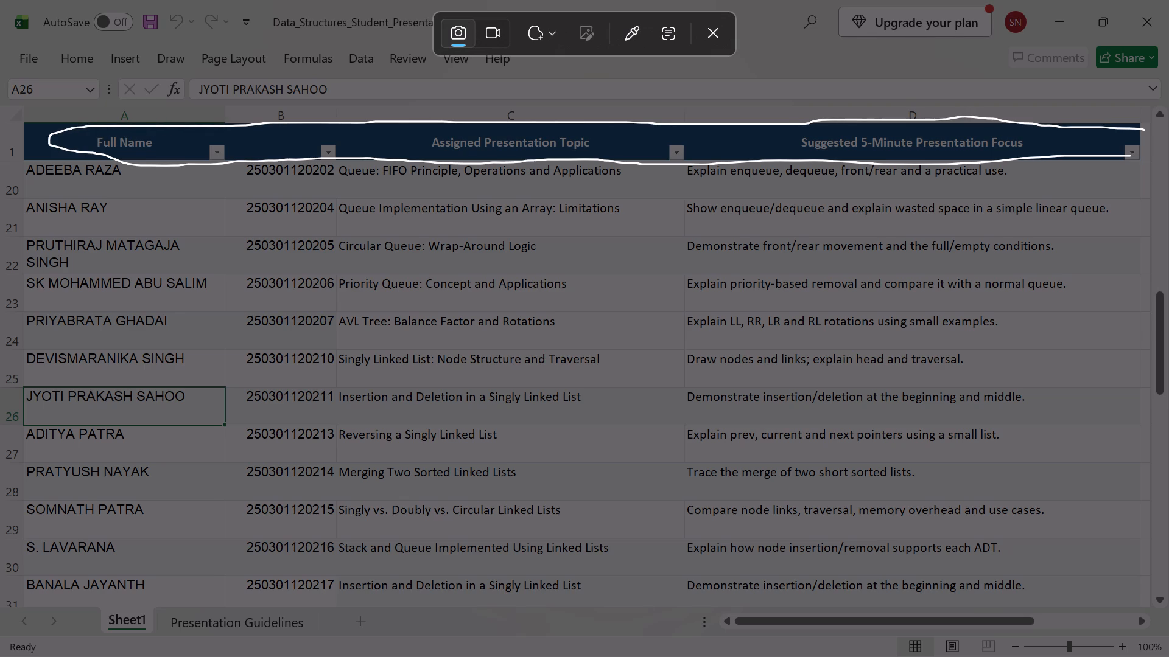
drag(1146, 131, 1129, 160)
Continue the freeform outline down the outer edge of column D and around all of row 26, completing the snip.
drag(1129, 160, 1137, 262)
drag(1137, 262, 1129, 381)
drag(1129, 381, 1023, 383)
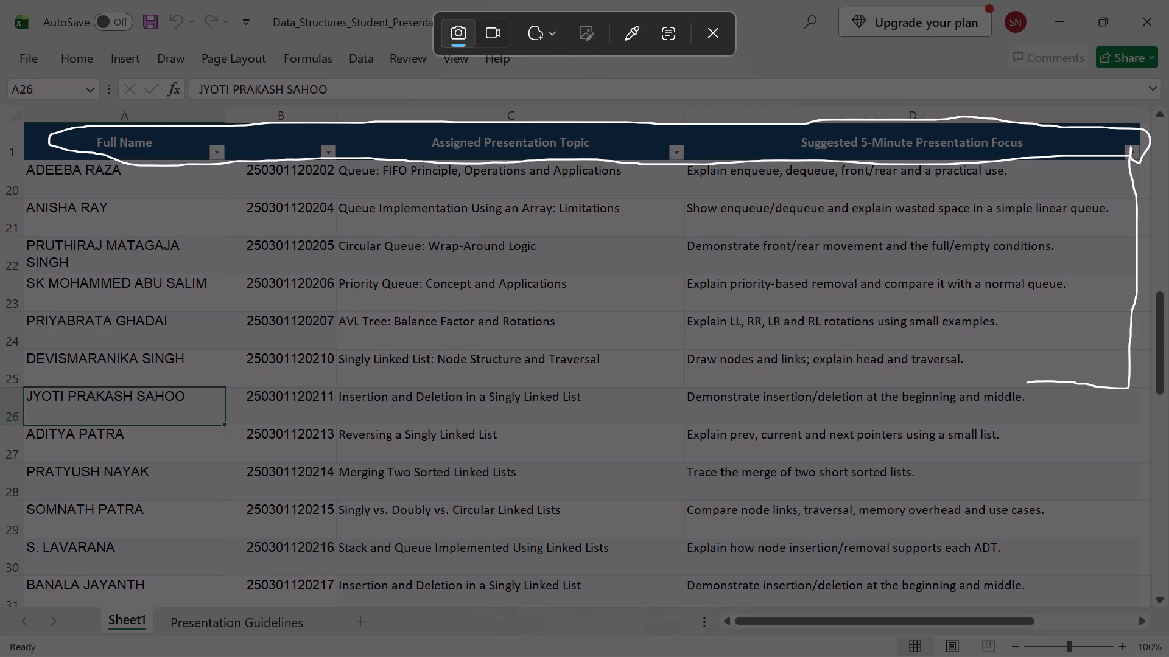
drag(1023, 383, 809, 387)
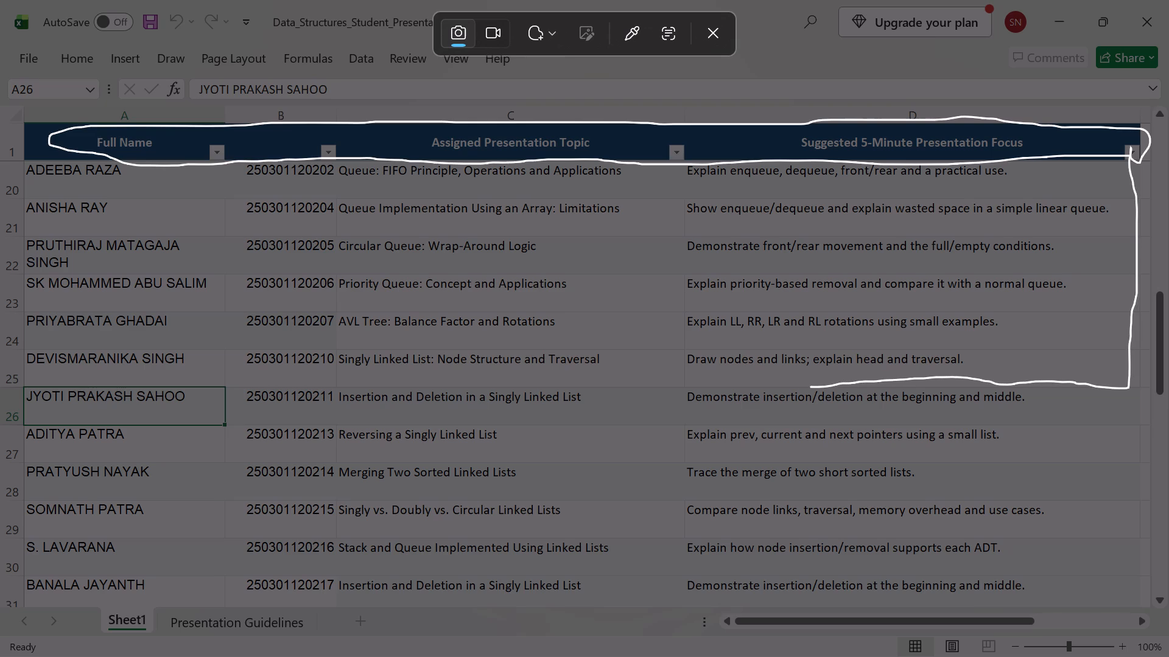
drag(809, 387, 656, 367)
drag(656, 367, 459, 378)
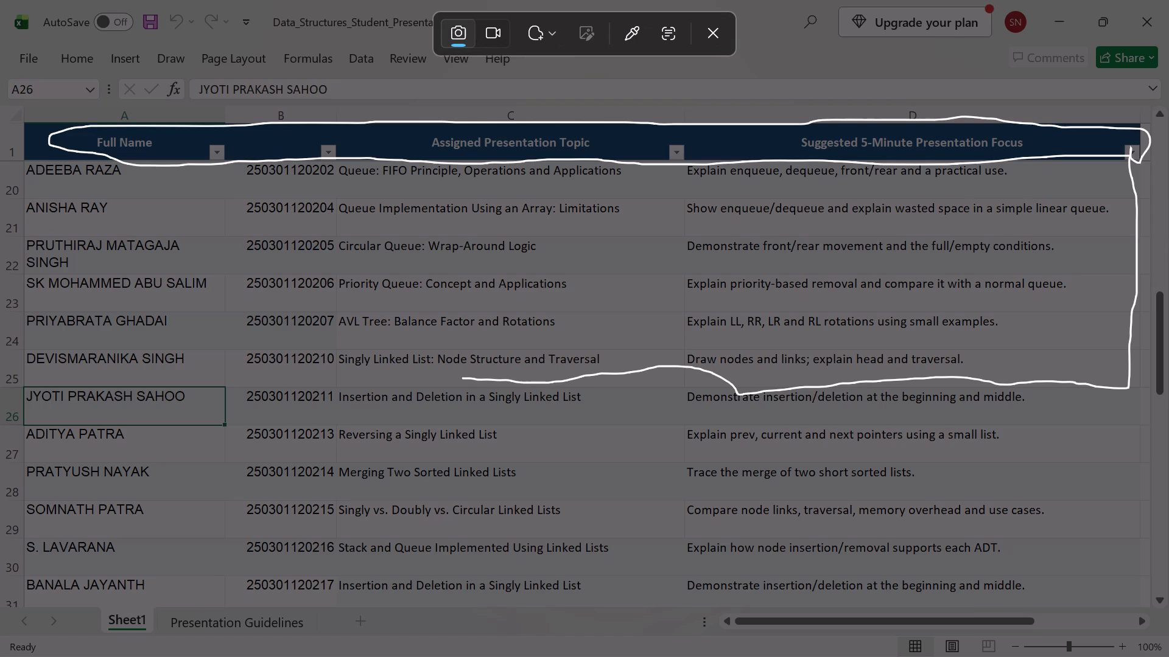
drag(459, 378, 236, 381)
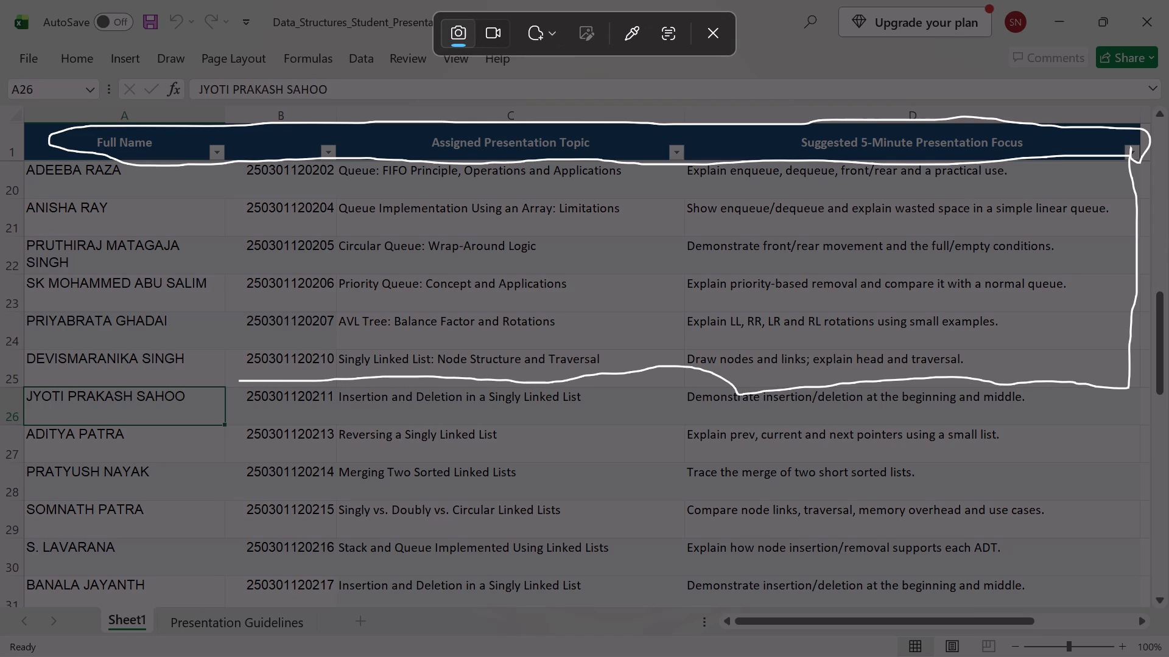
drag(236, 381, 64, 380)
drag(64, 380, 18, 395)
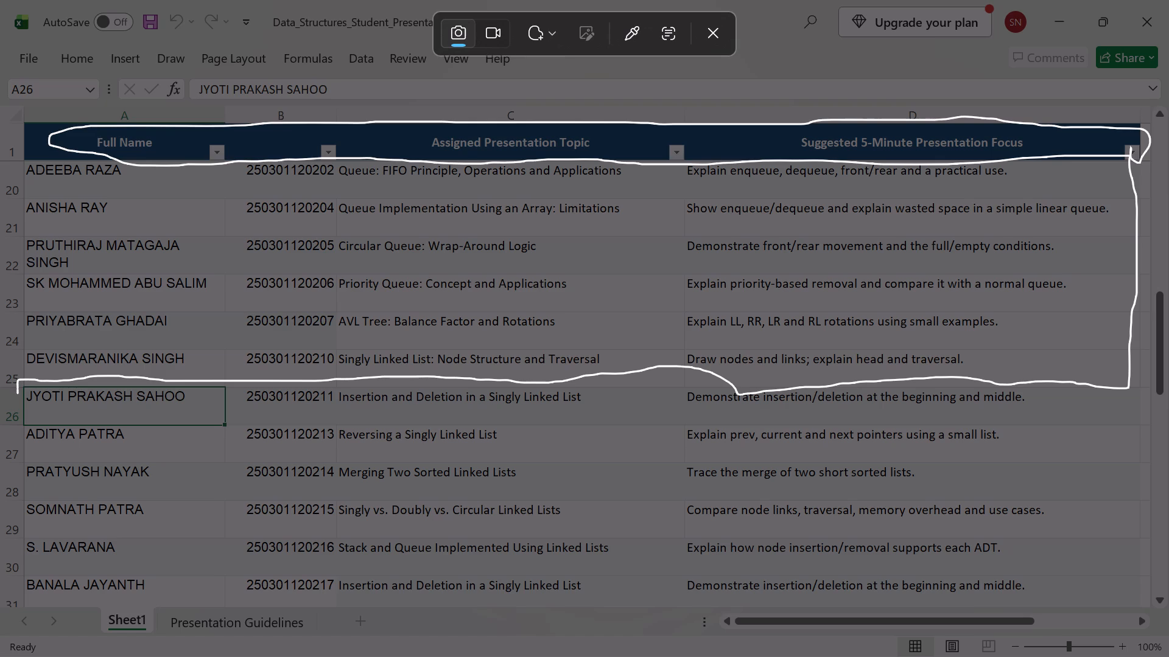
drag(18, 395, 203, 419)
drag(203, 419, 550, 414)
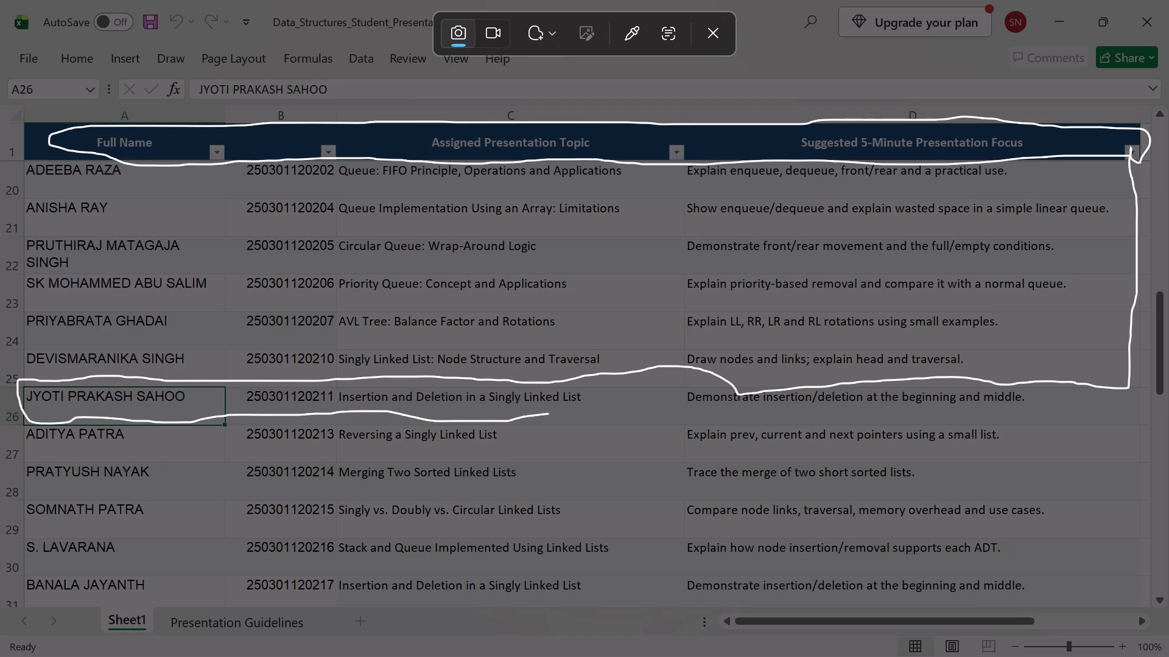
drag(550, 414, 860, 421)
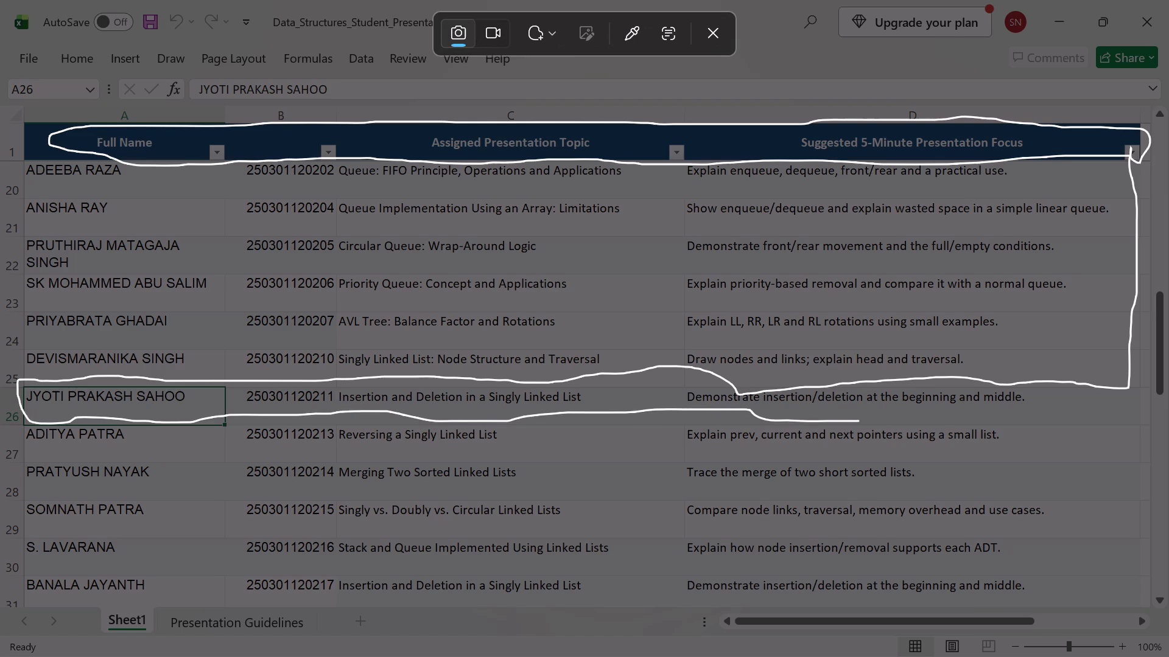
drag(860, 421, 1103, 403)
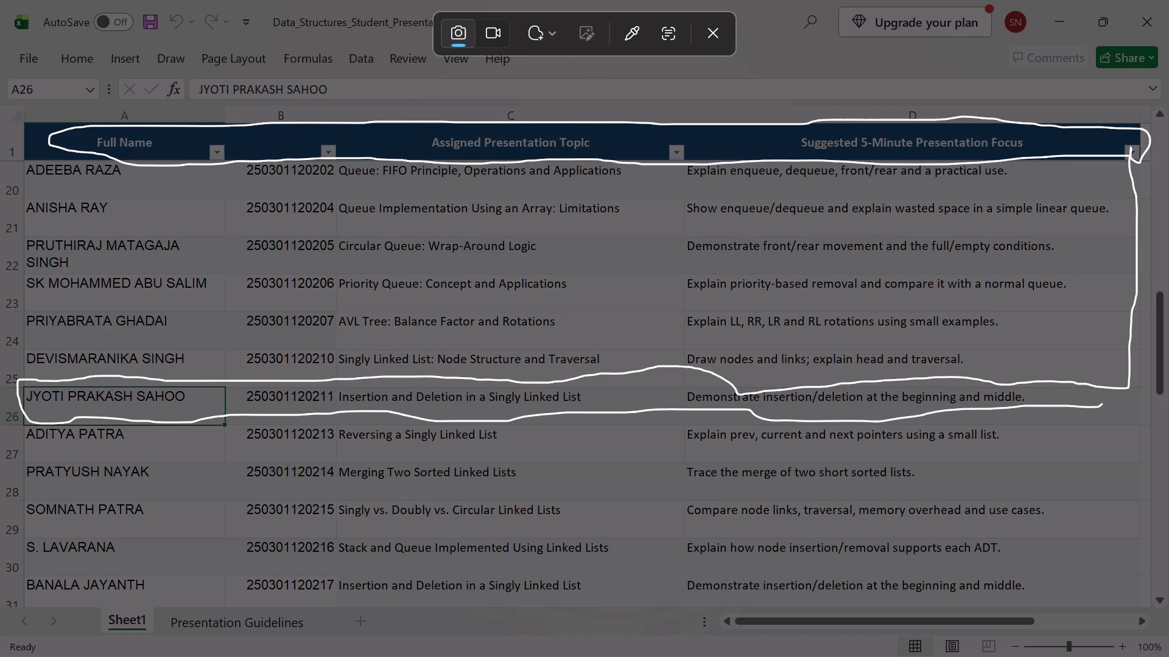
drag(1103, 403, 1126, 354)
drag(1126, 354, 1133, 311)
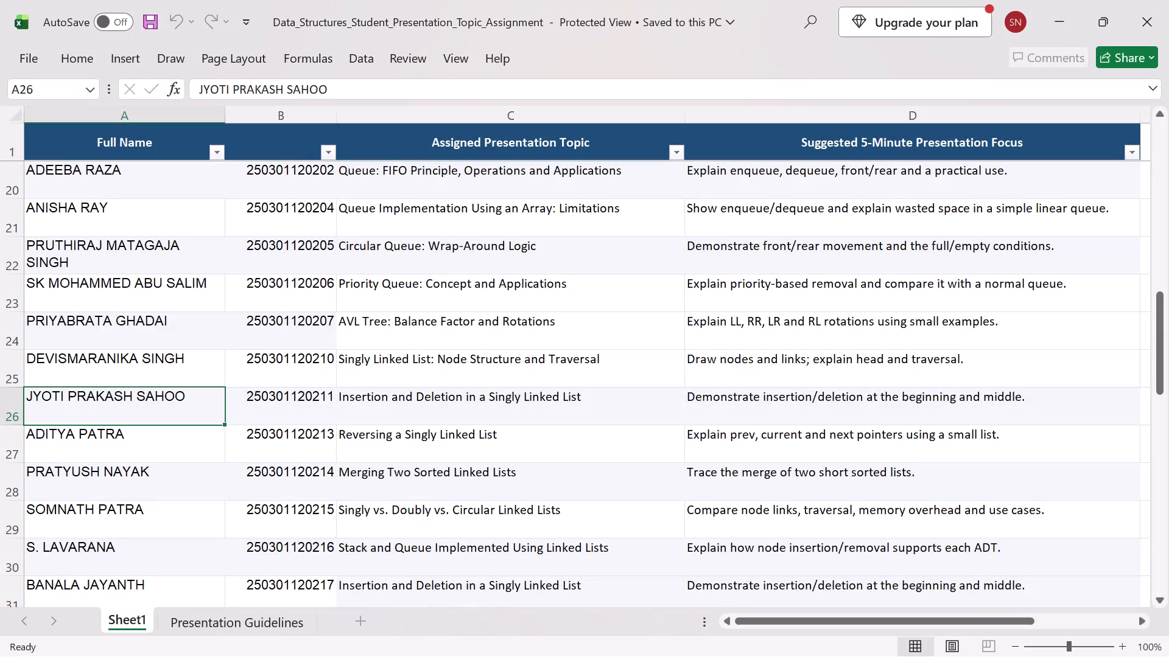
Open the captured freeform snip in Snipping Tool, copy the image to the clipboard and close the tool.
click(1025, 479)
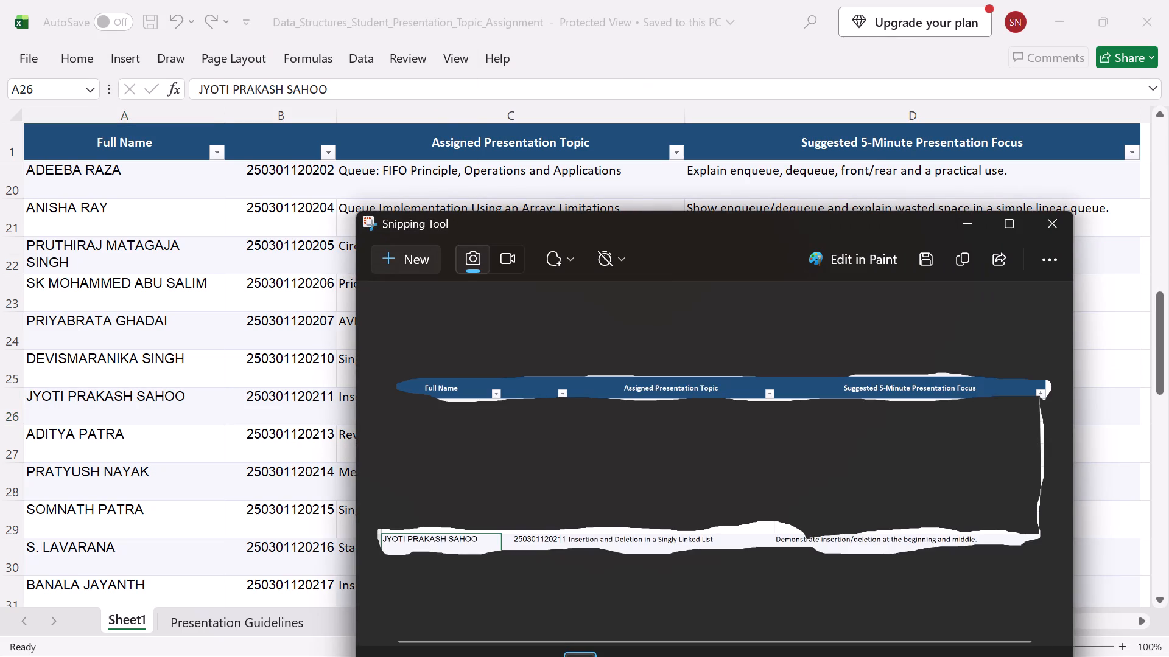
drag(708, 238, 609, 184)
drag(743, 245, 608, 169)
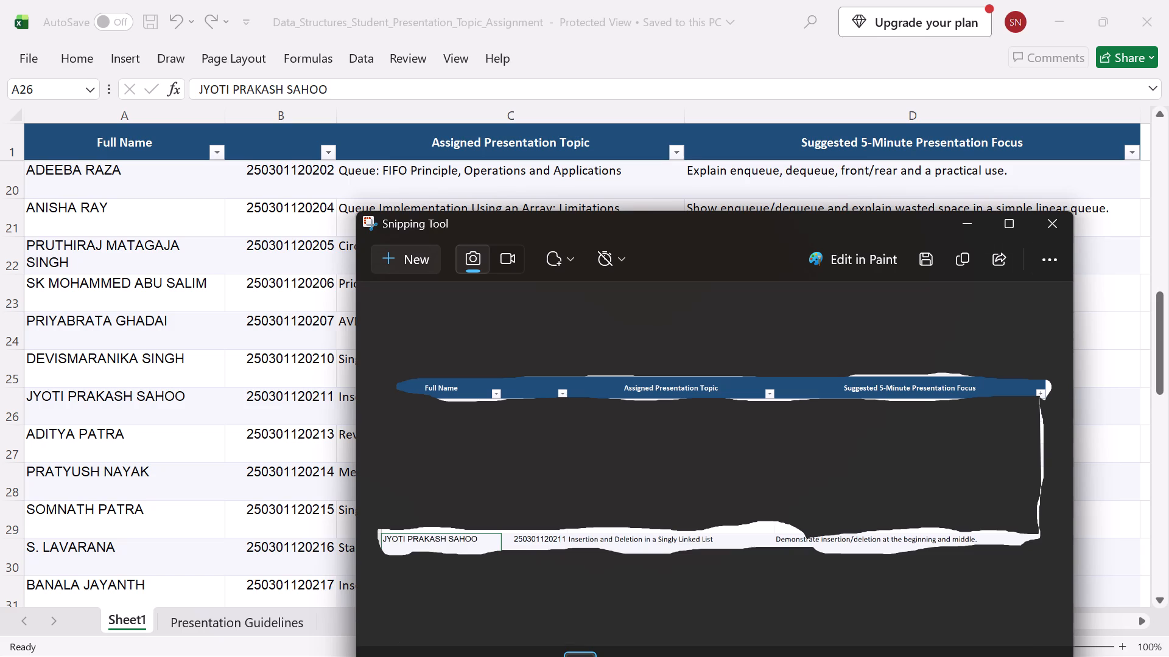
click(1005, 224)
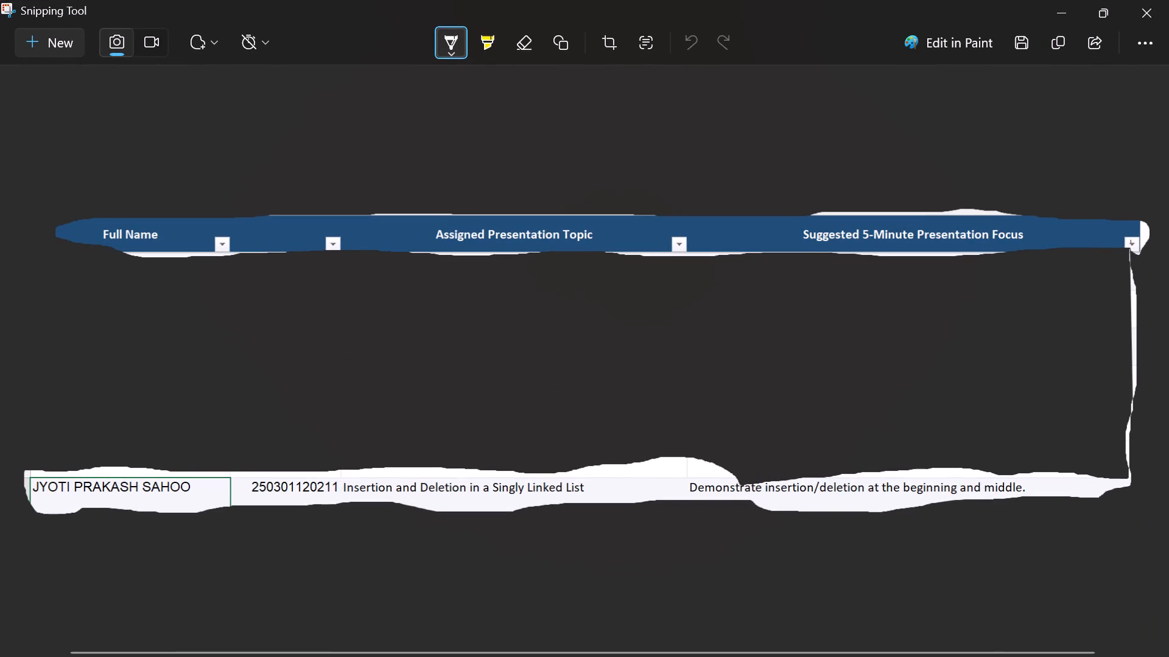
scroll(865, 481, down, 3)
scroll(861, 481, up, 8)
scroll(861, 481, down, 2)
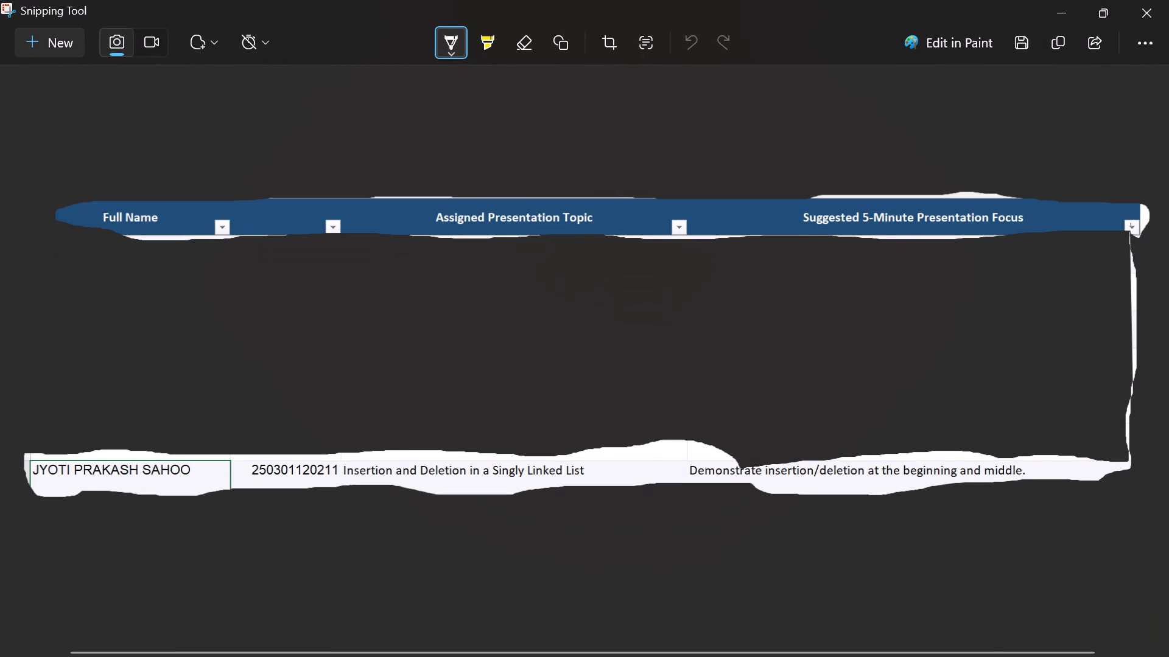
scroll(861, 481, down, 2)
click(1056, 38)
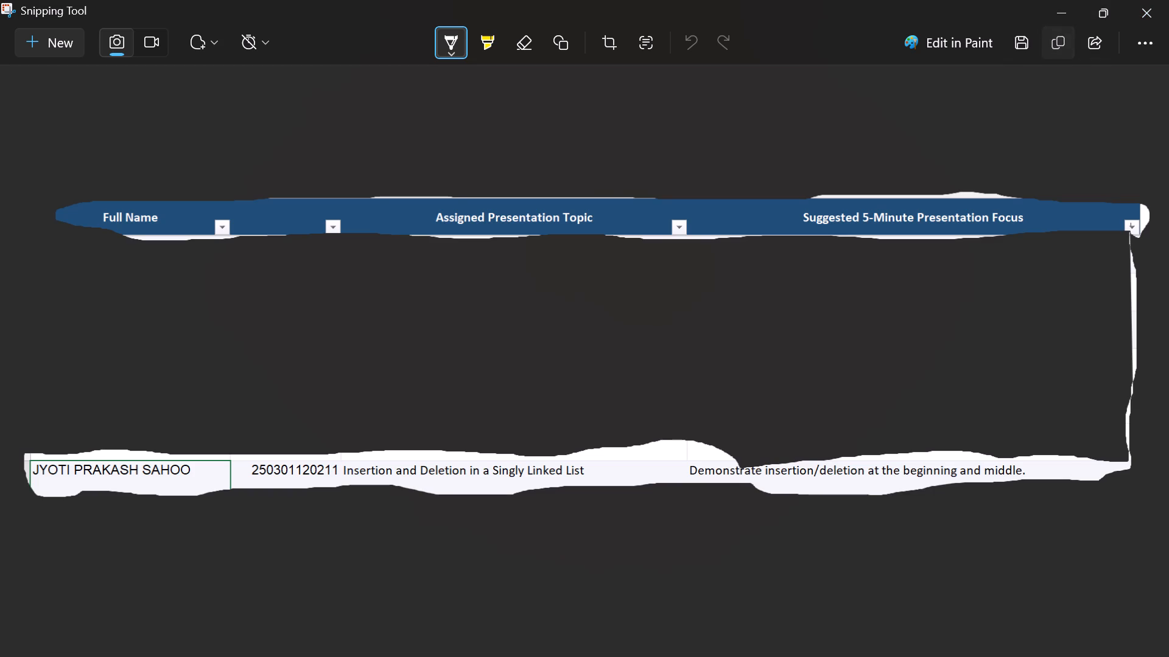
click(1155, 3)
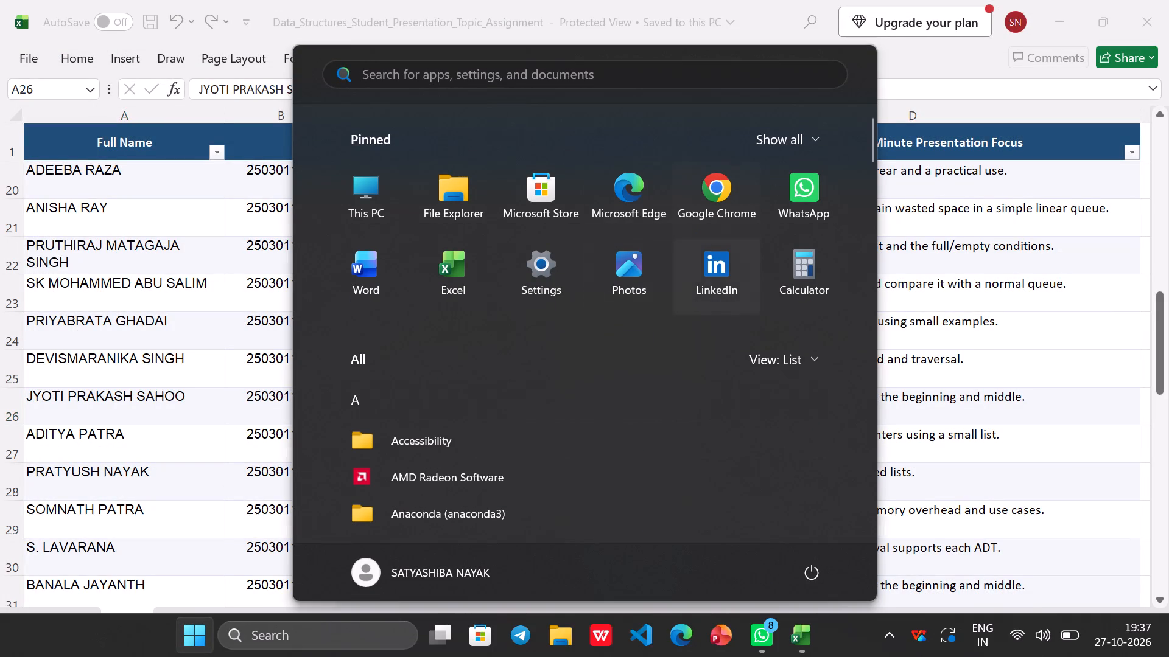
click(715, 194)
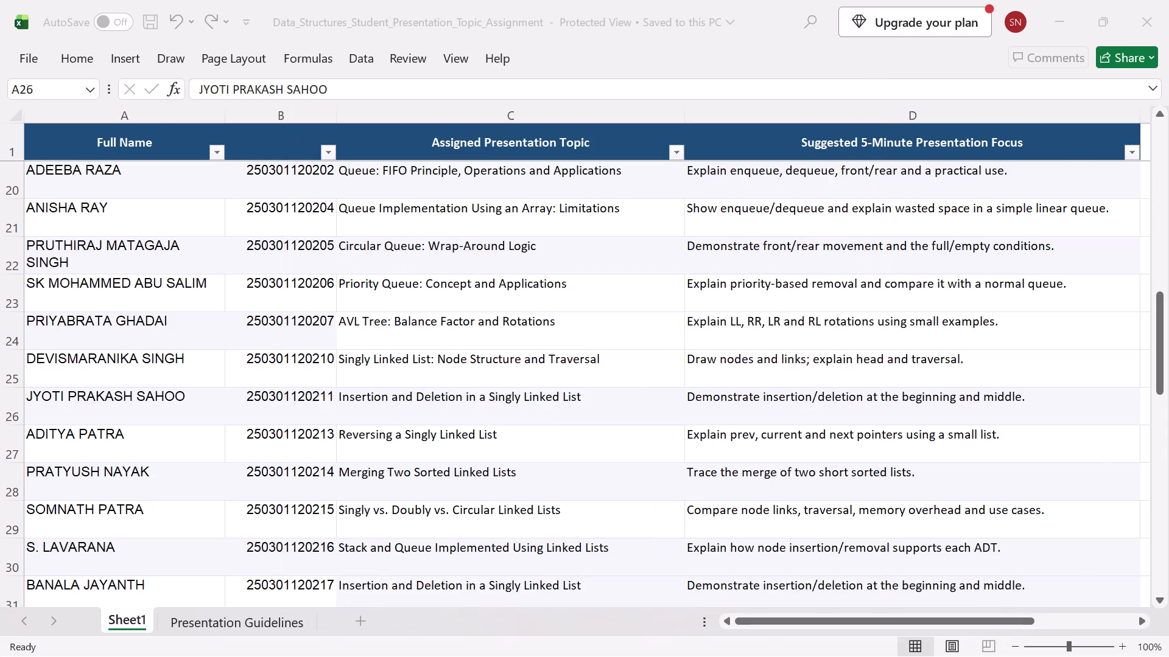
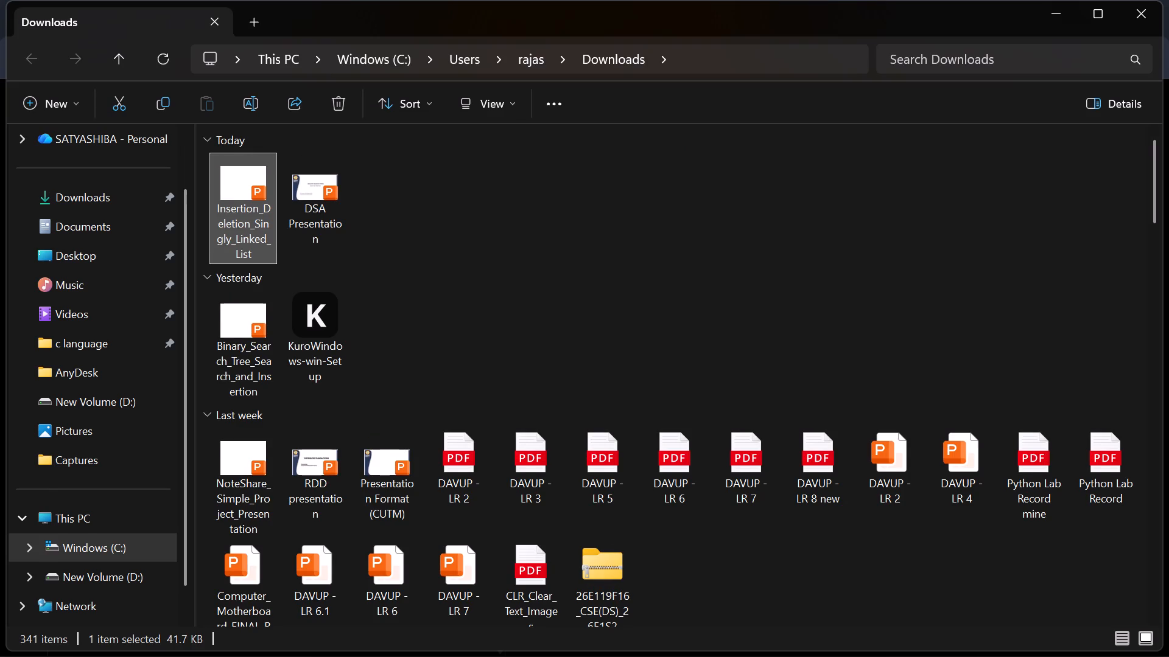
scroll(71, 293, up, 5)
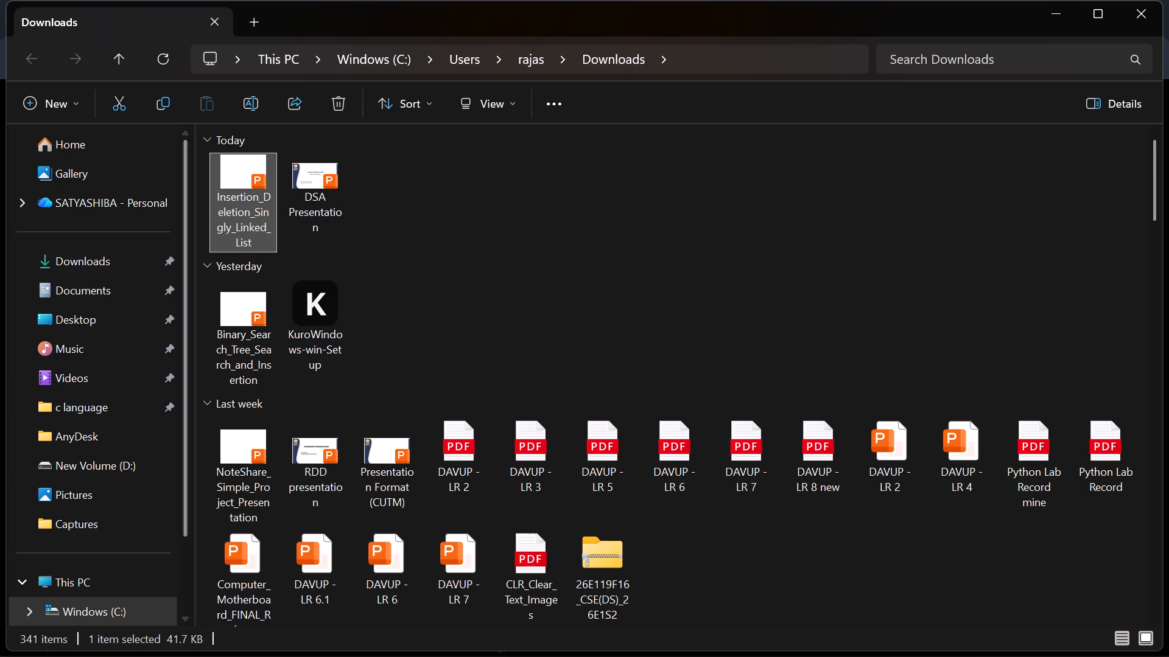
right_click(245, 173)
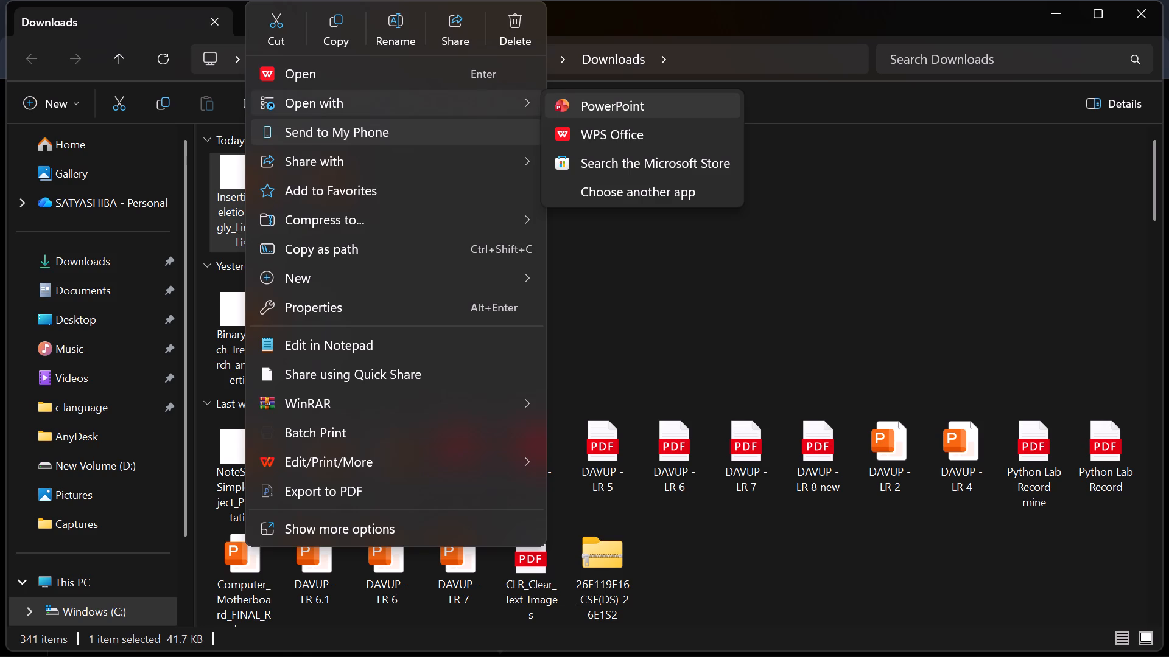
click(619, 102)
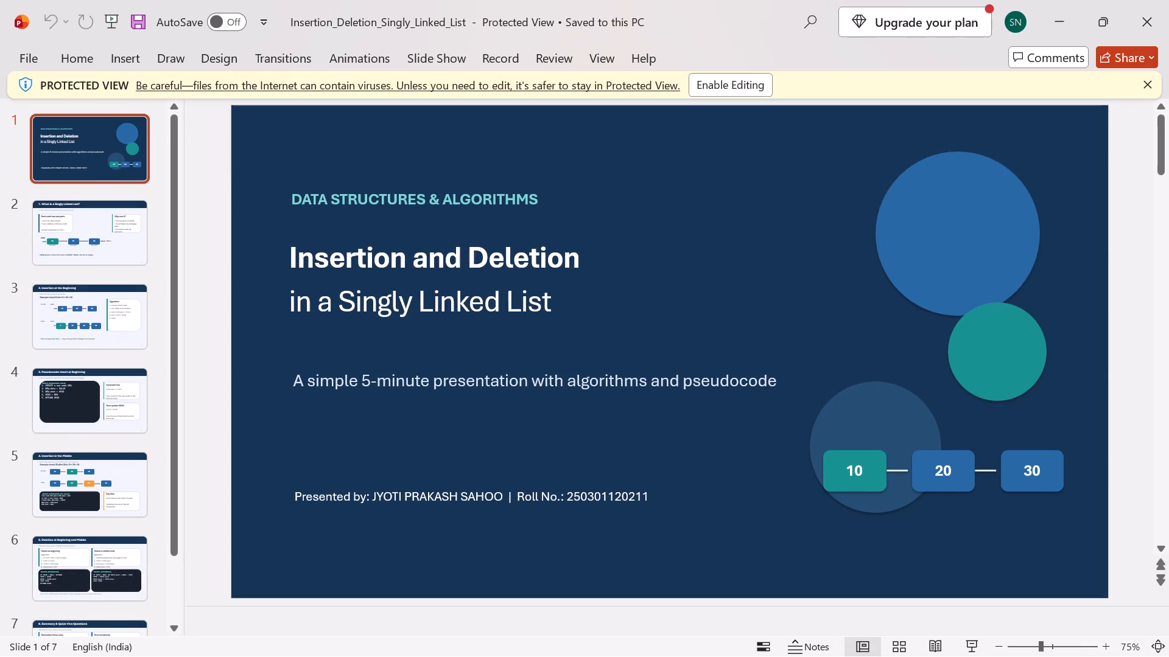
click(715, 82)
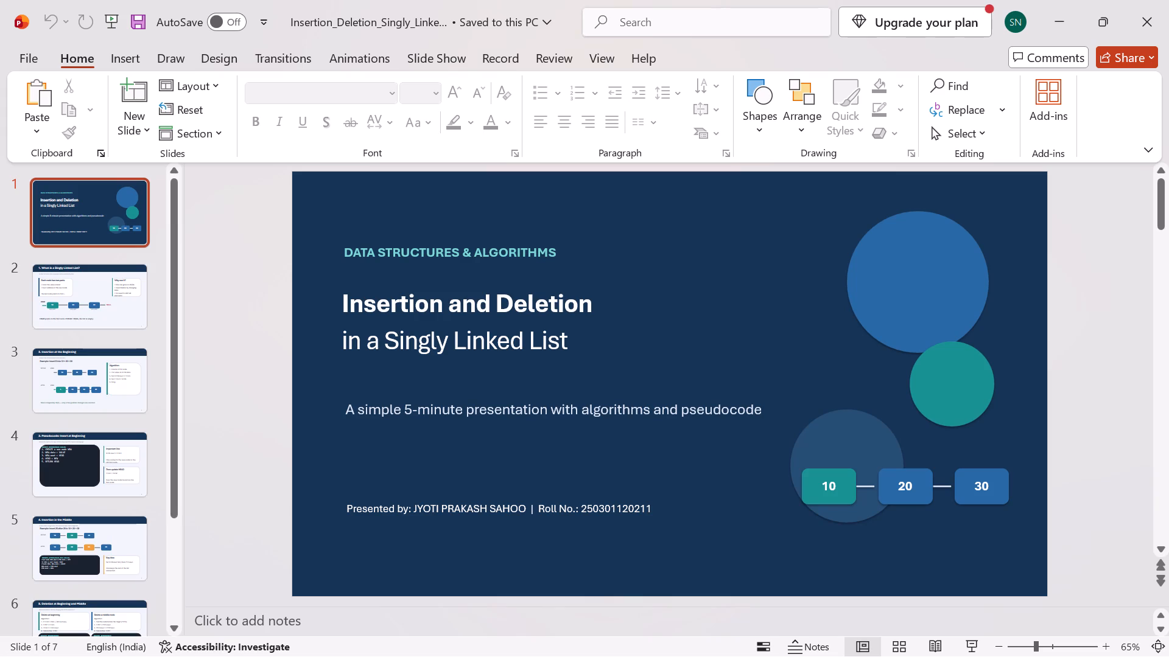
Examine the slides of the presentation from slide 2 through the summary on slide 7.
click(122, 313)
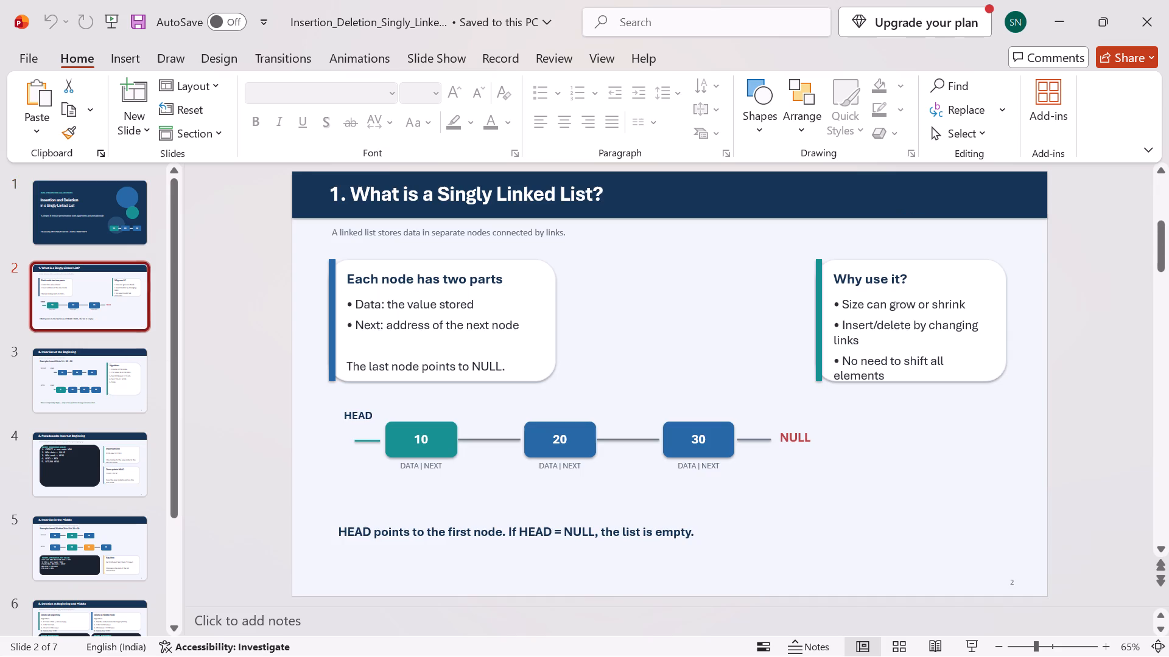
click(79, 378)
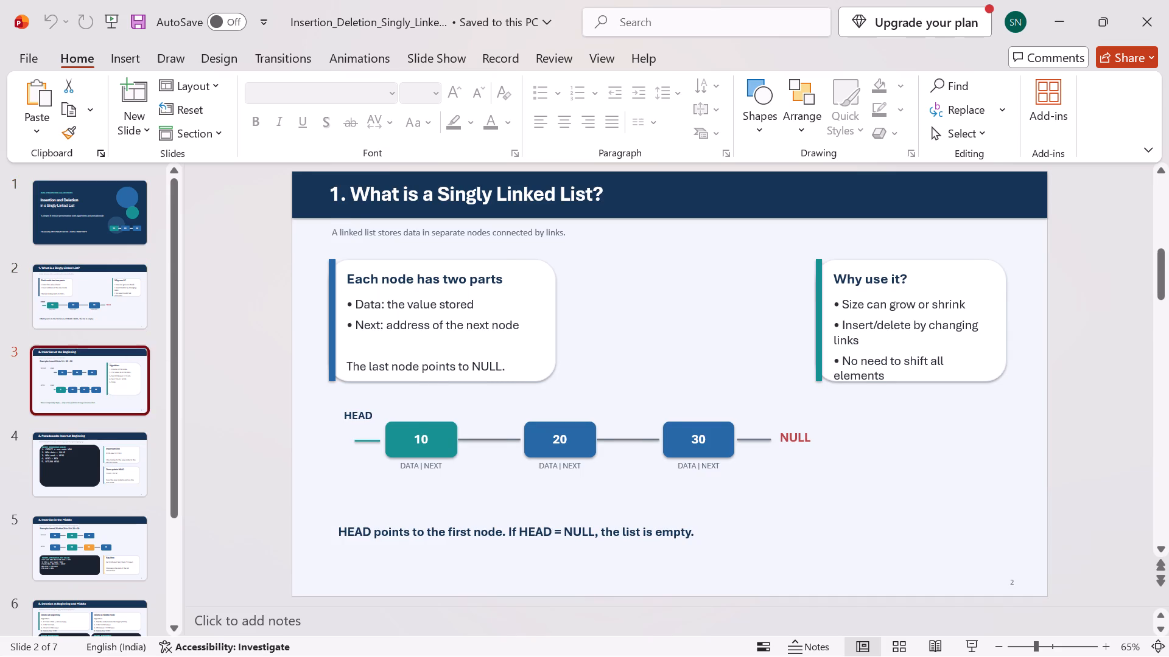
click(67, 476)
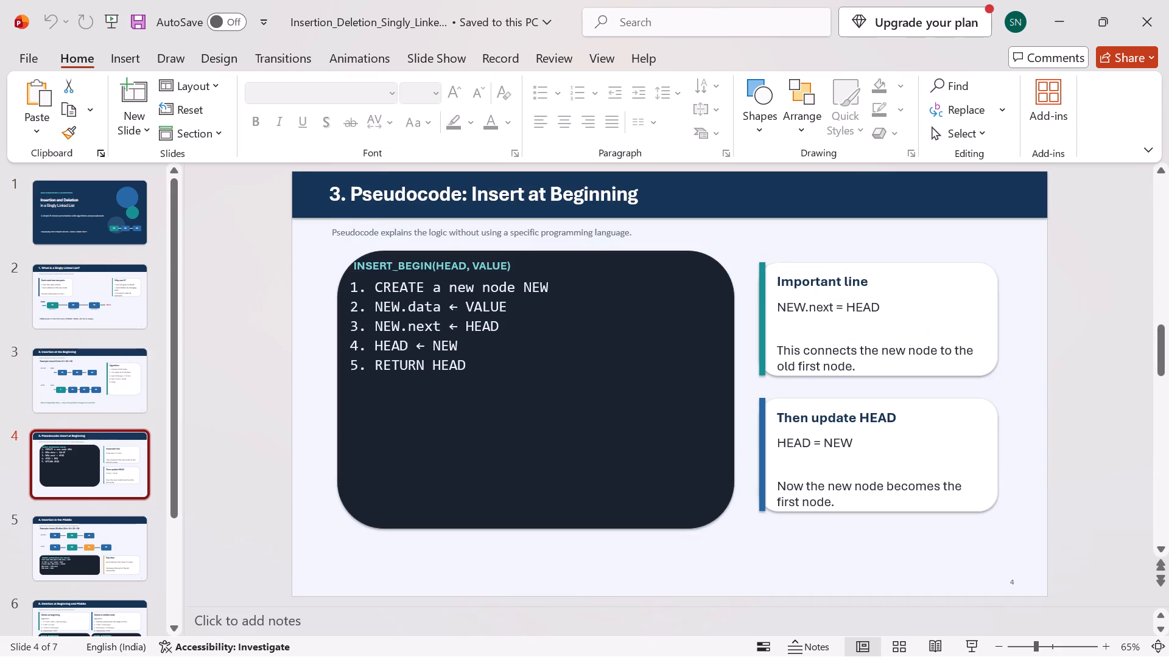
click(481, 297)
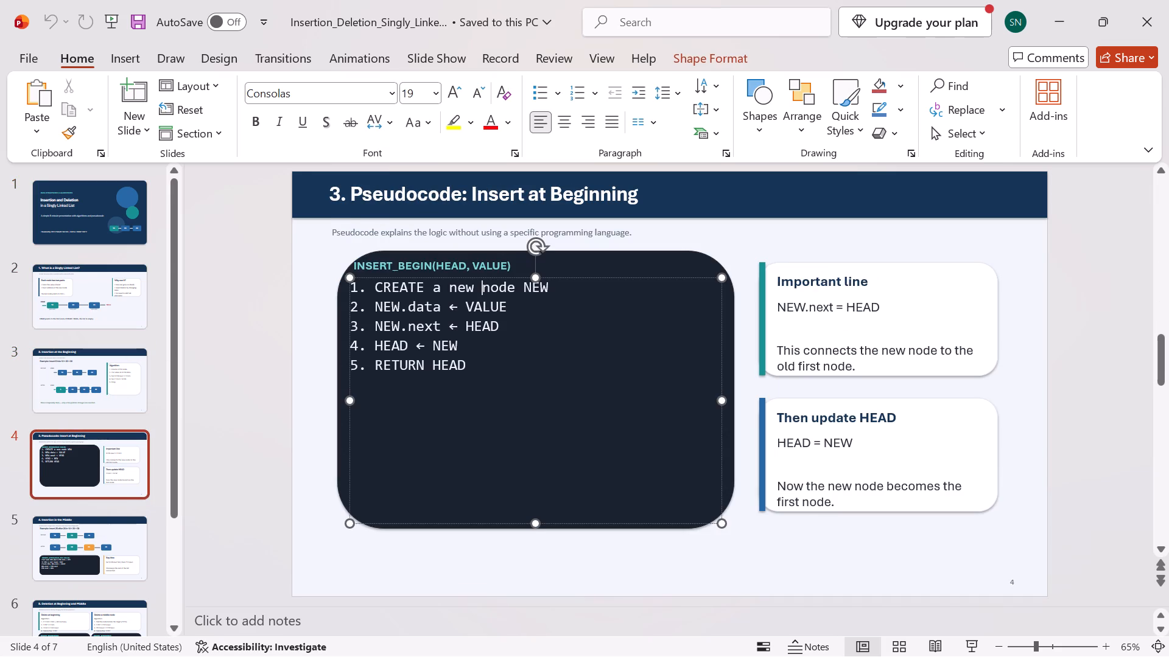
click(298, 365)
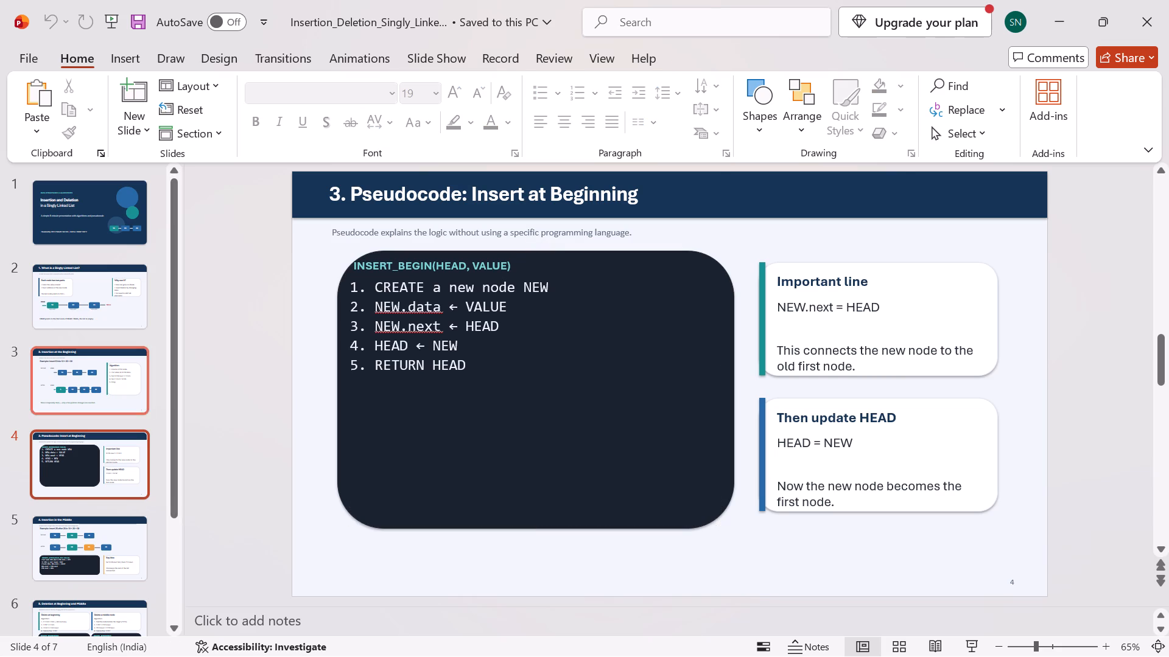
scroll(108, 397, down, 5)
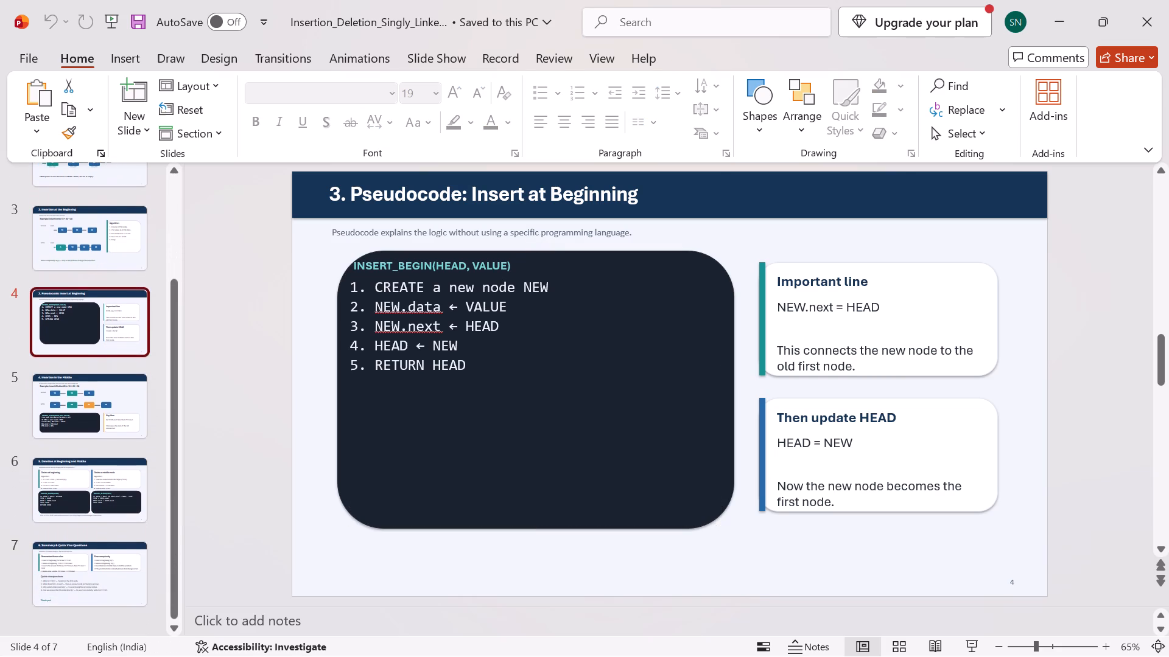
click(93, 401)
scroll(85, 372, down, 3)
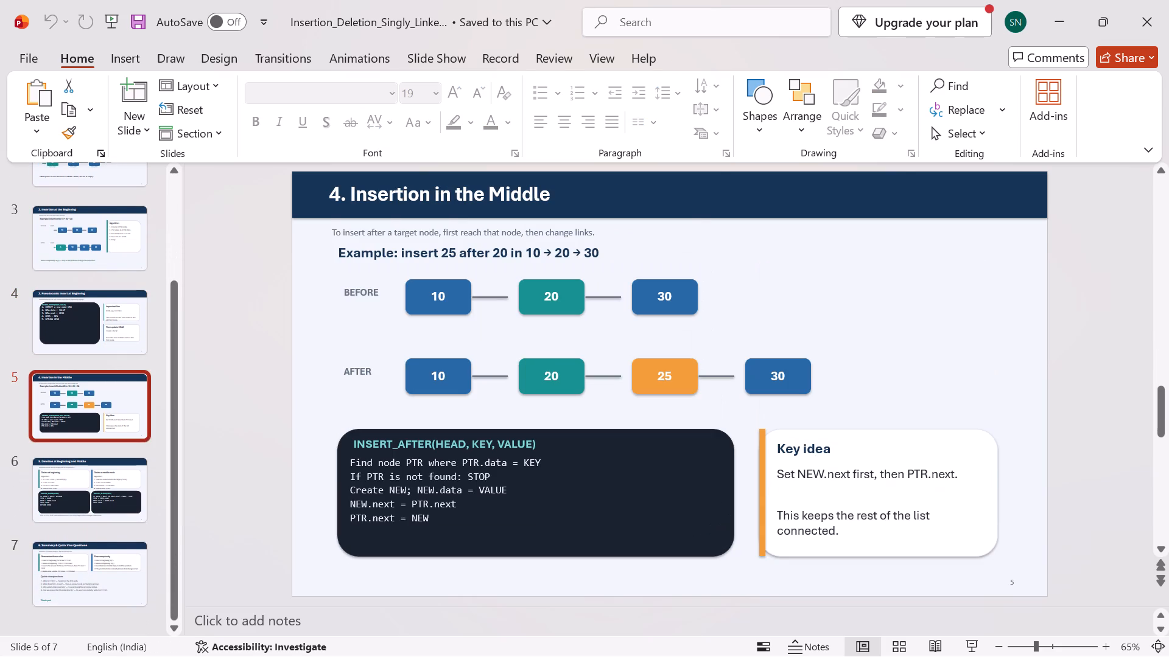
click(55, 473)
scroll(86, 400, down, 3)
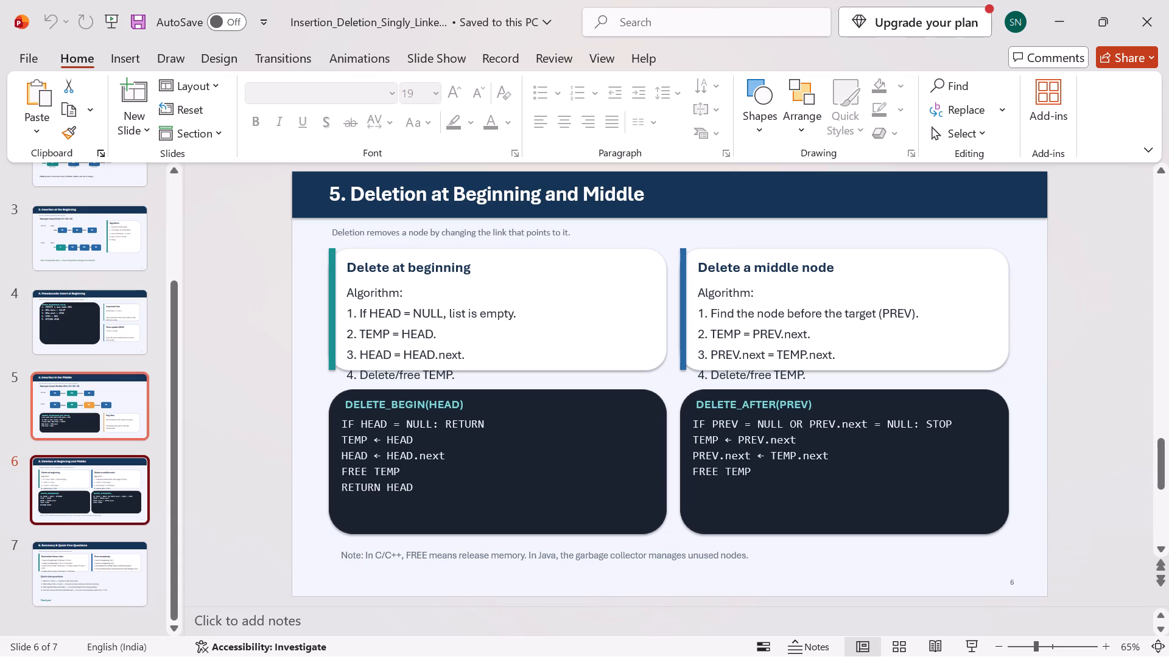
scroll(86, 400, down, 3)
click(52, 578)
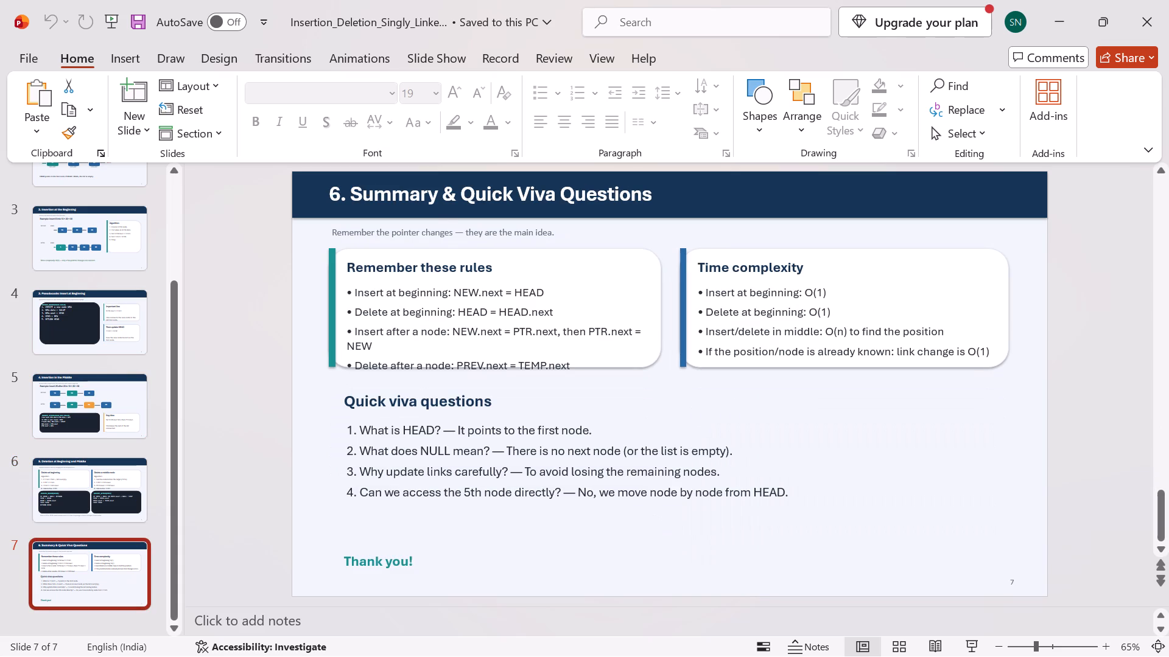
scroll(58, 557, up, 9)
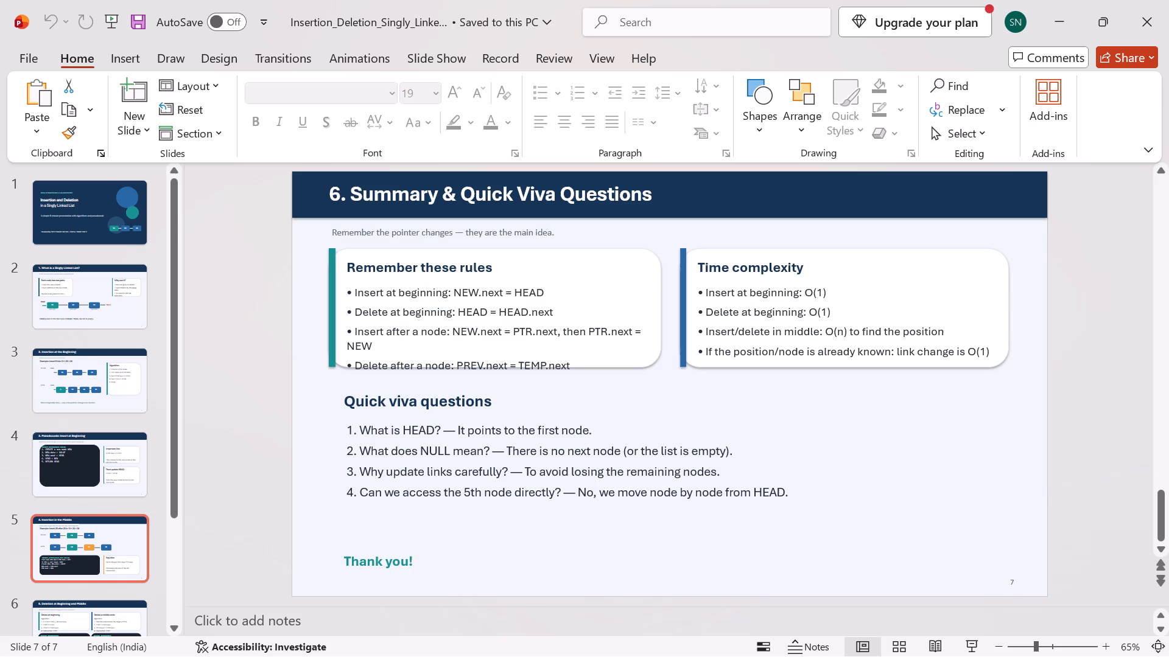
scroll(58, 557, up, 5)
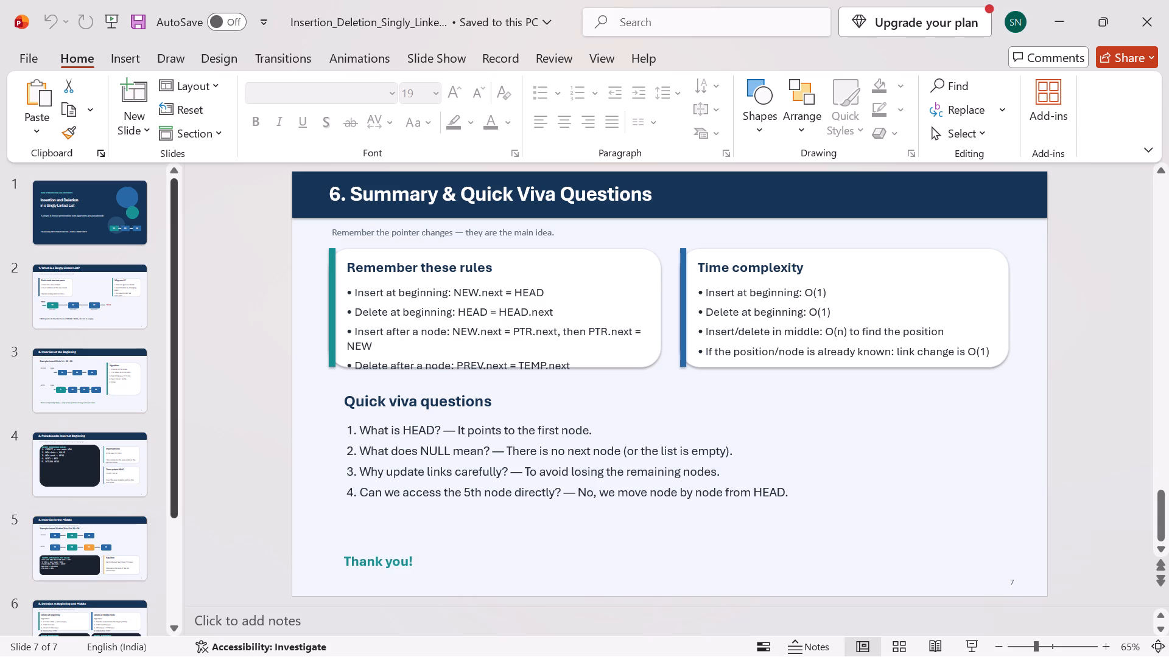
Delete the numbered viva question list and the "Quick viva questions" heading from slide 7.
click(350, 403)
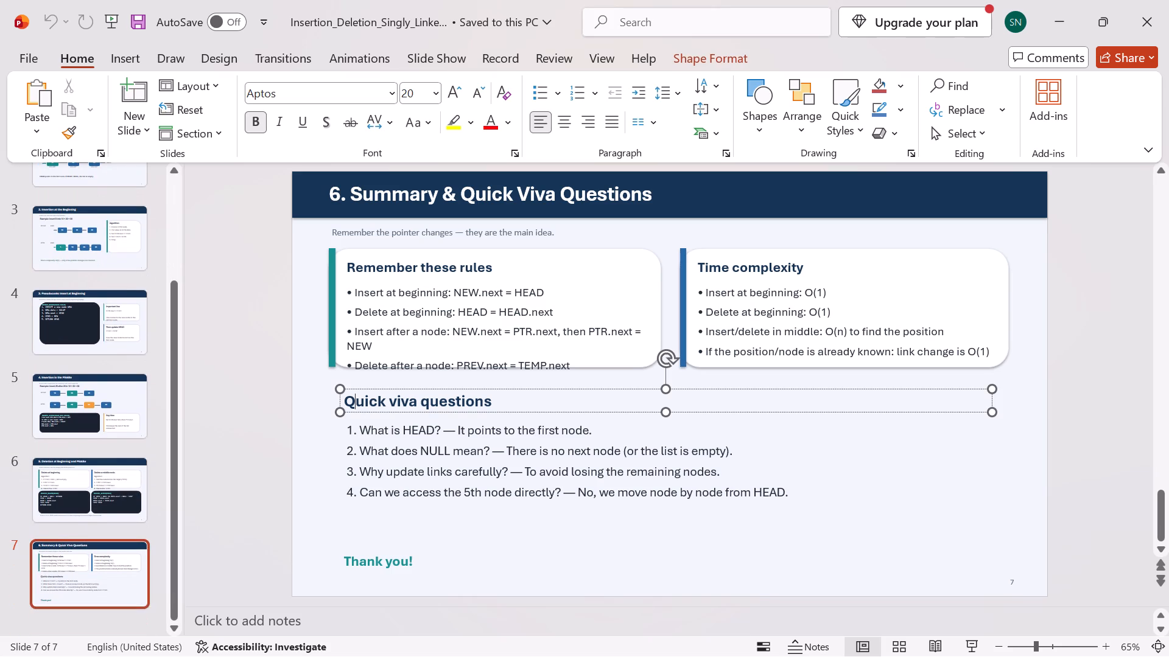
drag(327, 400, 679, 525)
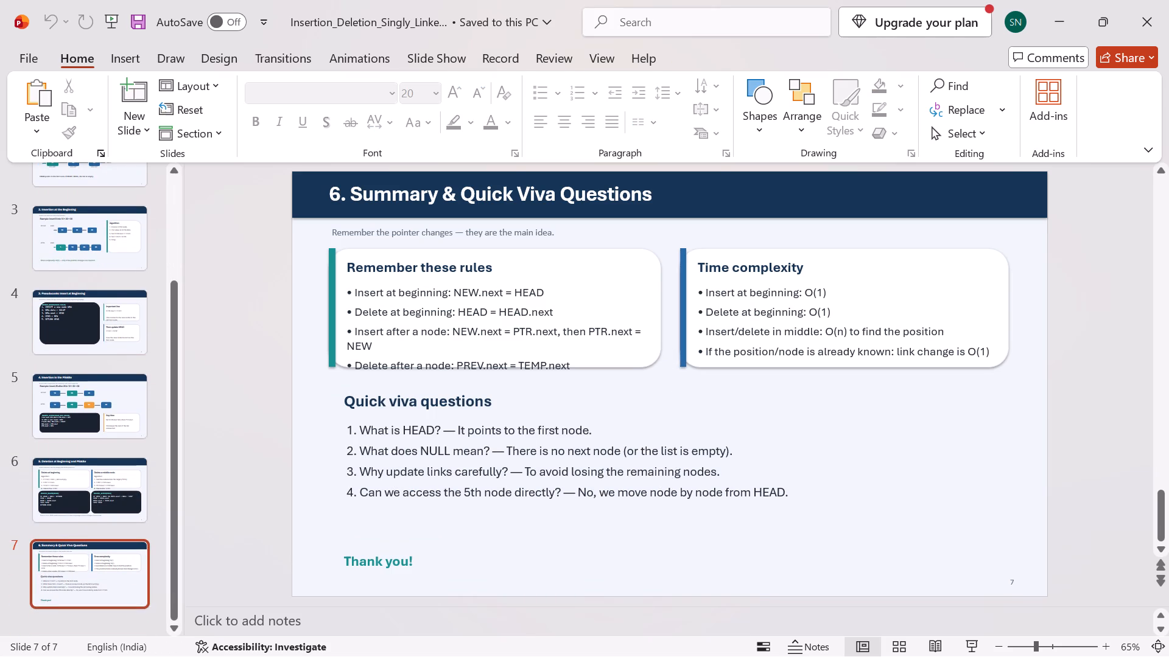
drag(846, 519, 853, 512)
click(798, 416)
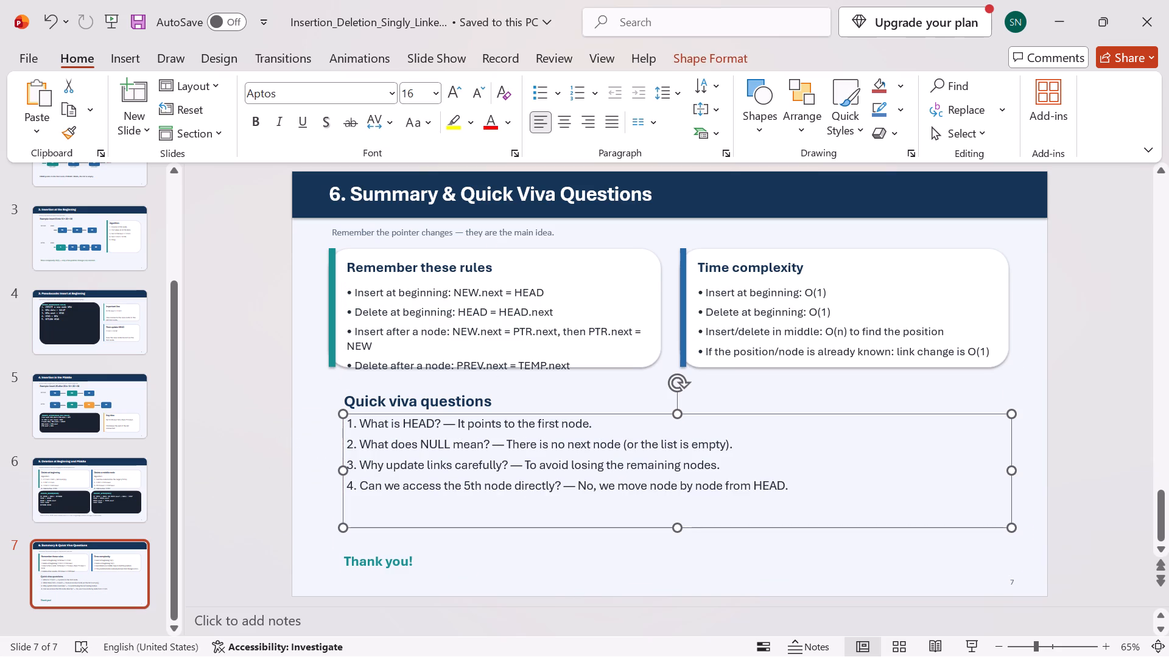
key(Delete)
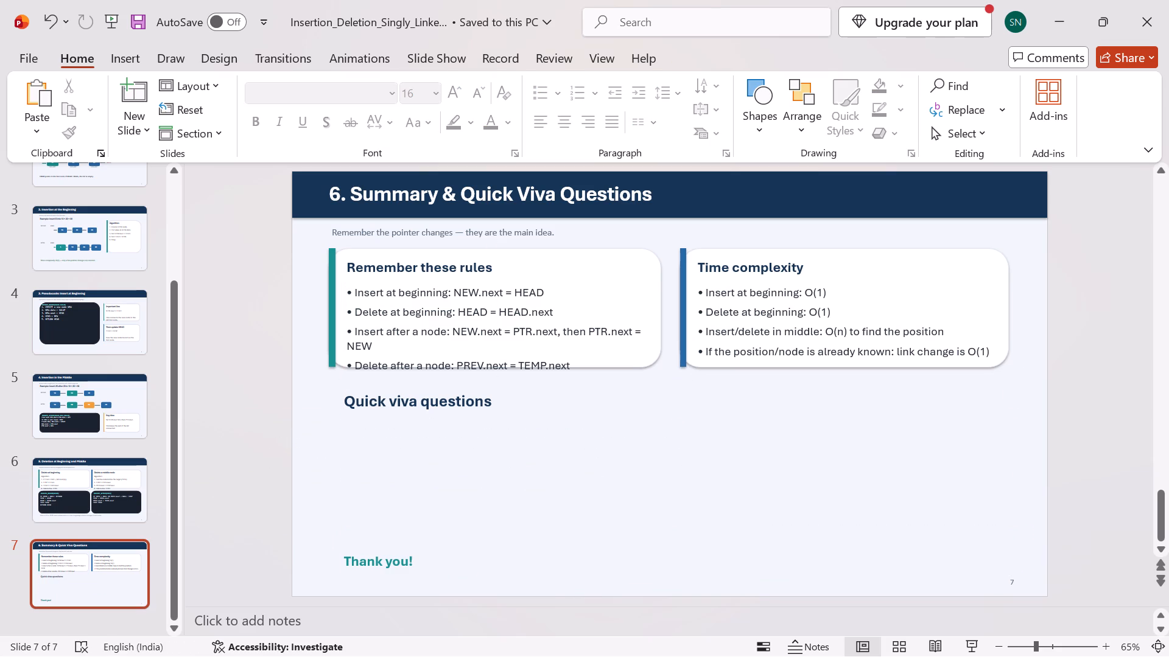
click(413, 402)
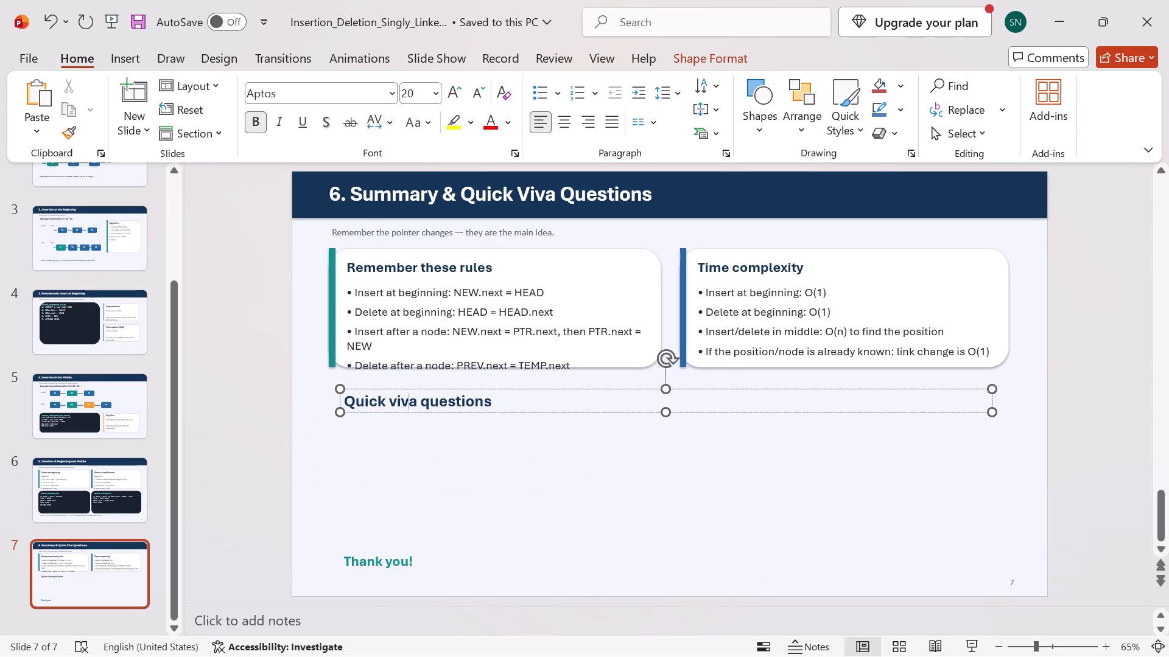
click(575, 389)
key(Delete)
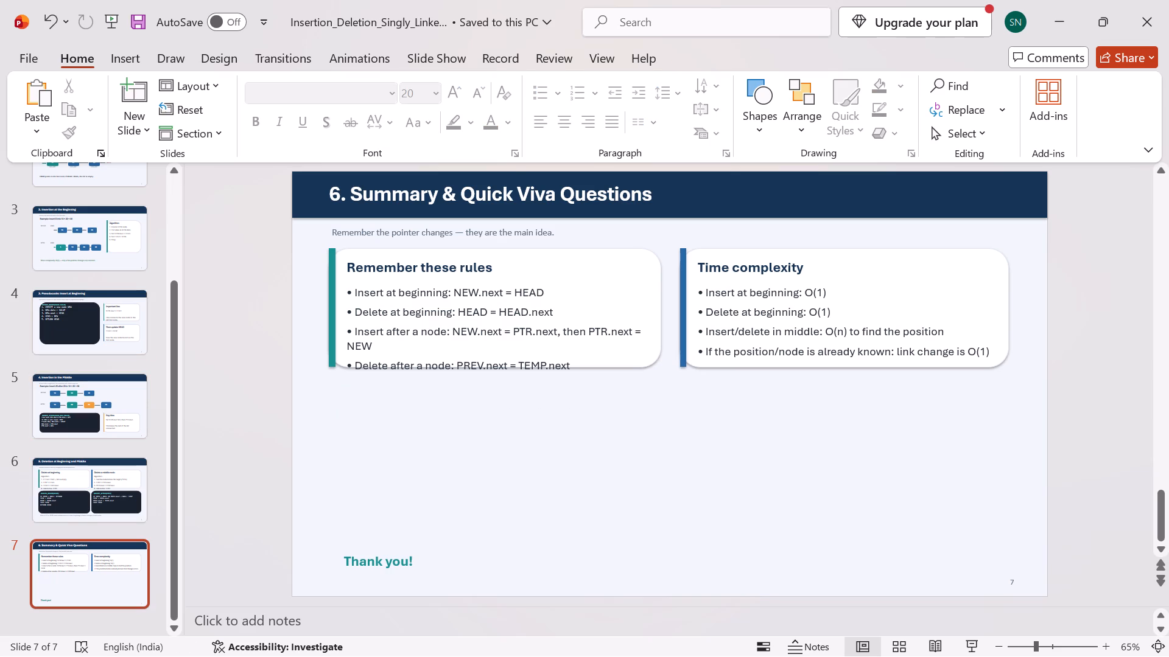
Delete the page number boxes in the bottom corner of slides 7 and 6.
click(1016, 585)
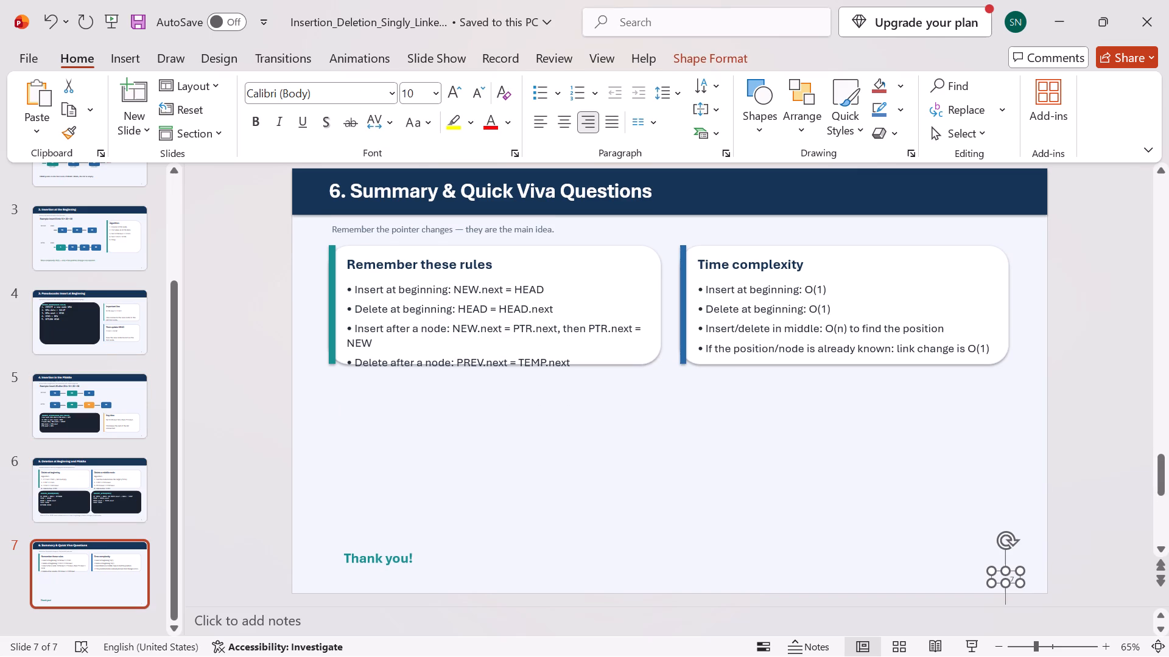
key(Delete)
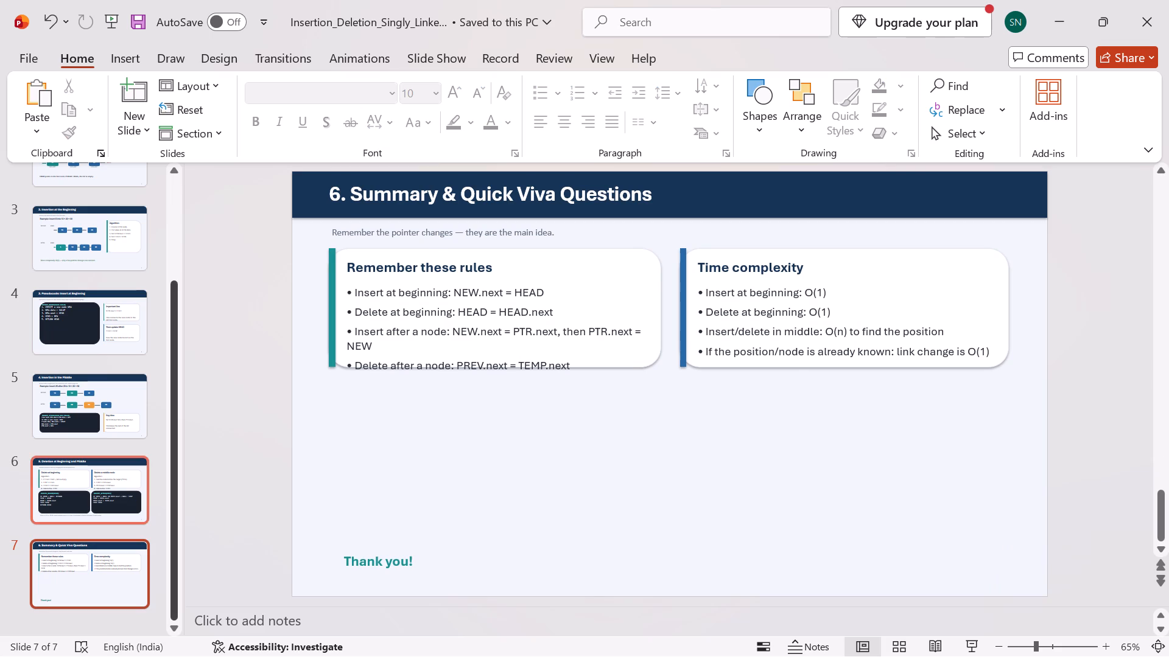
click(102, 483)
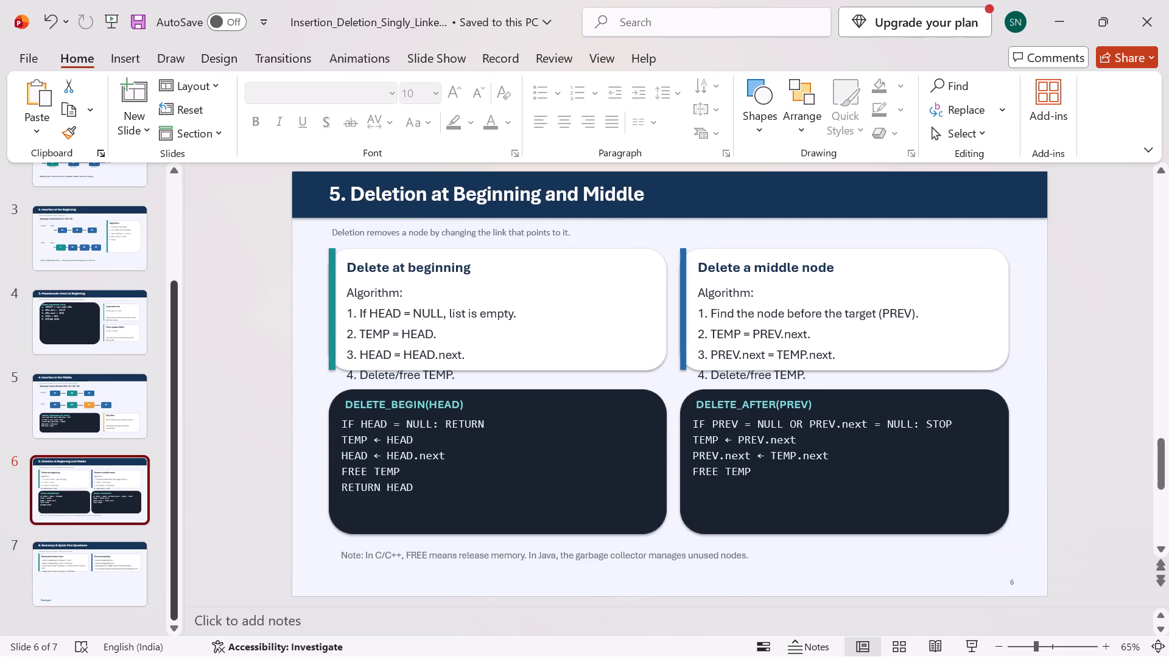
click(1008, 582)
key(Delete)
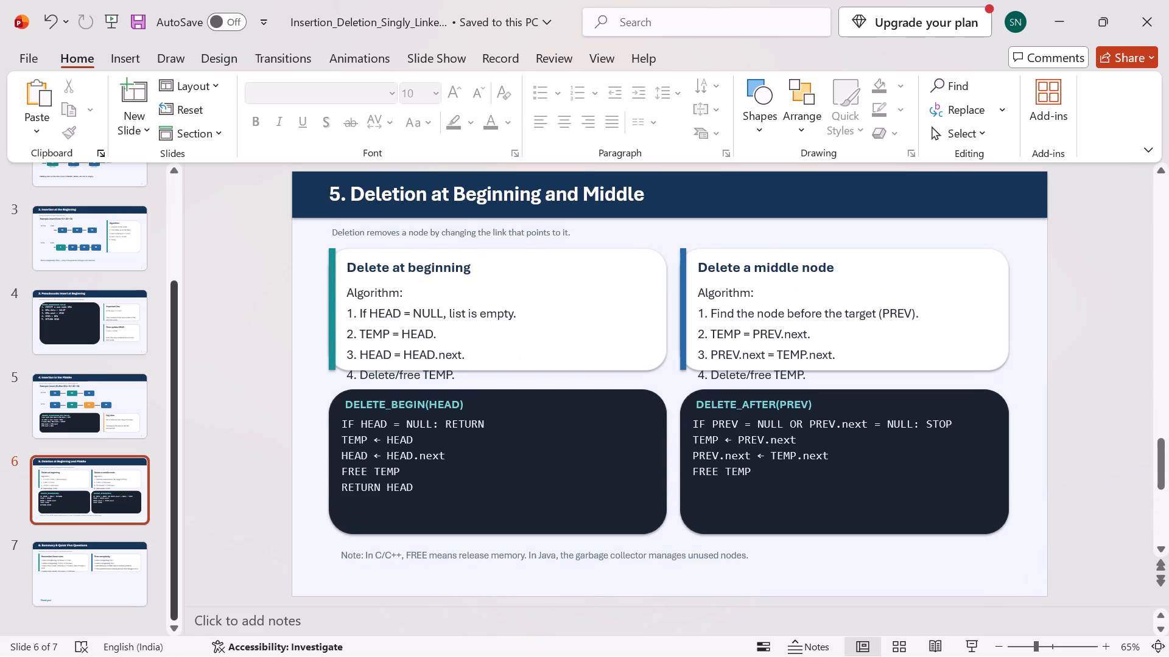
Delete the page number box from slide 5, "Insertion in the Middle".
click(91, 408)
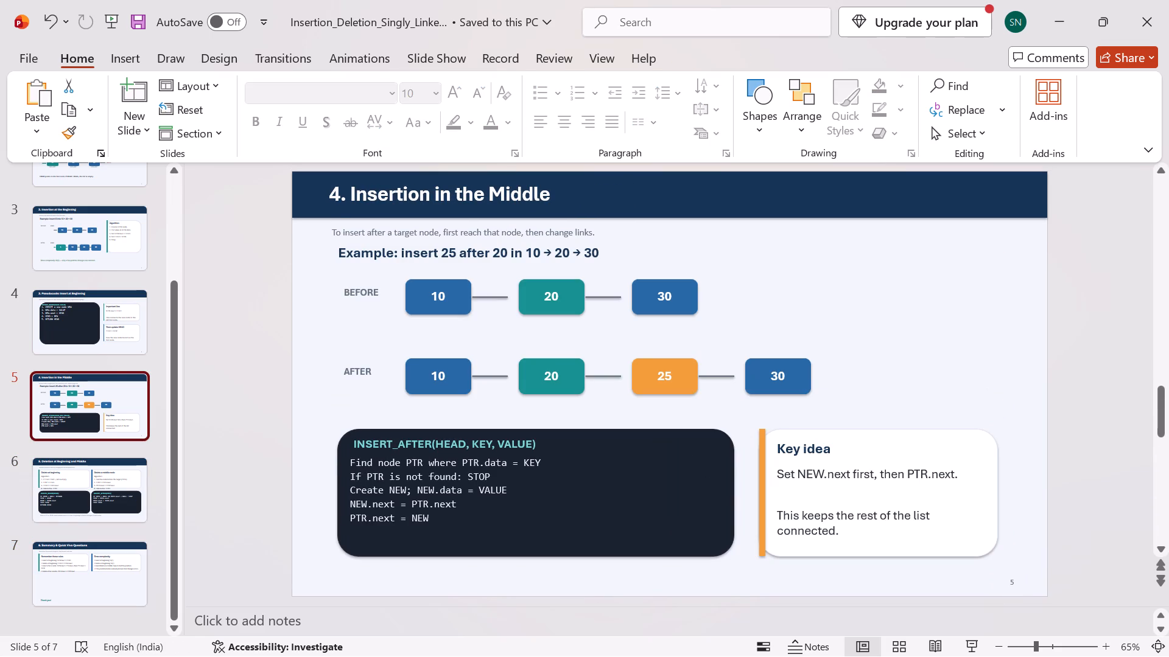
click(1013, 585)
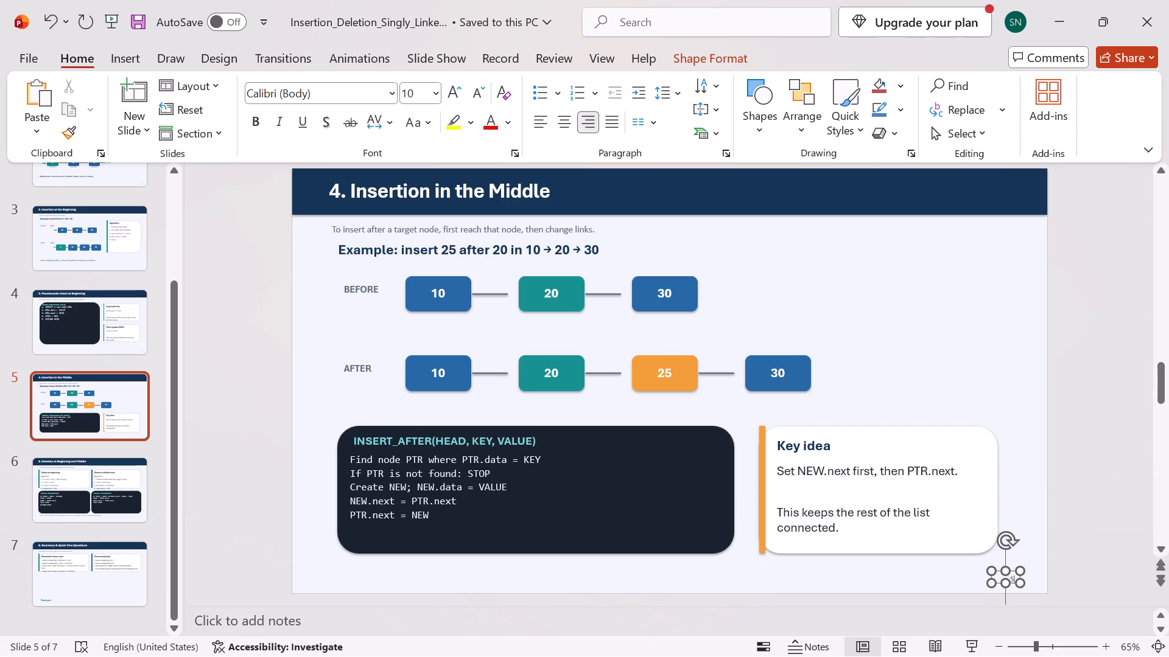
click(1014, 574)
key(Delete)
key(Delete)
key(Delete)
key(Delete)
key(Delete)
key(Delete)
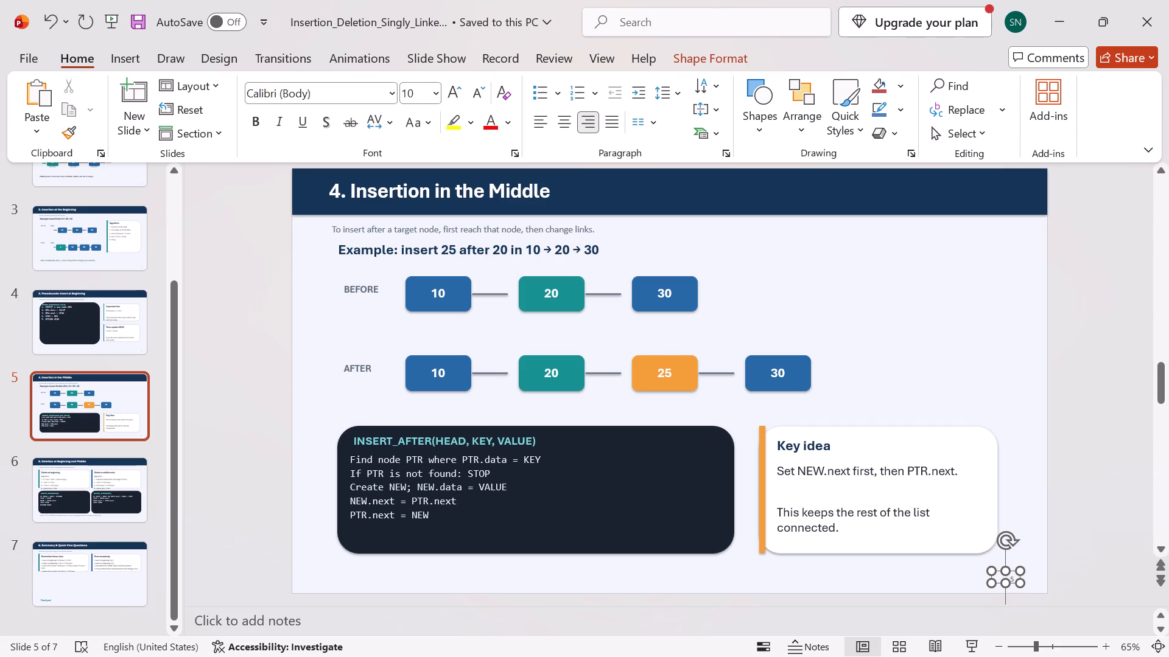
click(1014, 575)
key(Delete)
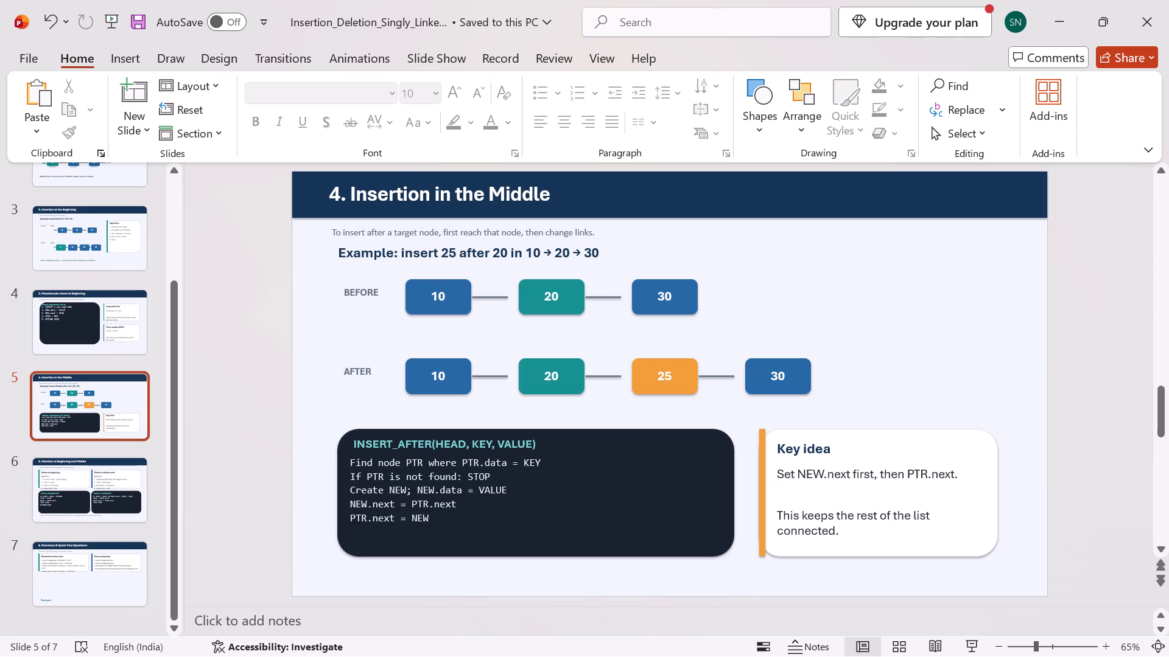
Delete the page number boxes from slide 4, "Pseudocode: Insert at Beginning", and slide 3, "Insertion at the Beginning".
click(48, 290)
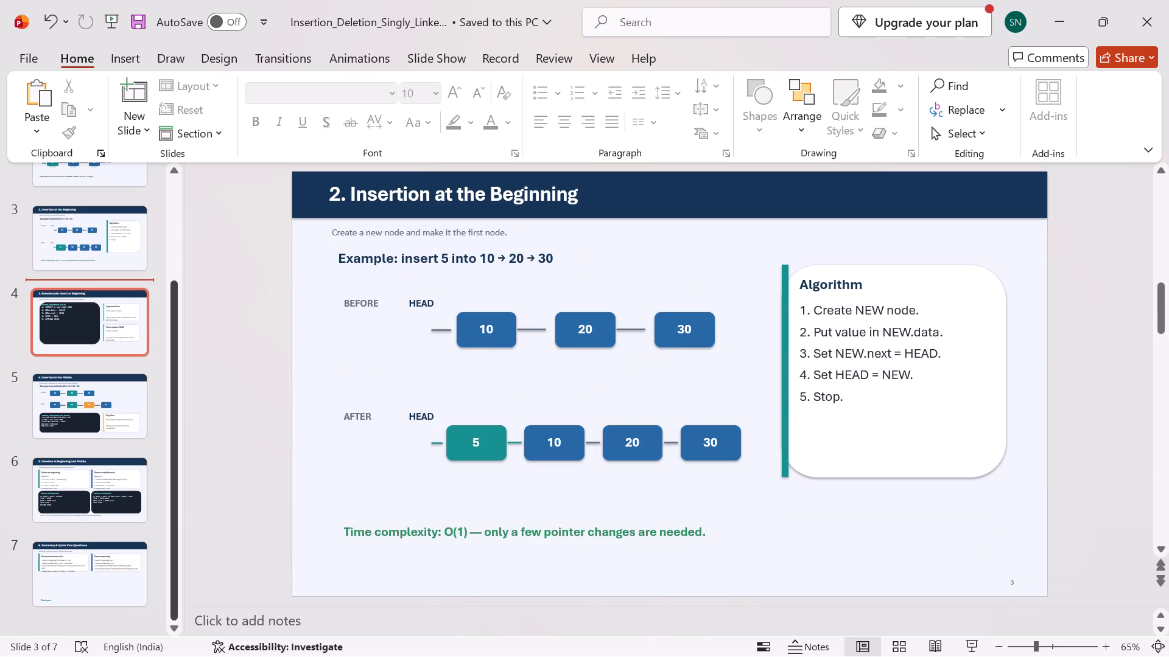
click(58, 316)
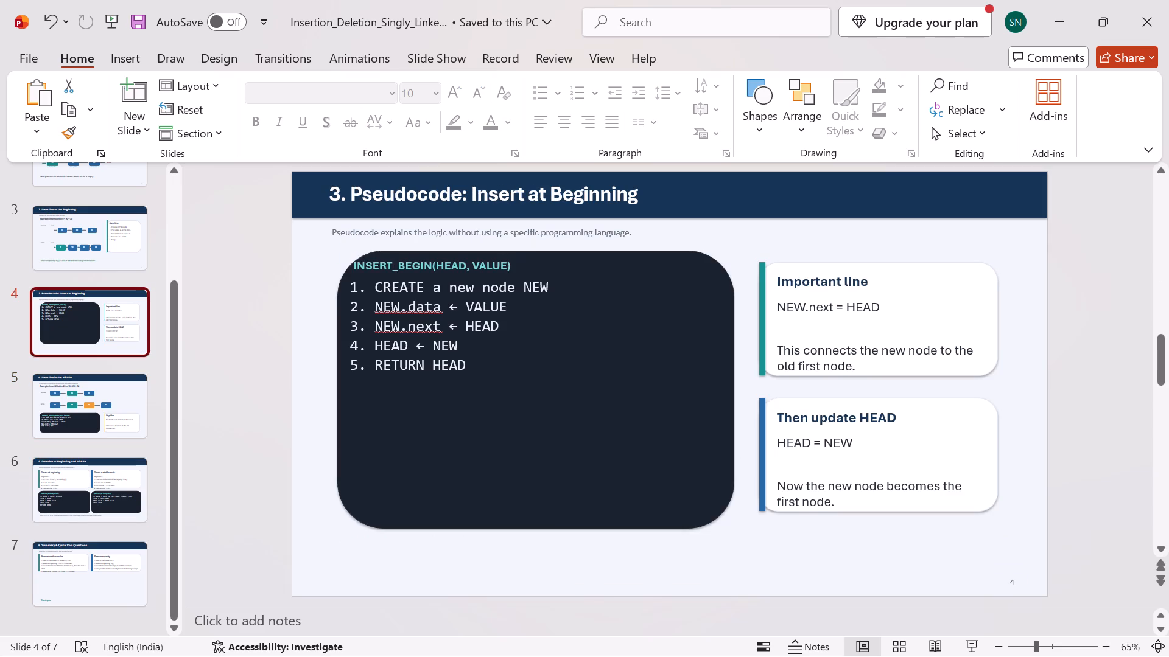
click(1013, 579)
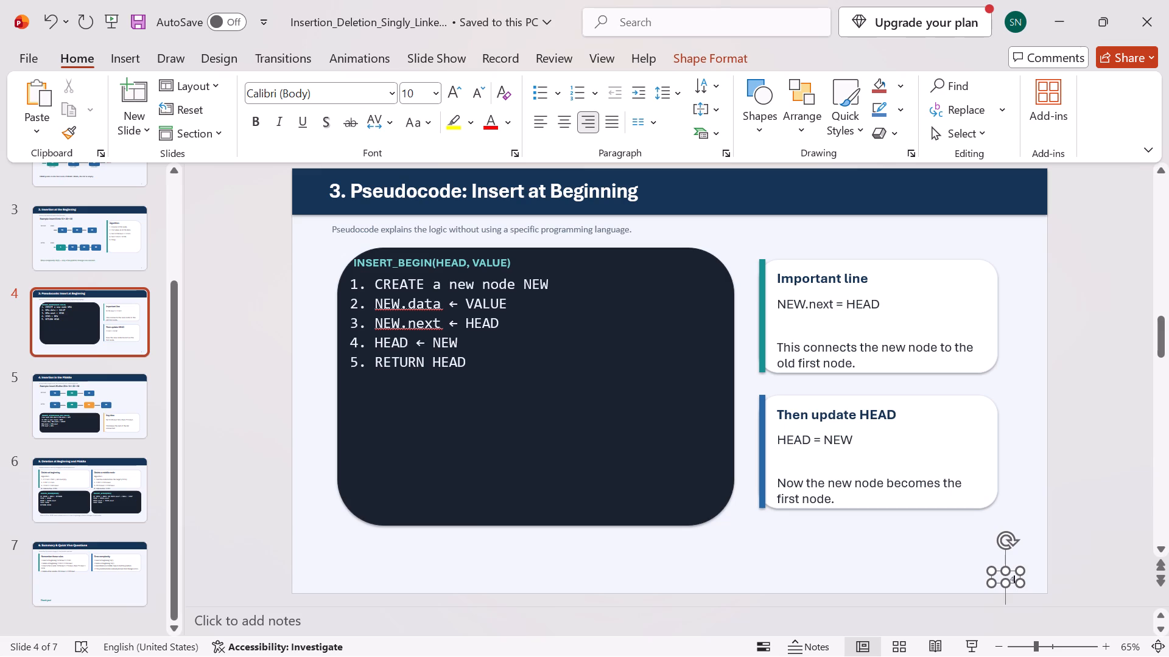
click(1014, 579)
key(Delete)
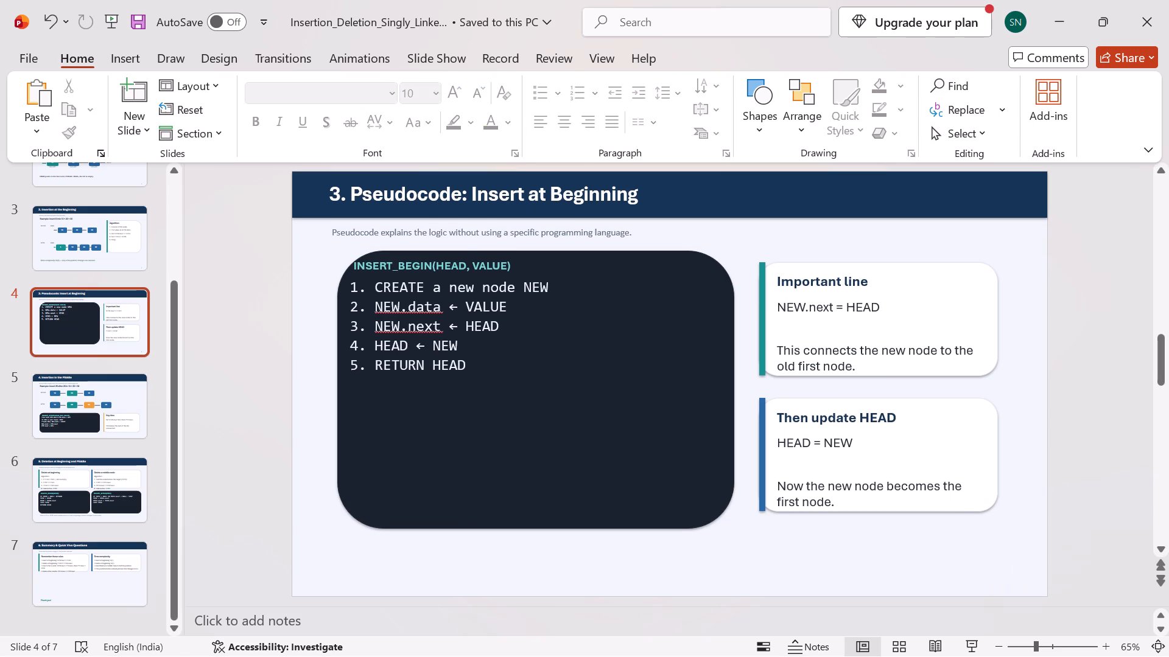
drag(85, 240, 86, 246)
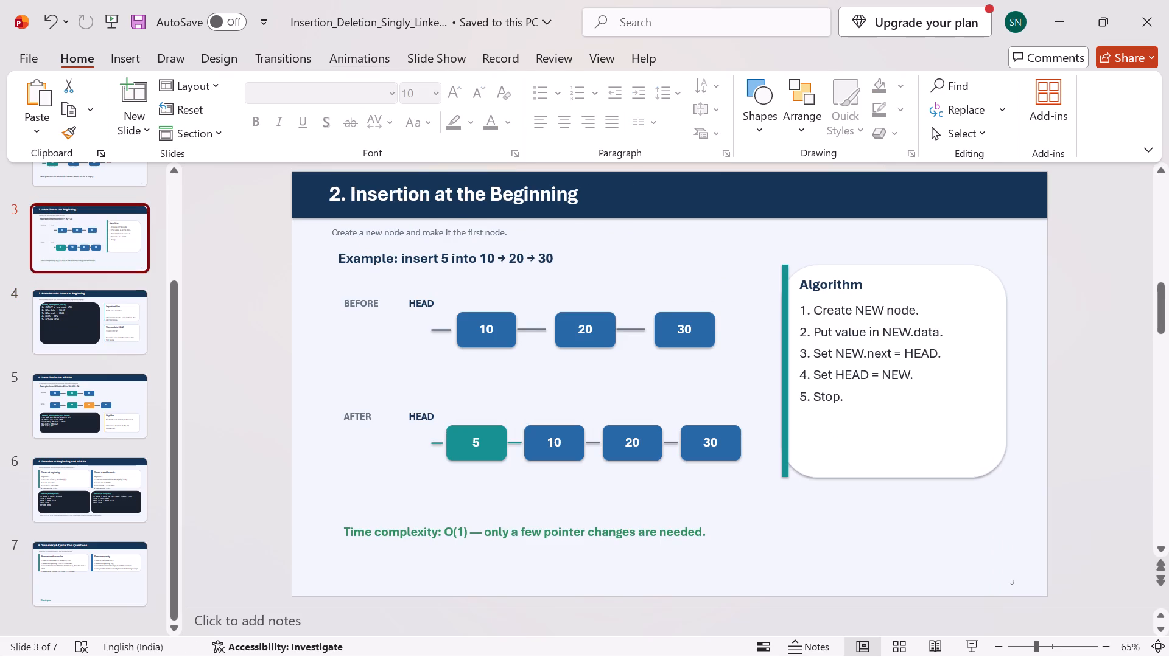
click(1011, 582)
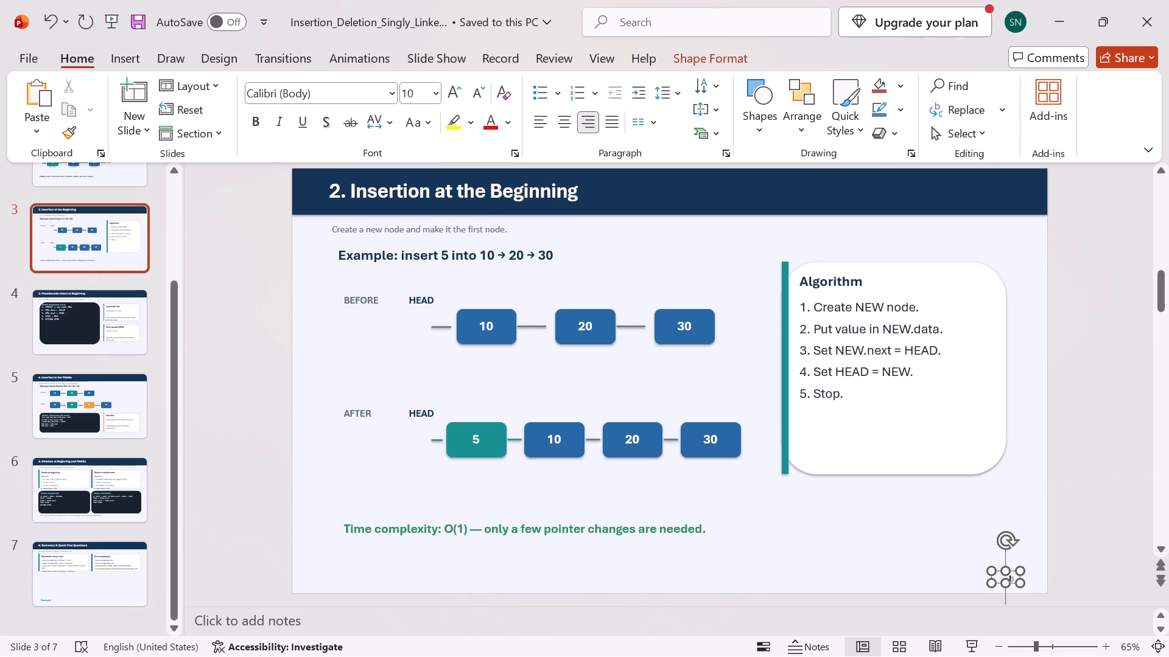
click(1012, 572)
key(Delete)
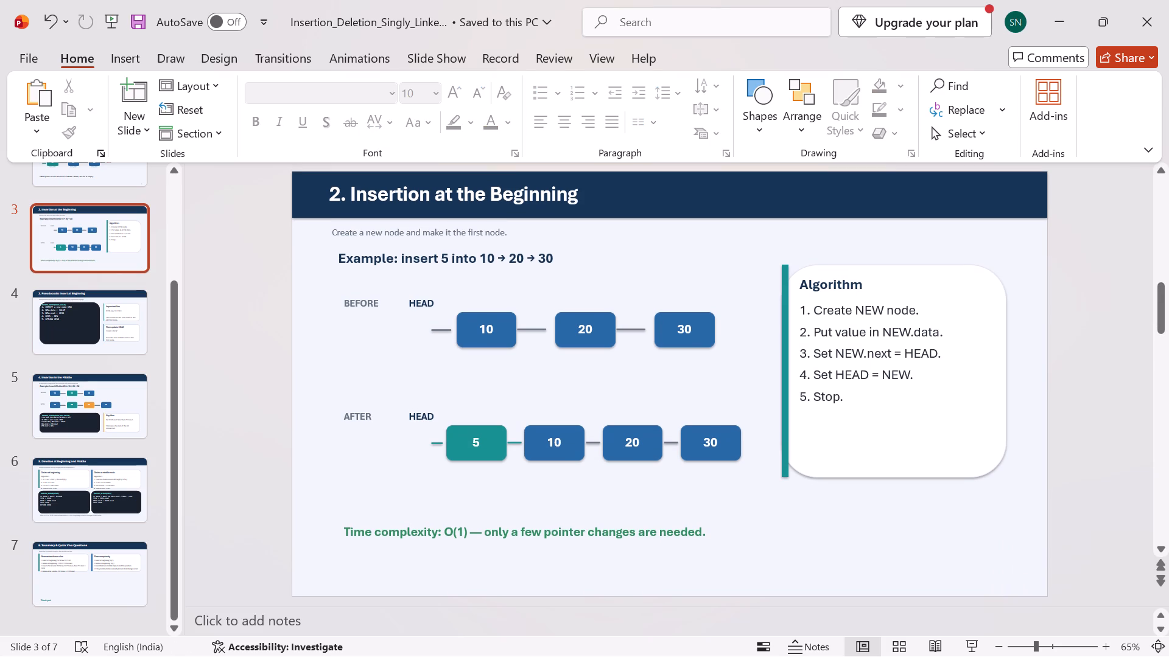
Delete the page number box from slide 2, "What is a Singly Linked List?", and check the title slide.
scroll(108, 377, up, 6)
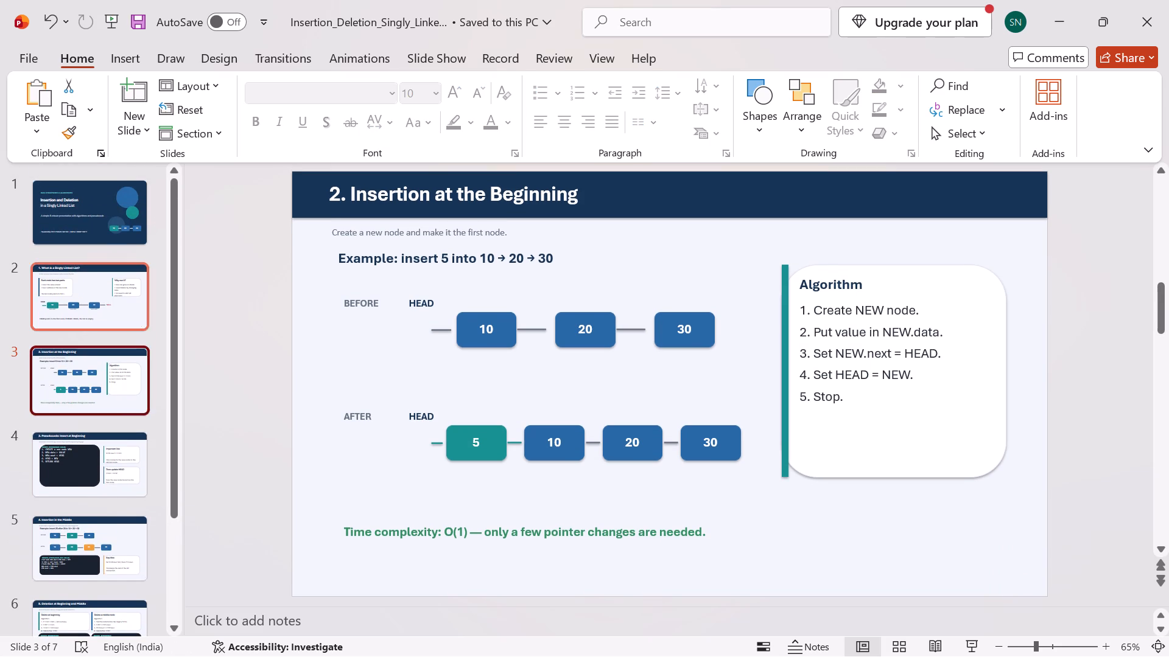
click(61, 314)
click(1017, 585)
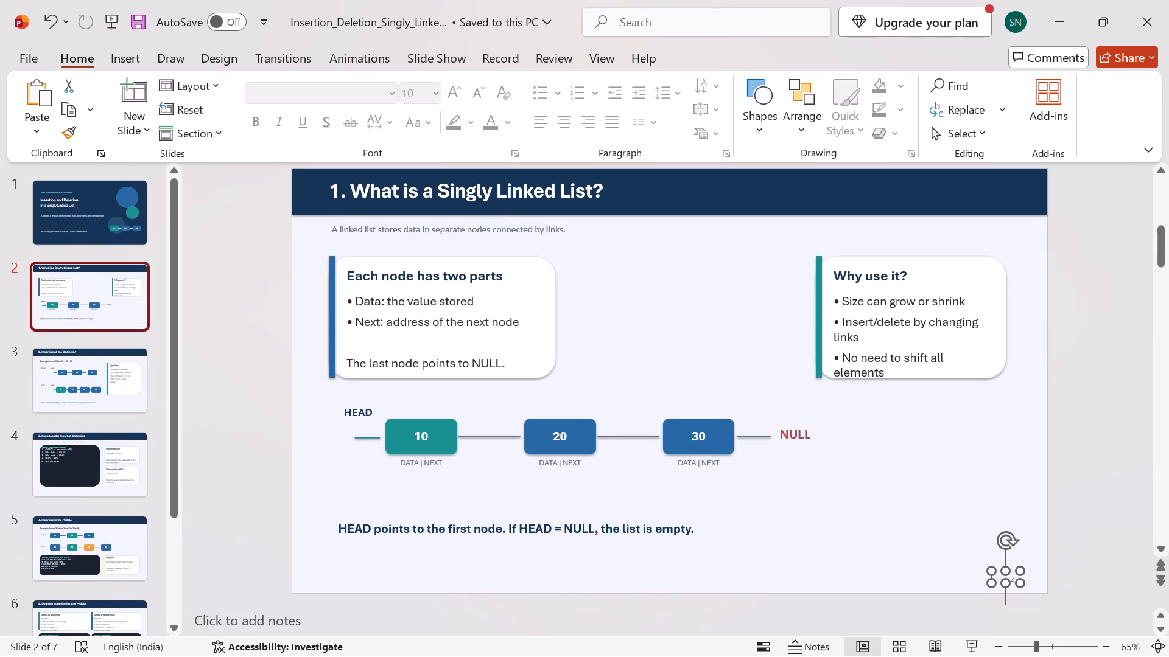
click(1014, 567)
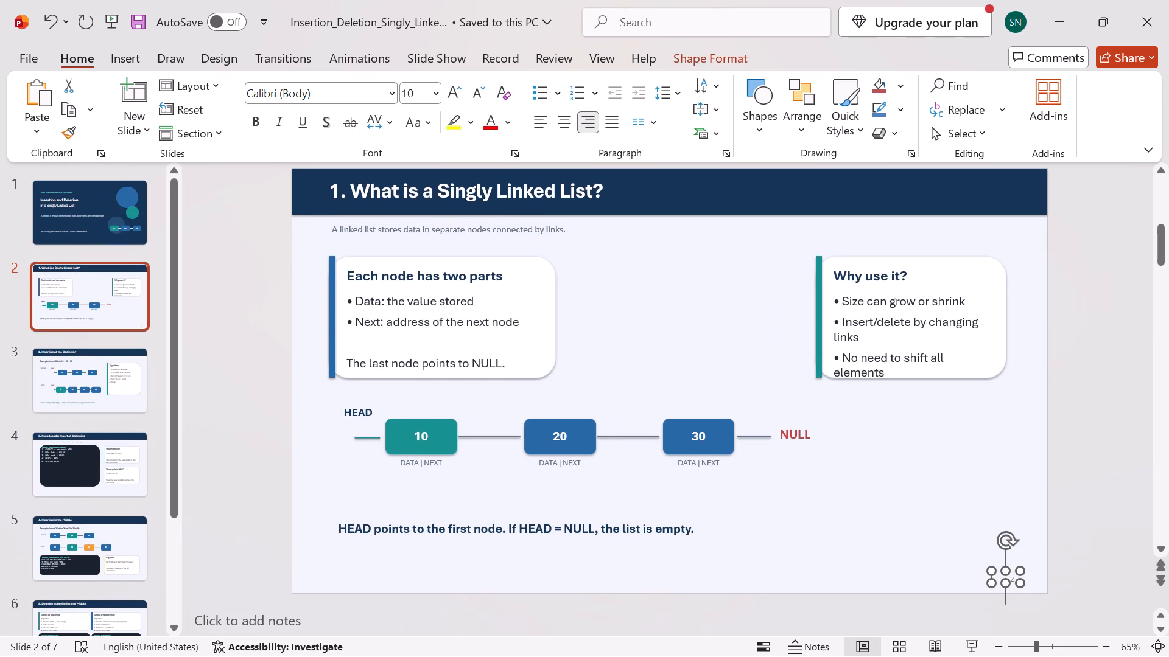
key(Delete)
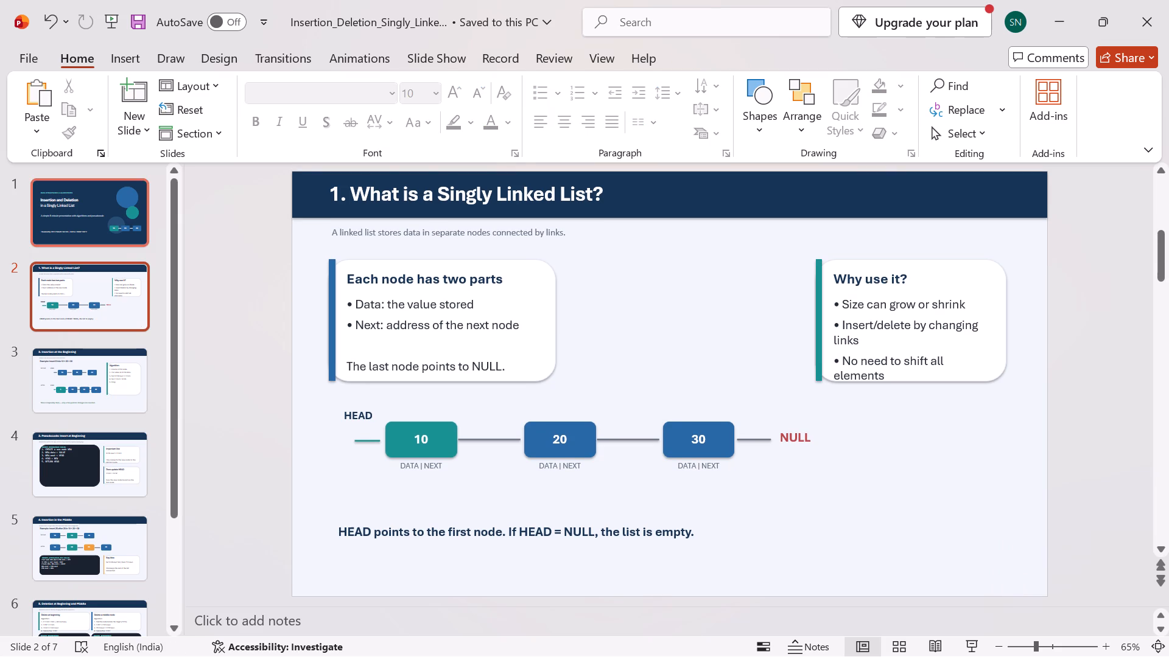
click(110, 220)
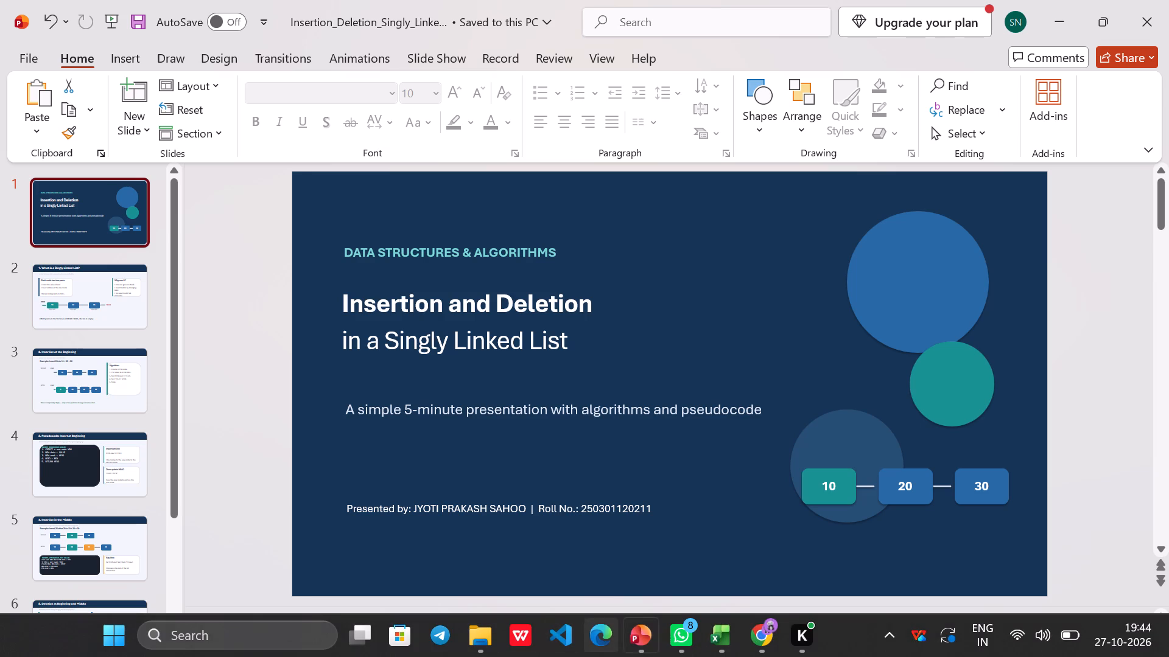
Switch to File Explorer and open "Presentation Format (CUTM)" from the Downloads folder in PowerPoint.
click(480, 638)
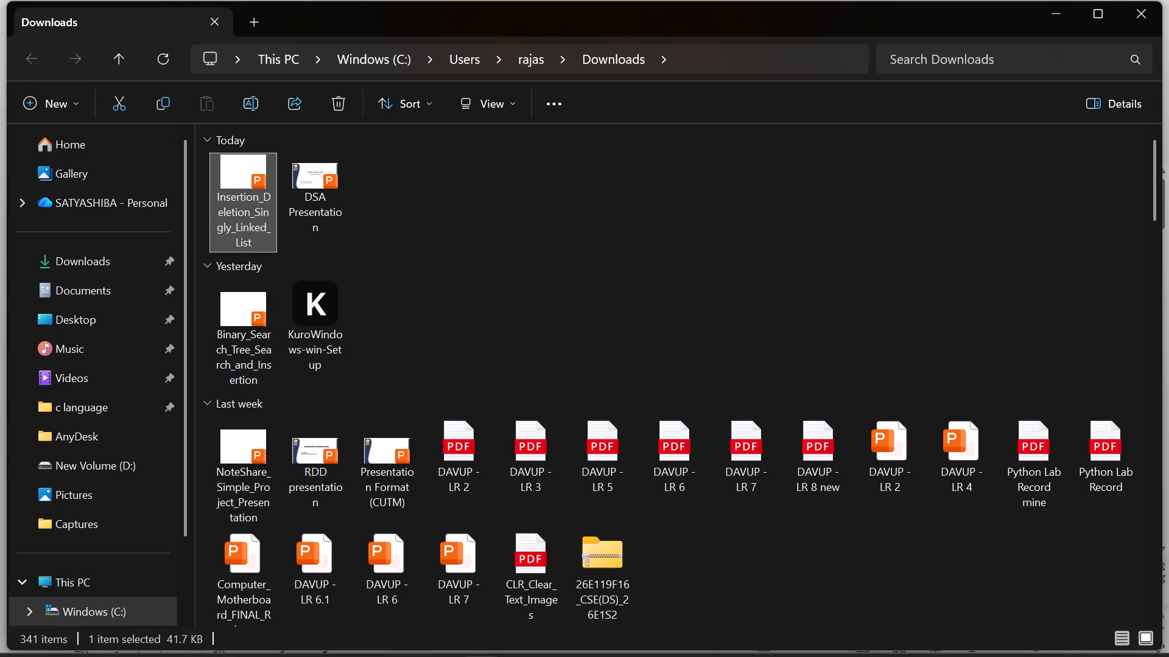
click(377, 445)
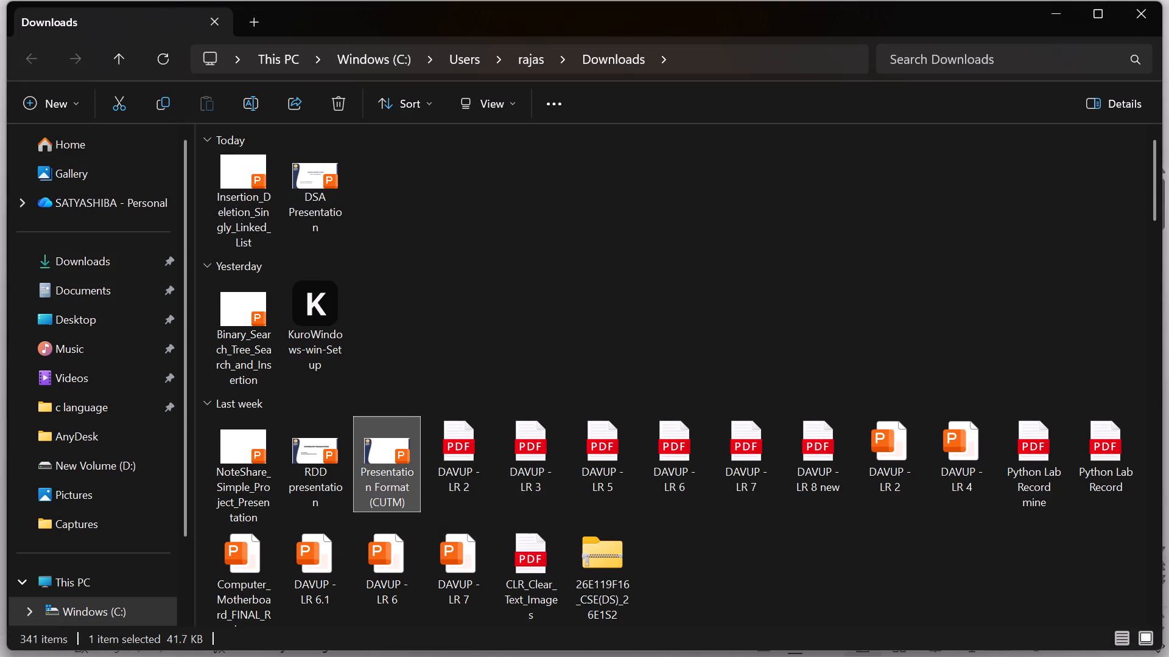
key(Return)
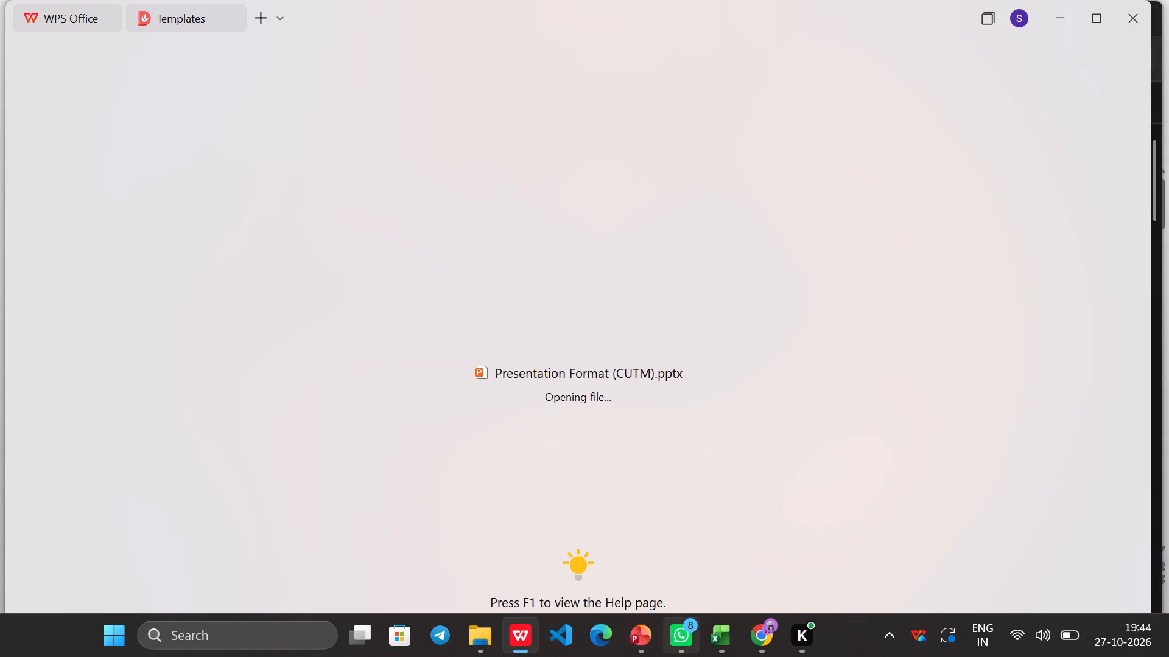
click(1131, 15)
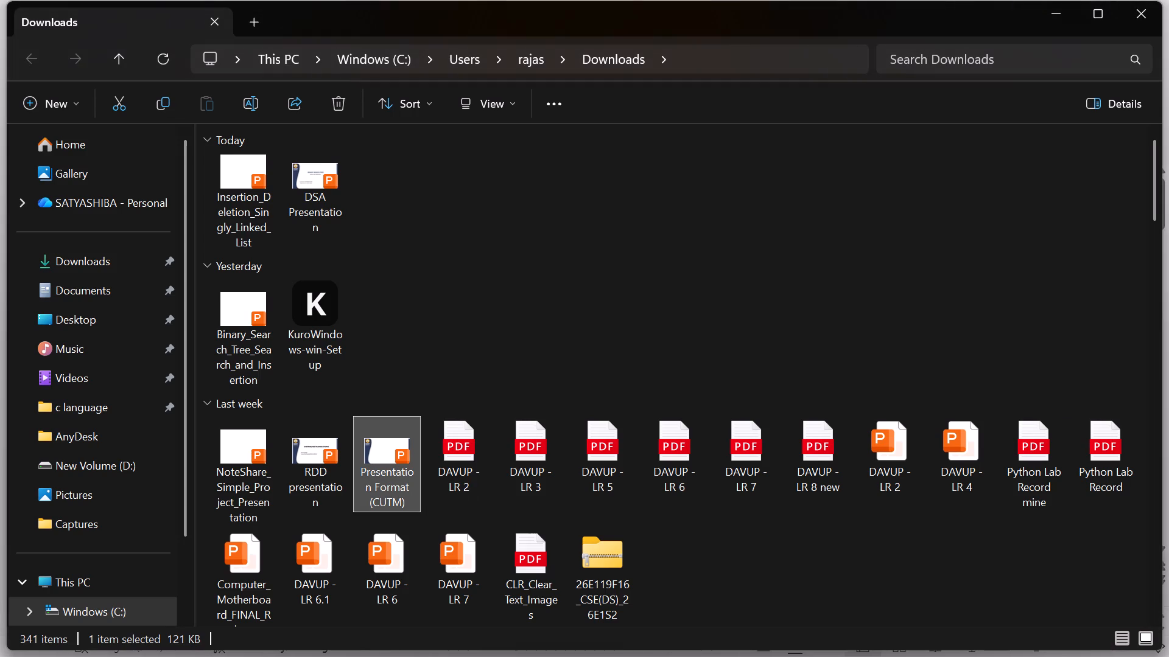
right_click(391, 450)
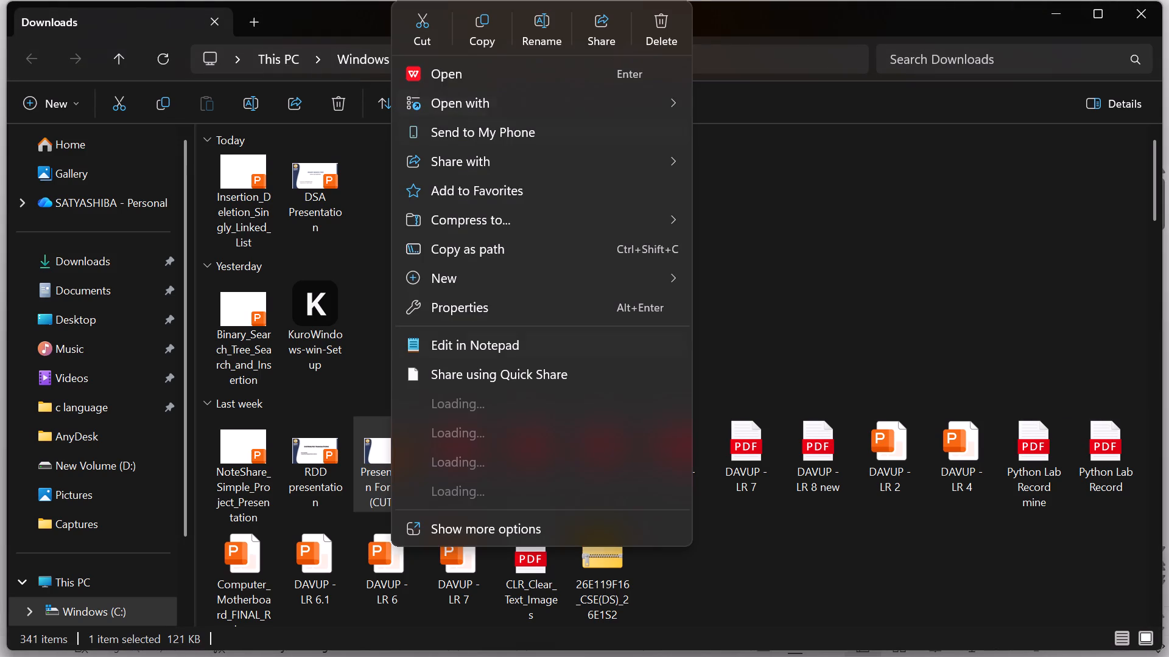
click(517, 100)
click(804, 103)
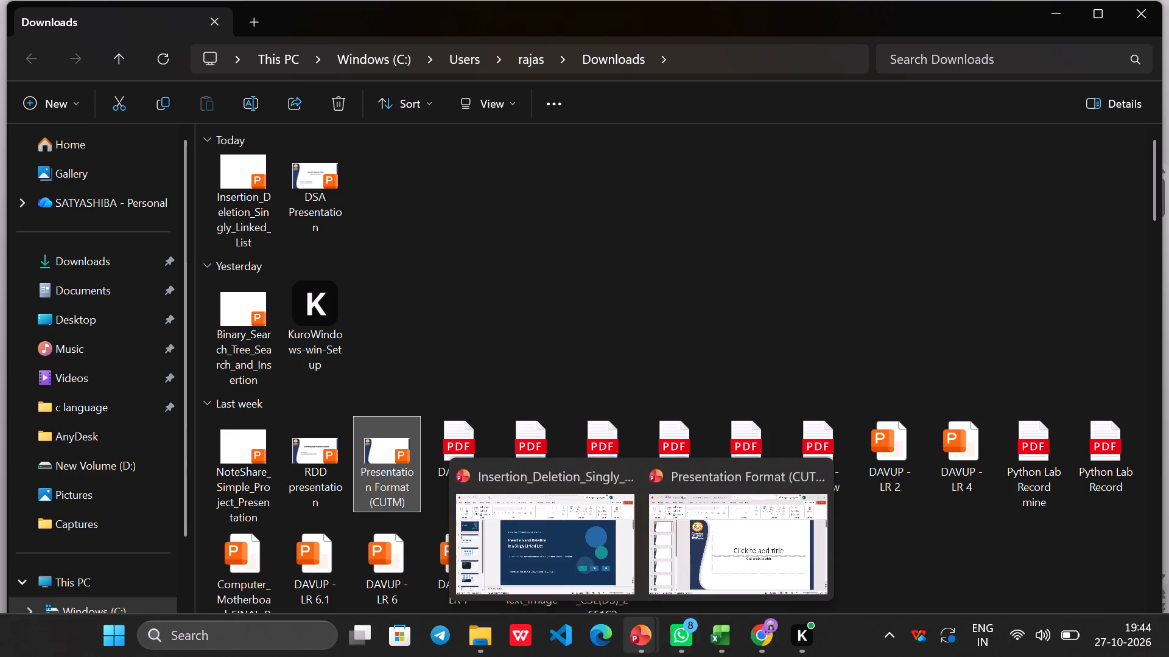
click(748, 578)
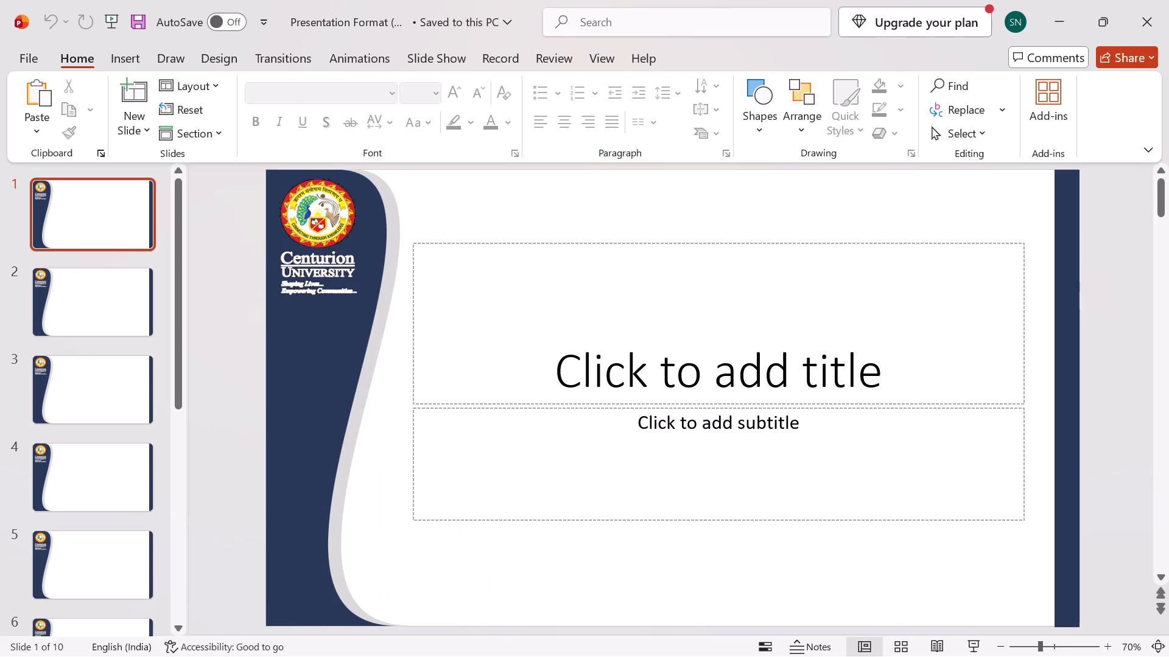
Delete the title and subtitle placeholders from slide 1 of the Centurion University template.
click(556, 243)
key(Delete)
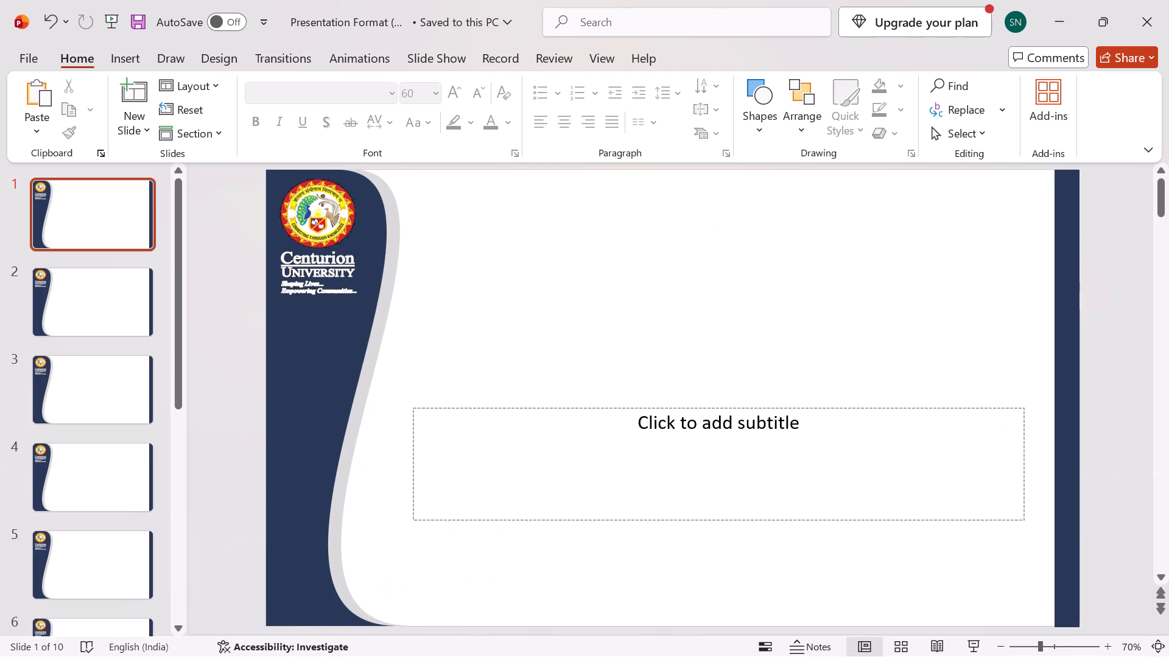
click(525, 409)
key(Delete)
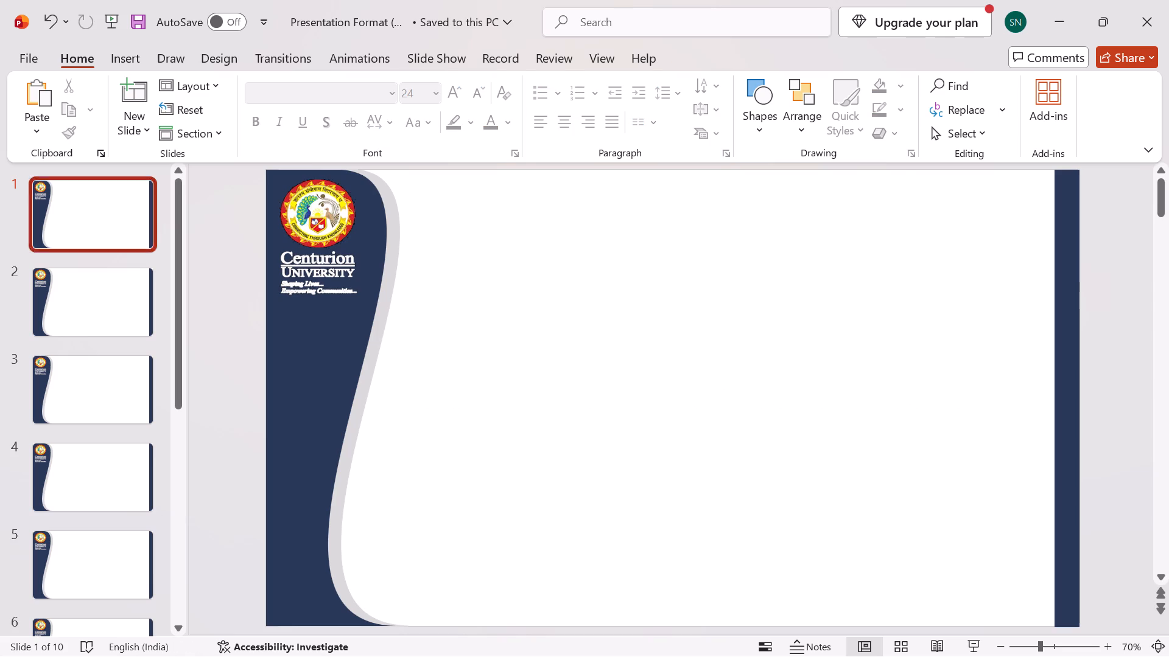
Delete slides 2 through 10 of the template, keeping only the blank first slide.
click(79, 291)
key(Delete)
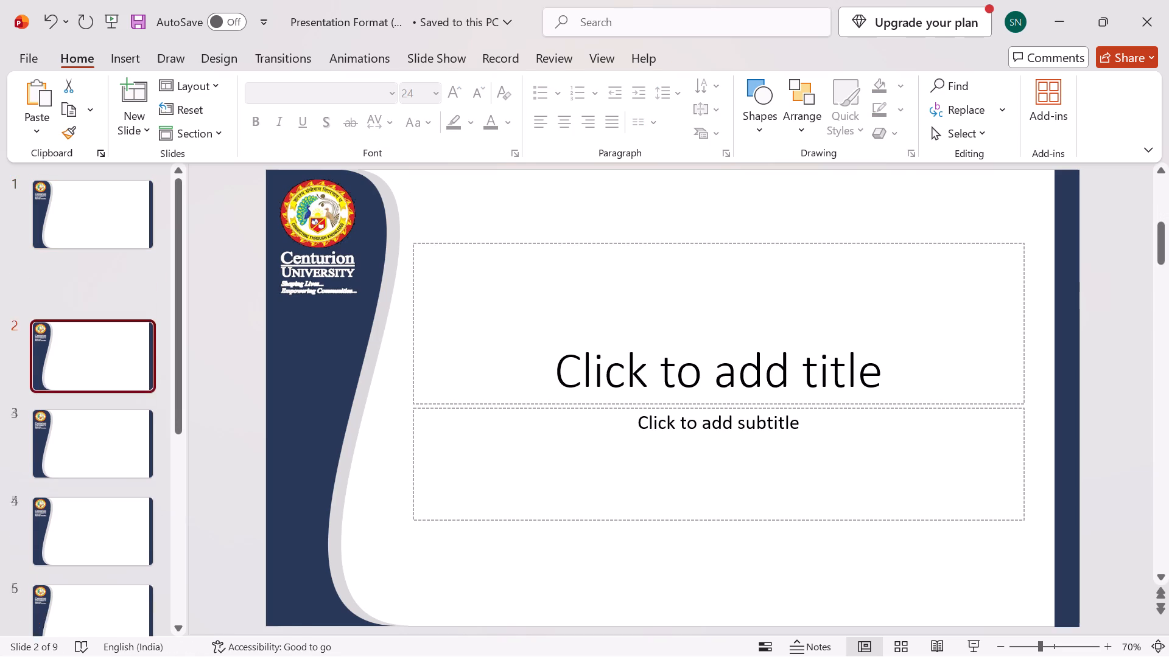
key(Delete)
key(Delete)
key(Delete)
key(Delete)
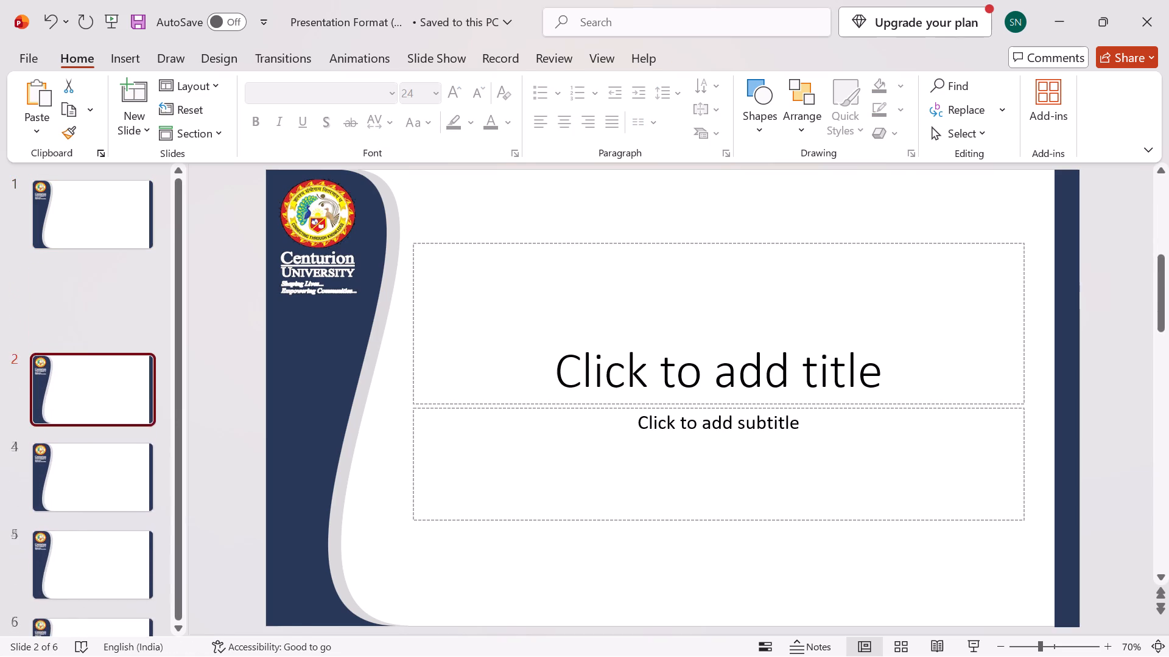
key(Delete)
key(Delete)
key(Delete)
key(Delete)
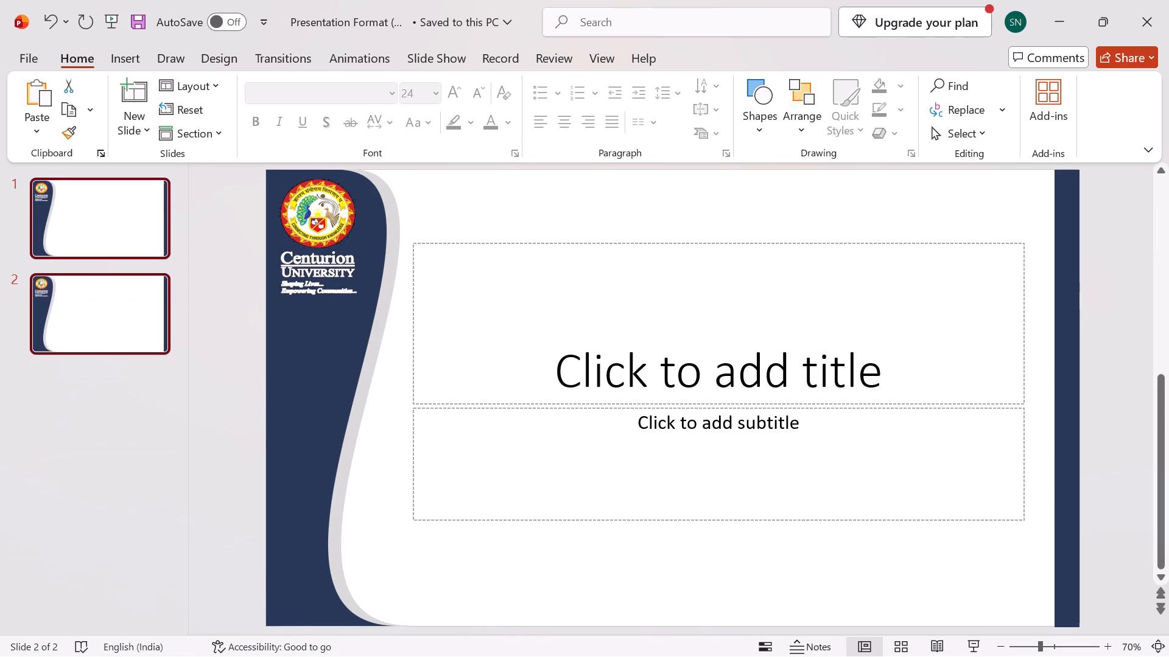
Duplicate the blank template slide twice to make slides 2 and 3.
click(127, 123)
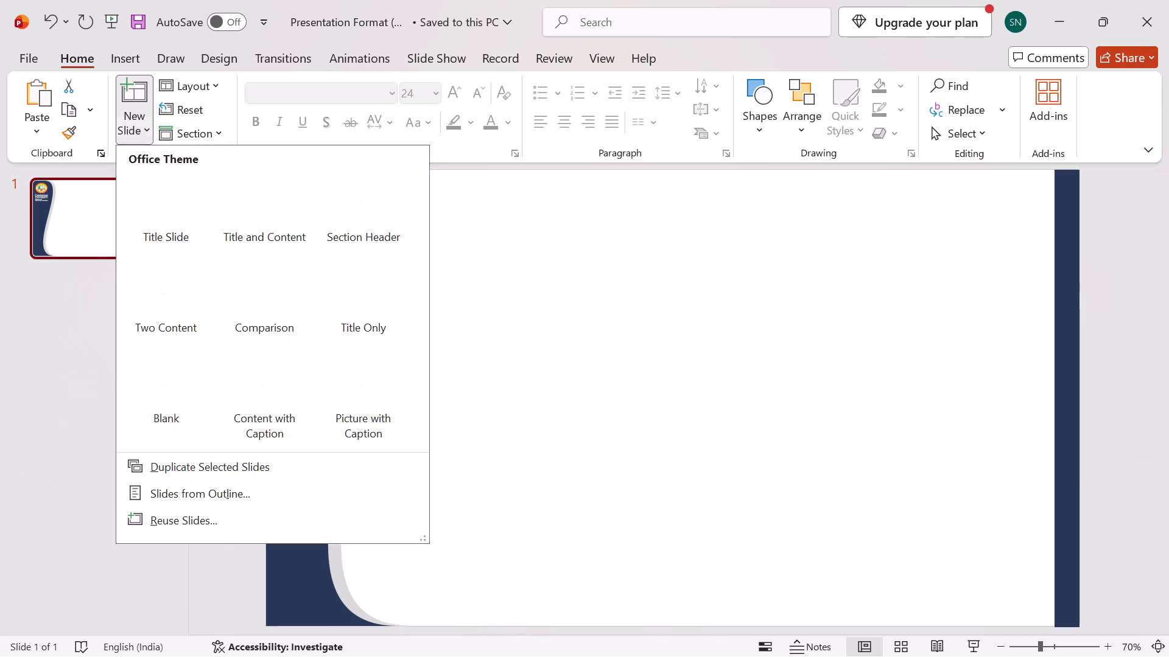
click(184, 473)
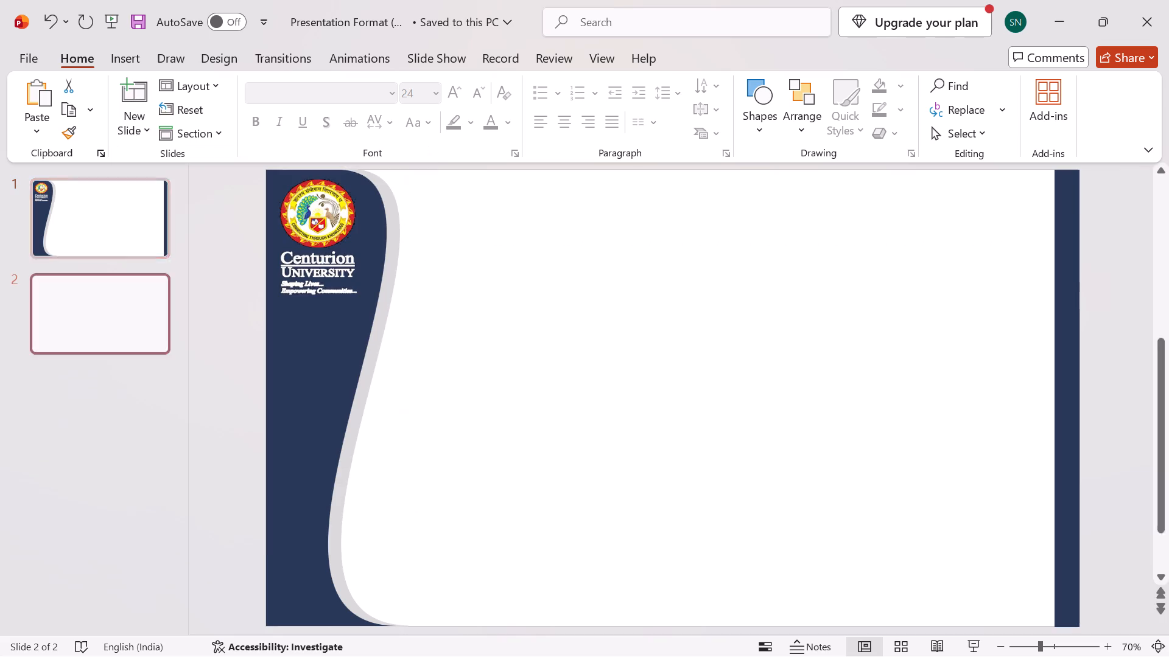
click(138, 118)
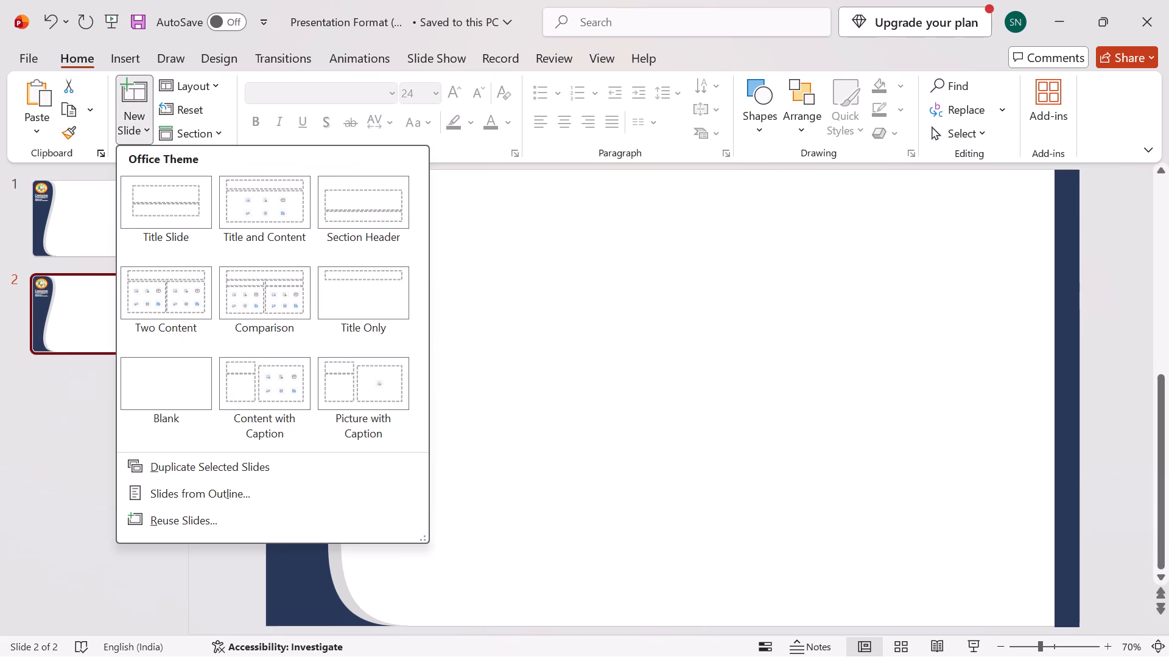
click(177, 471)
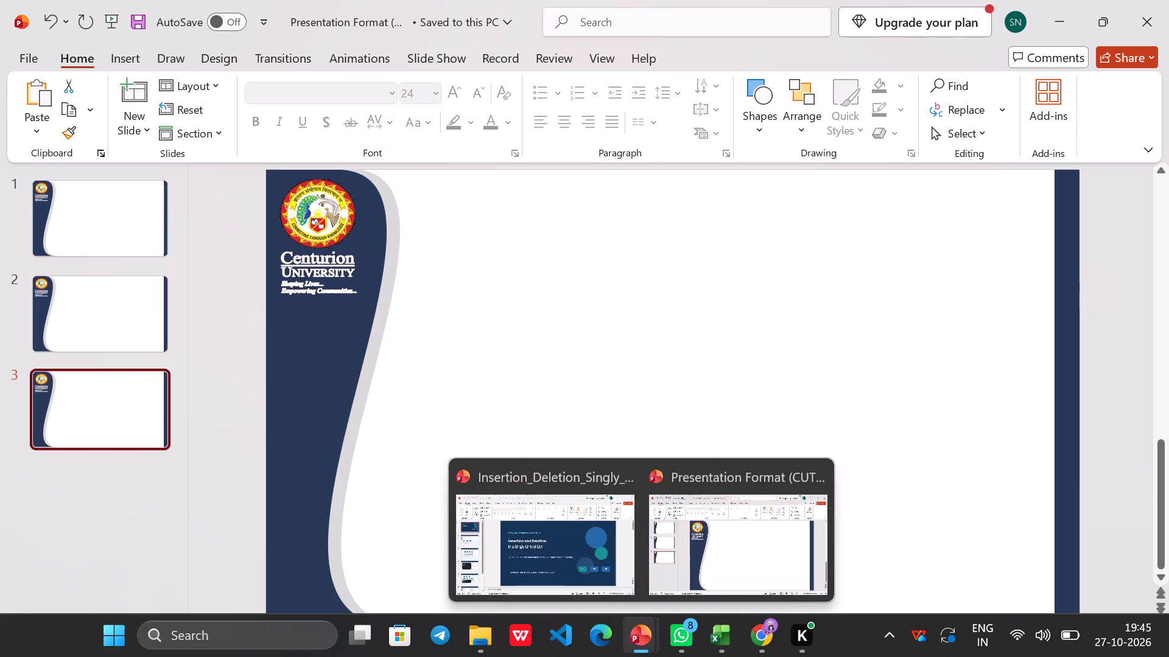
Check the singly linked list deck's slides, then duplicate the template's blank slide four times to make slides 4 through 7.
click(567, 560)
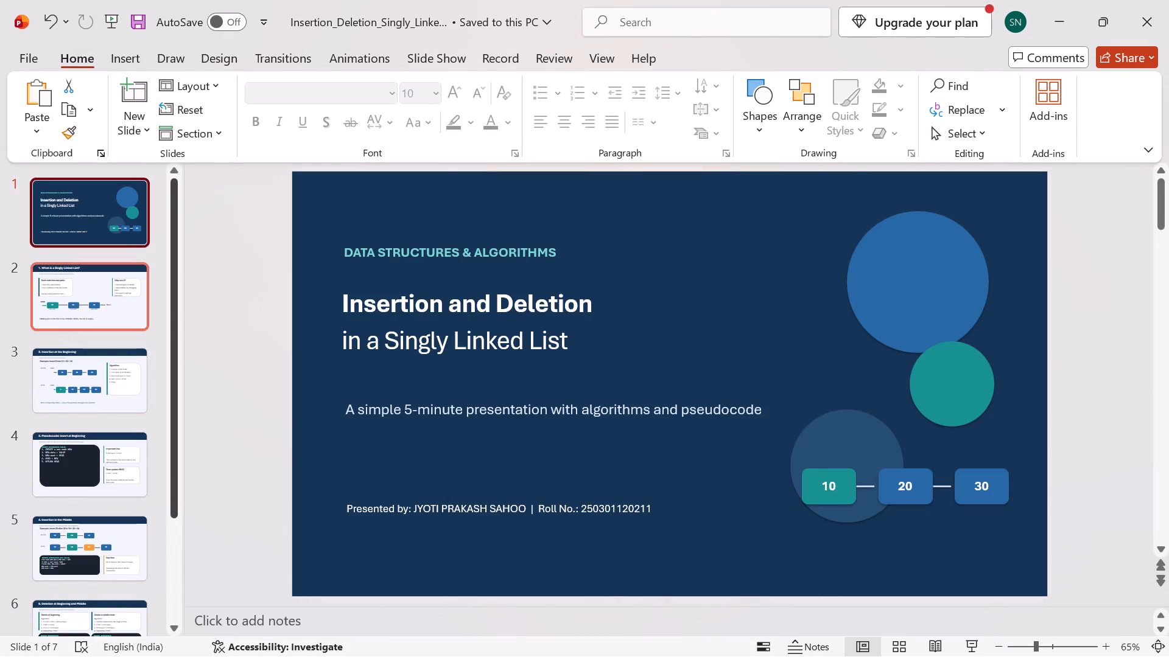
scroll(74, 278, down, 15)
scroll(72, 298, up, 10)
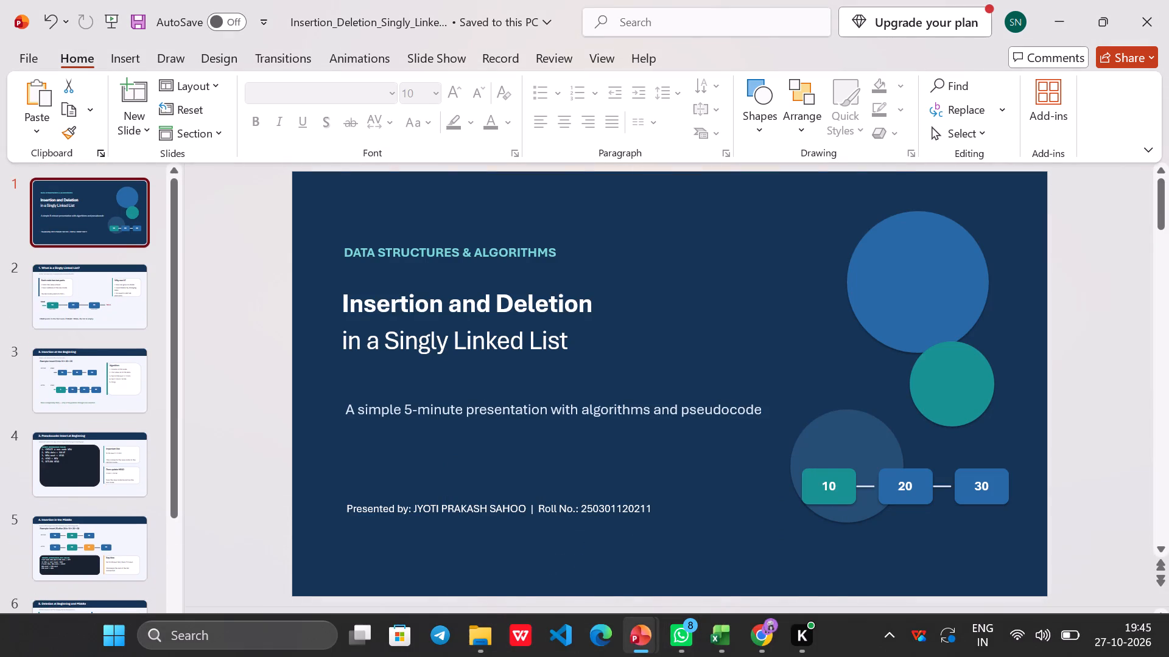
click(746, 551)
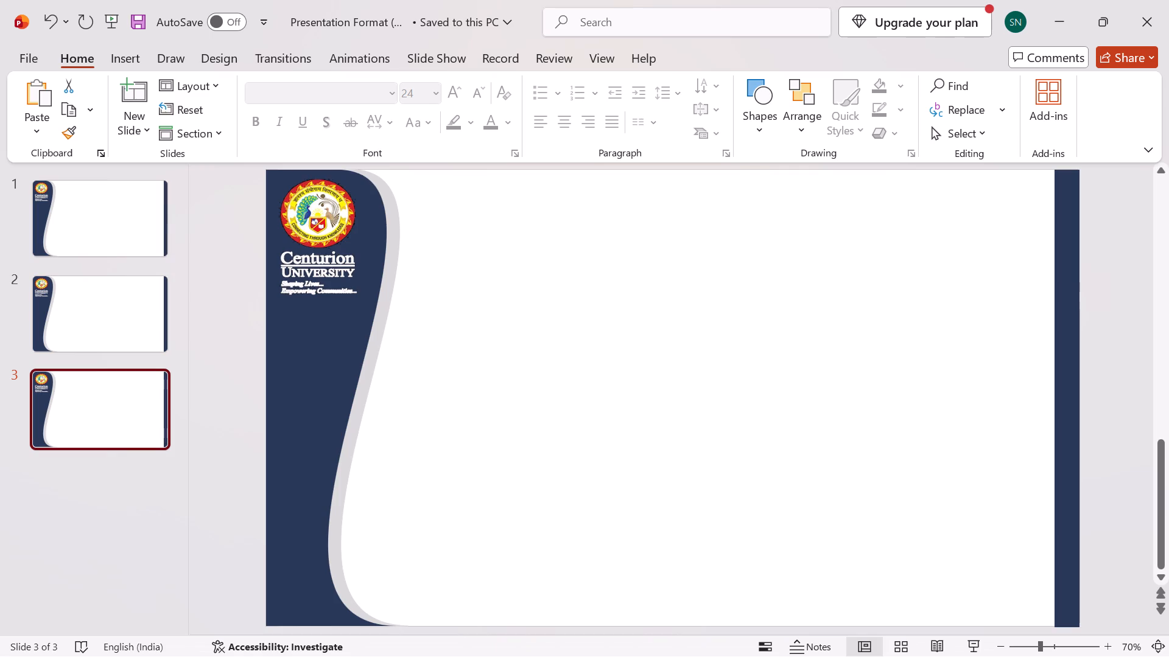
click(133, 132)
click(192, 469)
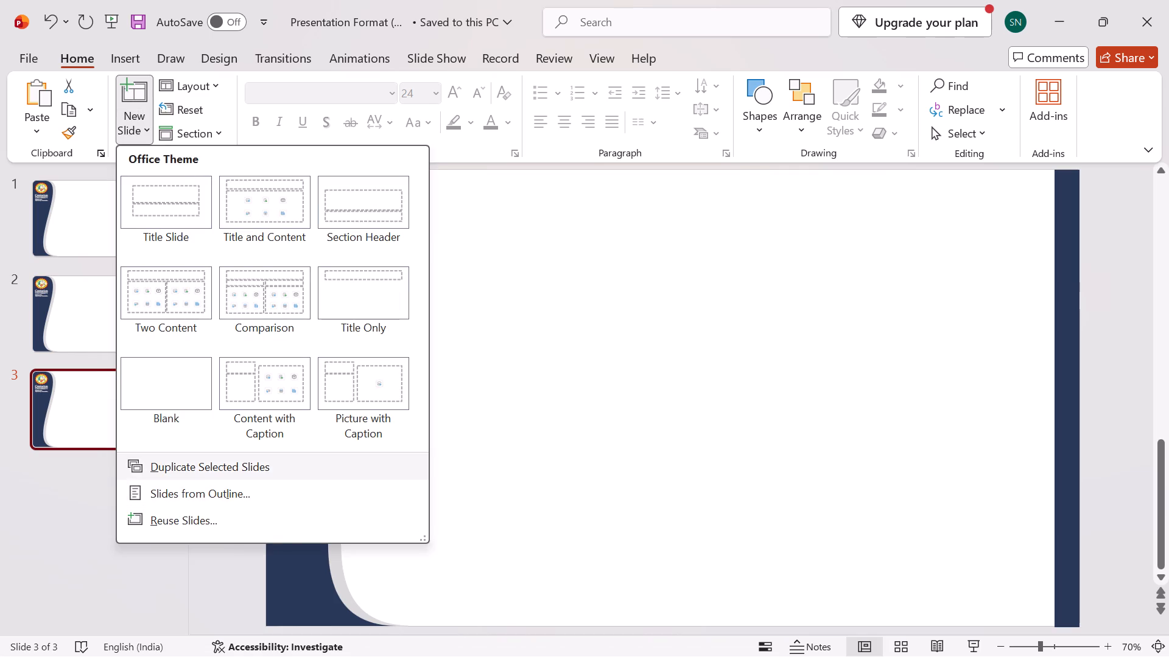
click(136, 131)
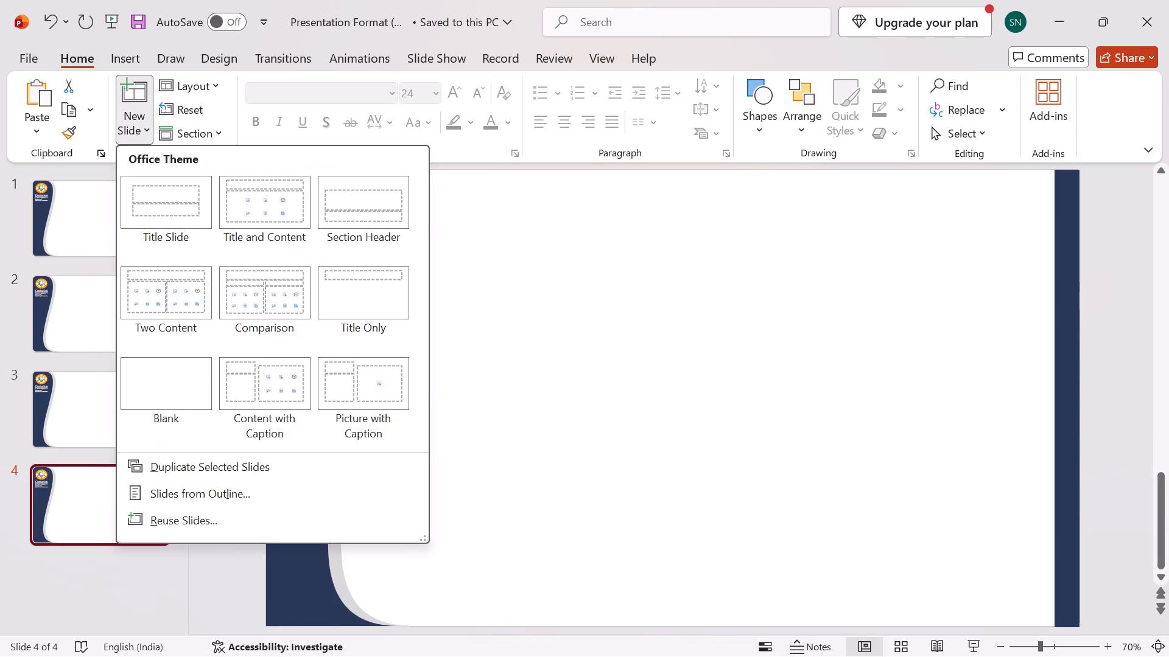
click(192, 469)
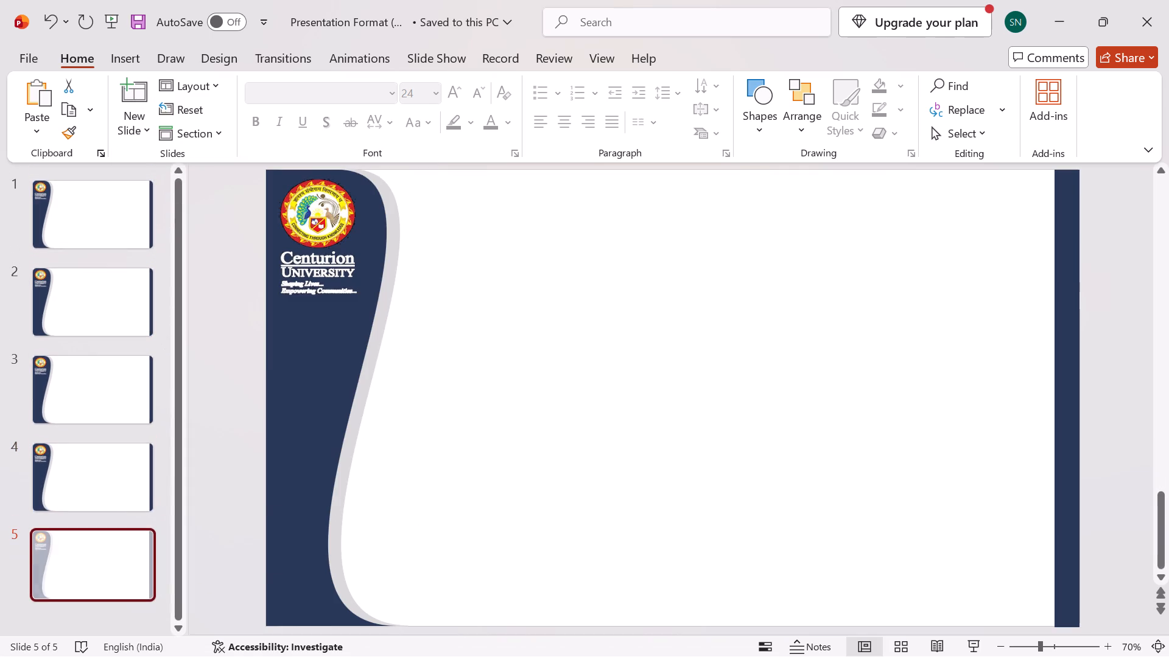
click(141, 126)
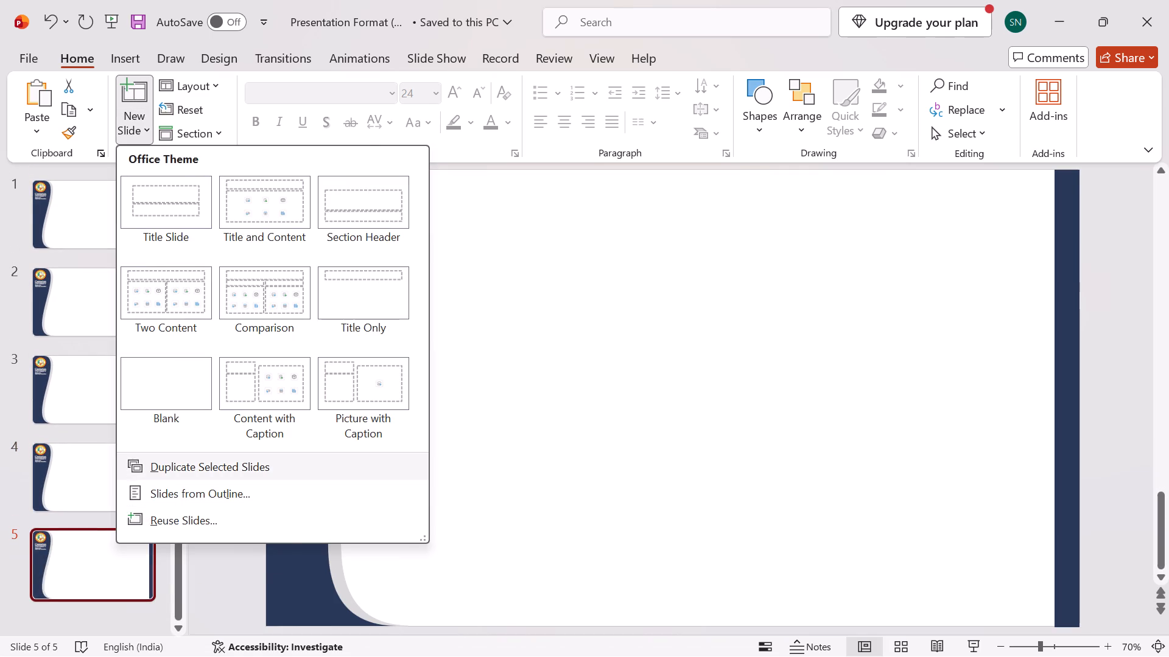
click(206, 462)
click(130, 130)
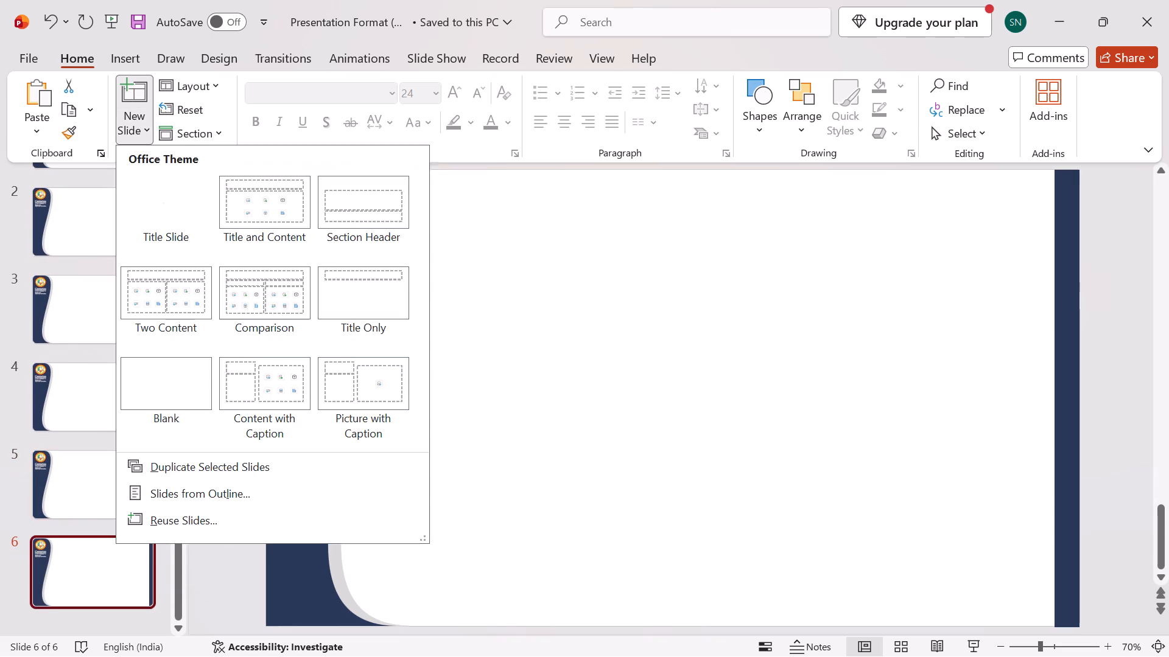
click(191, 470)
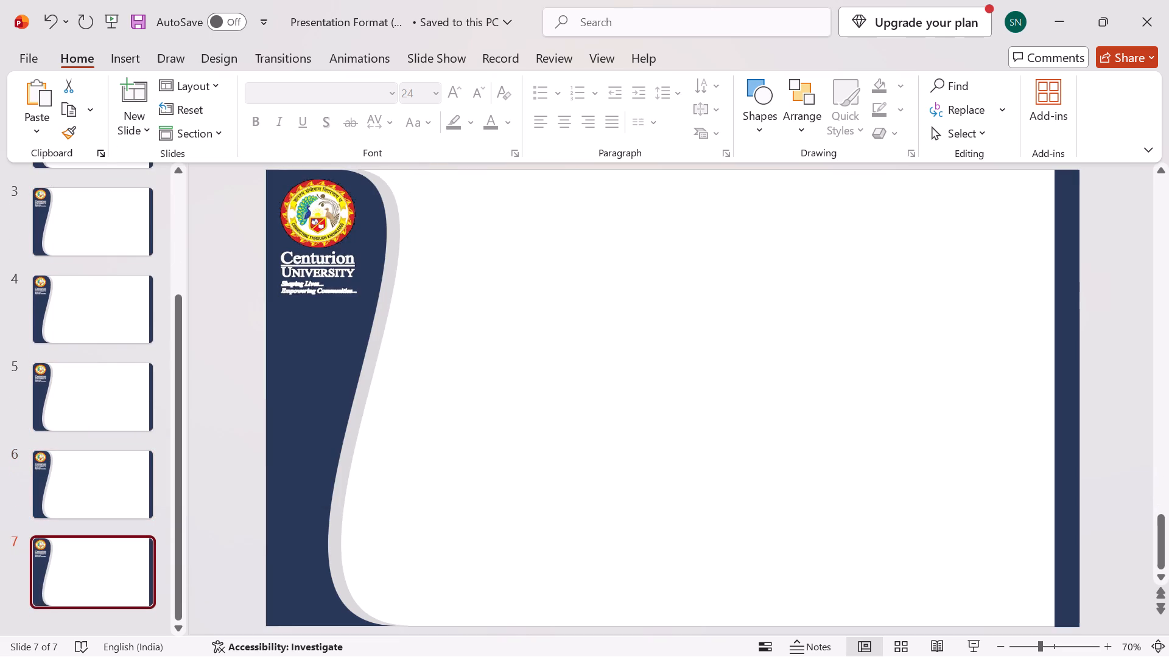
Save the seven-slide template as a new copy named "Presentation Format (CUTM) 1" in the Downloads folder.
click(22, 55)
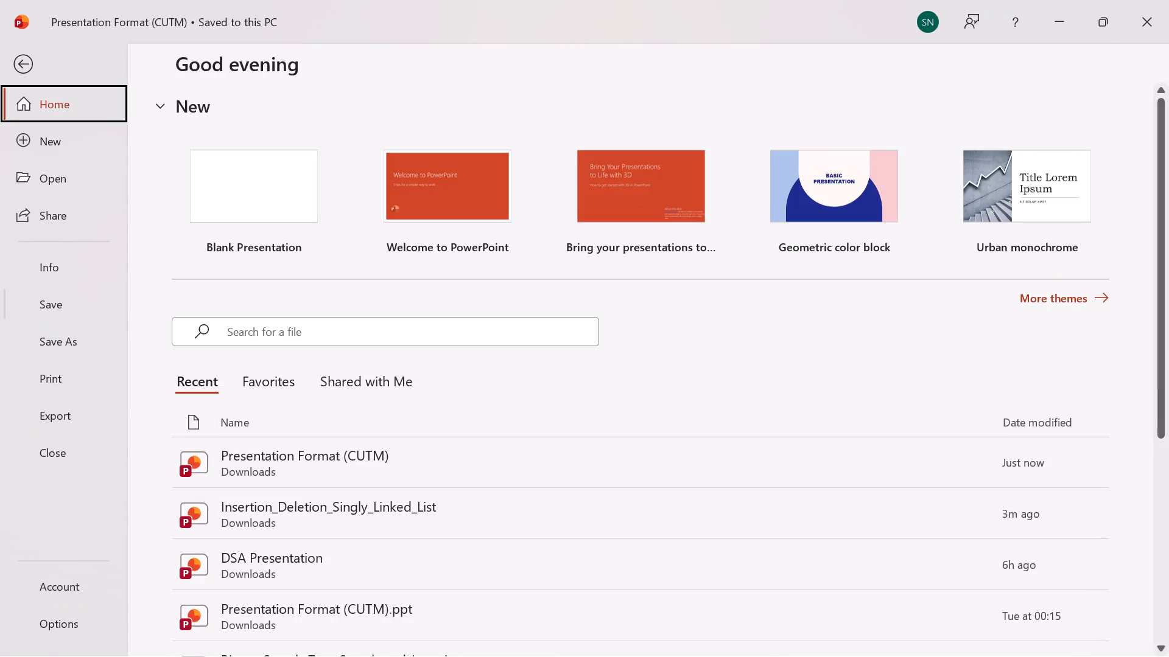
click(55, 338)
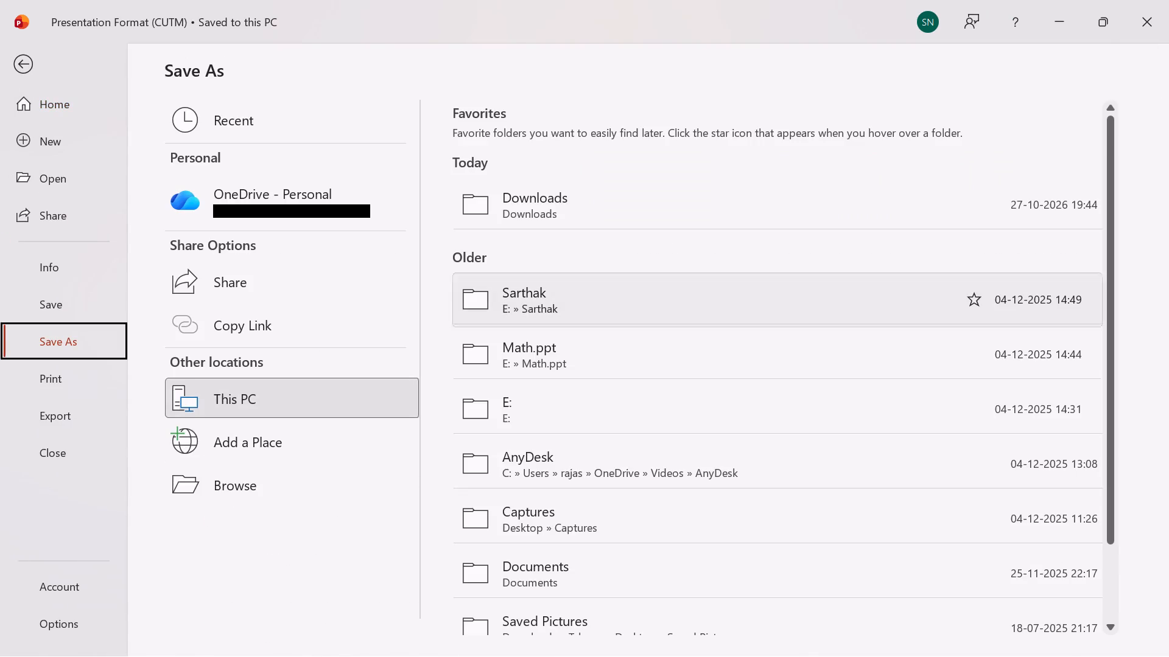
click(530, 206)
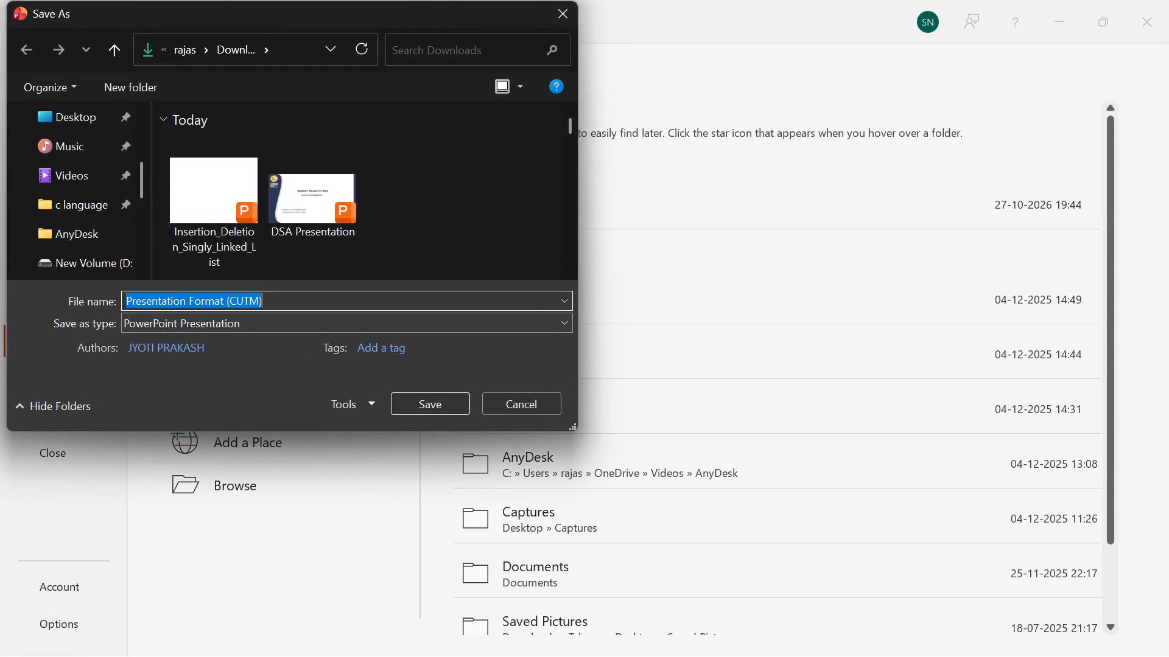
click(270, 304)
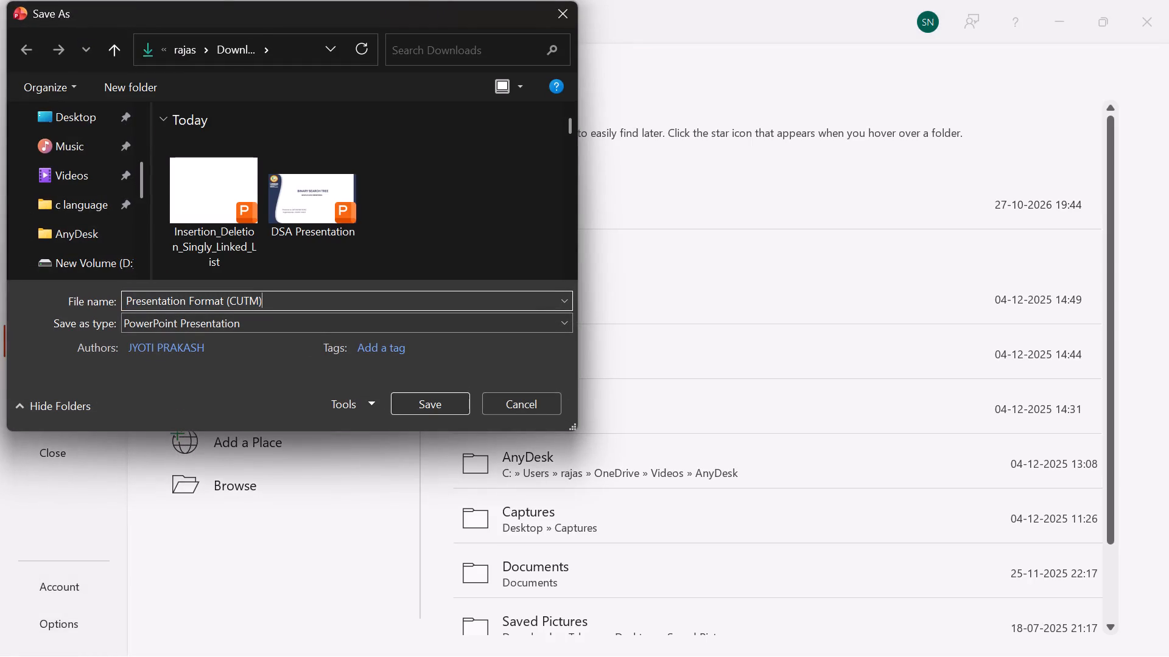
key(space)
text(1)
click(419, 400)
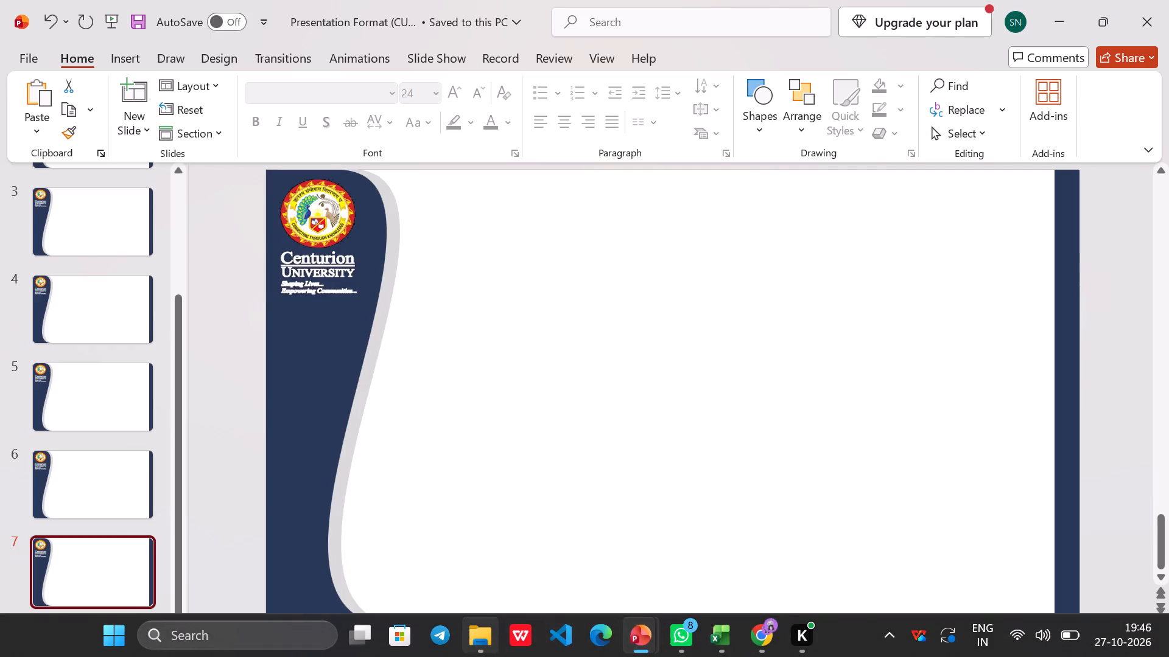
Switch to File Explorer and delete the original "Presentation Format (CUTM)" file from the Downloads folder.
click(507, 549)
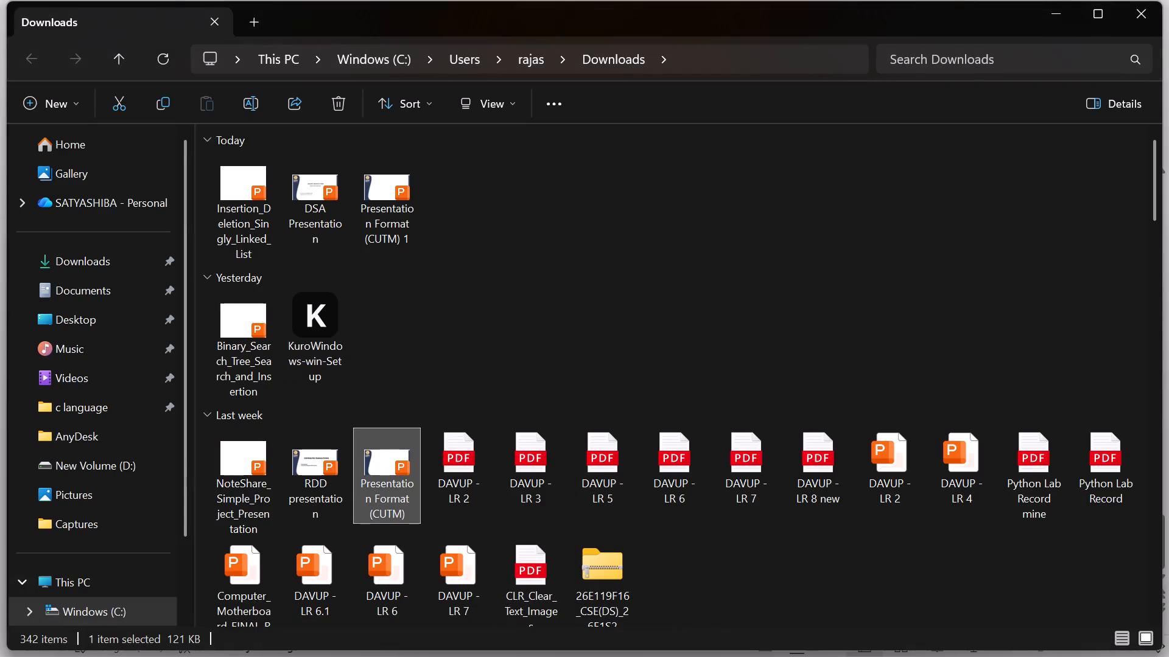
click(392, 493)
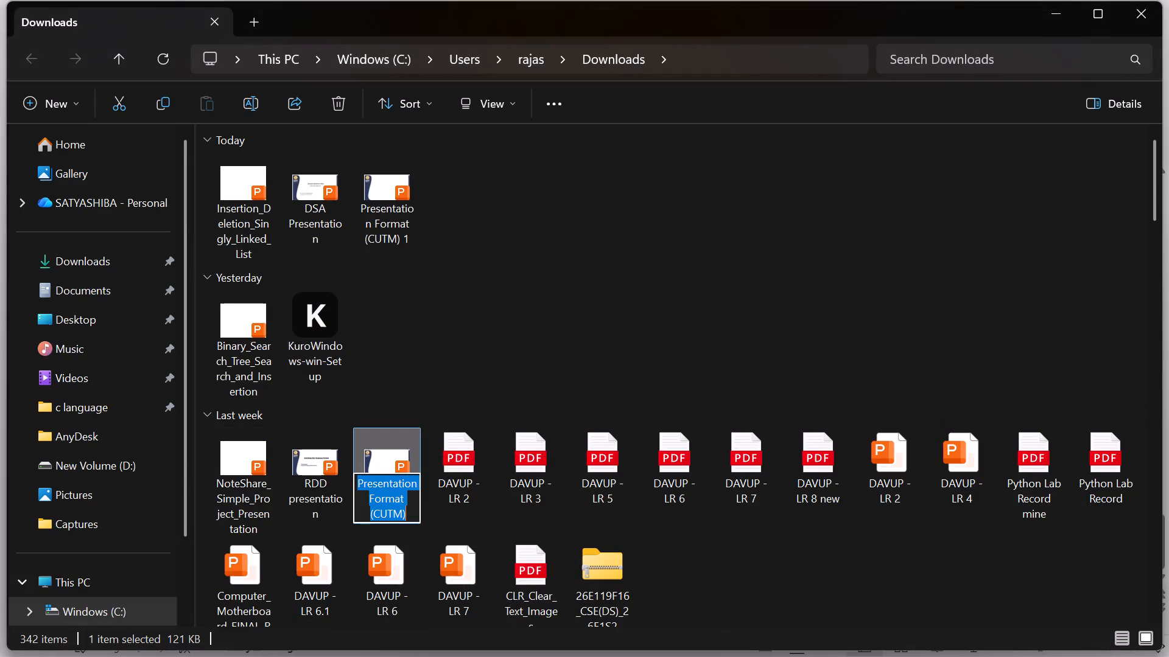
key(Delete)
click(410, 426)
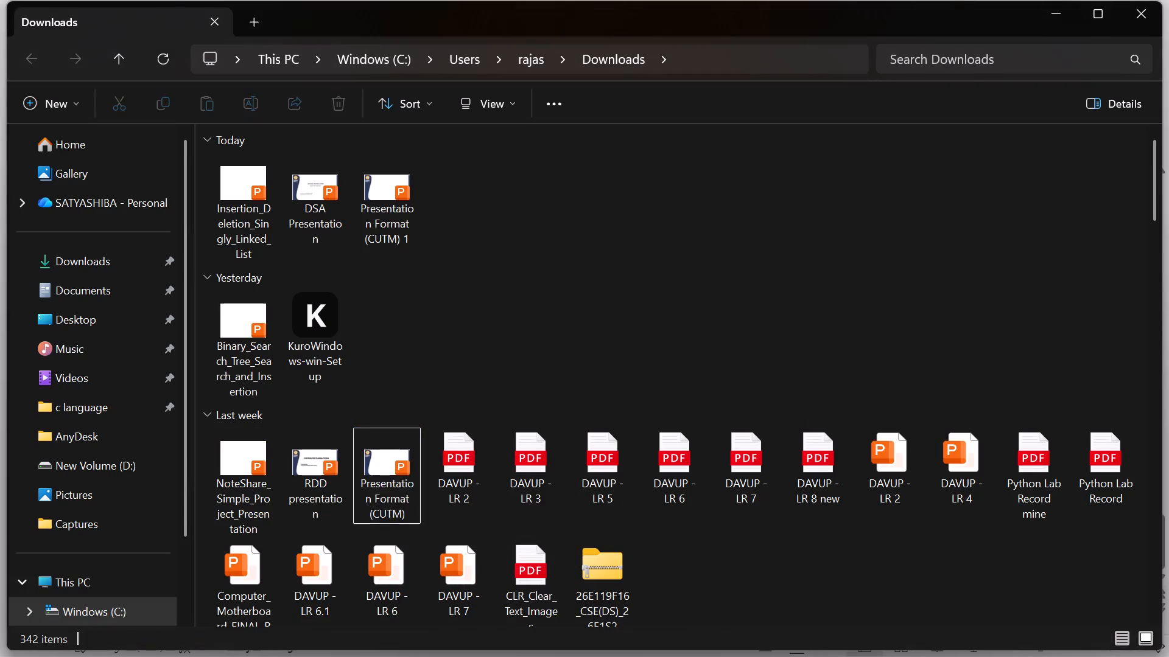
click(410, 442)
key(Delete)
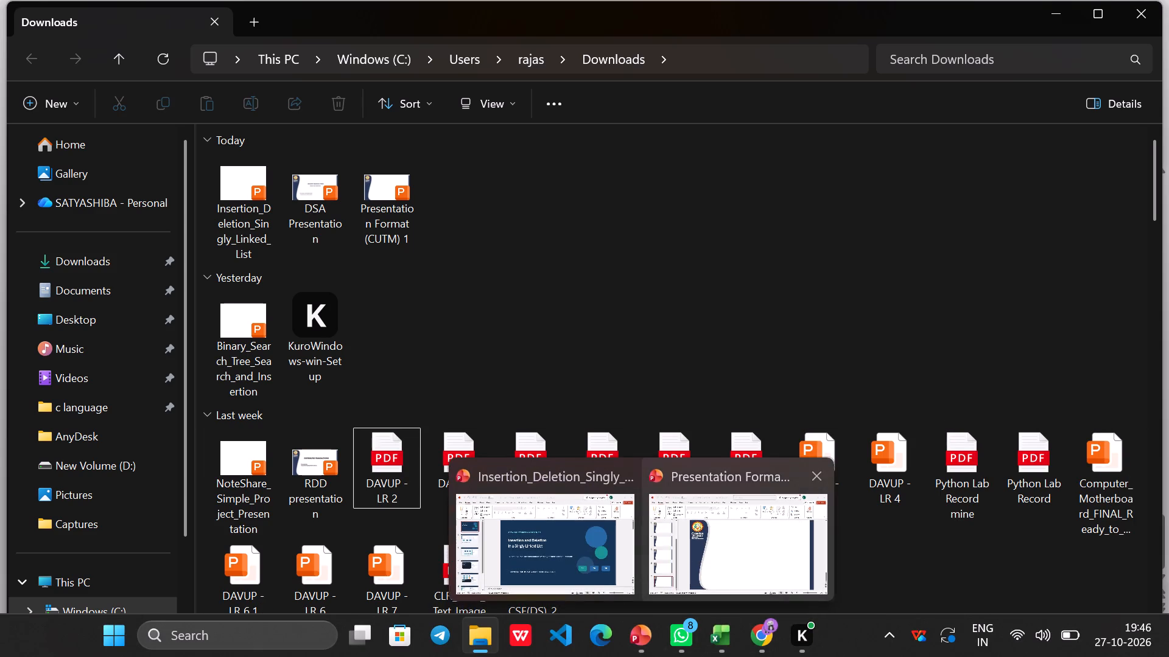
Switch back to PowerPoint and delete the dark blue title bar from slide 2 of the Insertion_Deletion_Singly_Linked_List deck.
click(734, 569)
scroll(105, 301, up, 7)
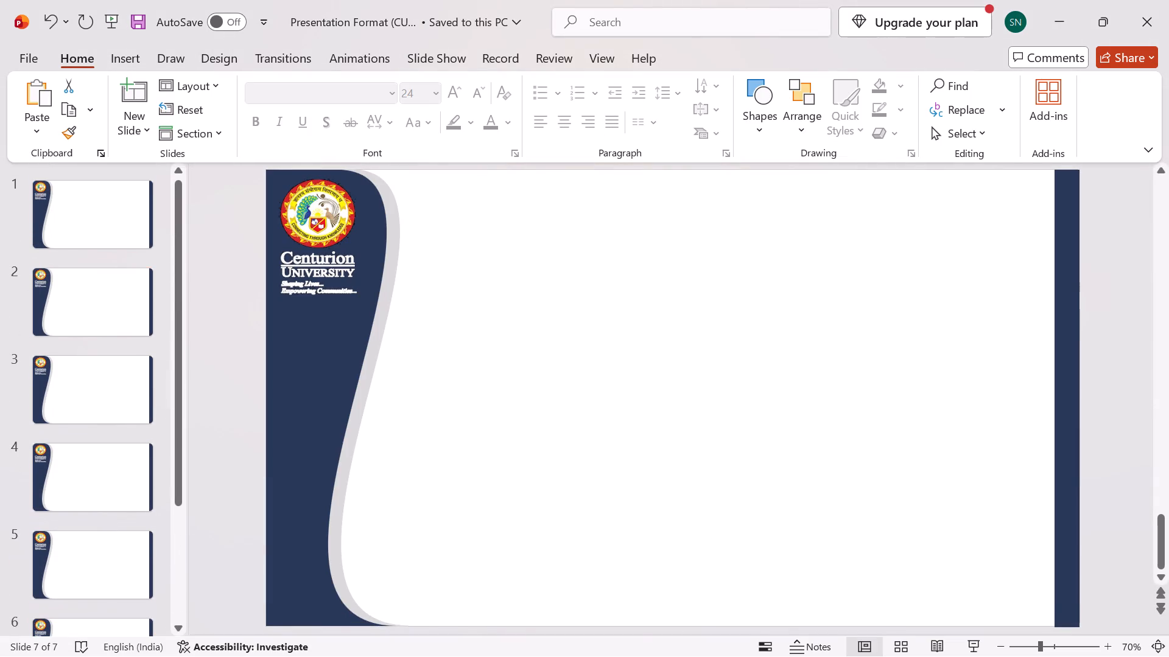
scroll(105, 301, up, 5)
click(84, 305)
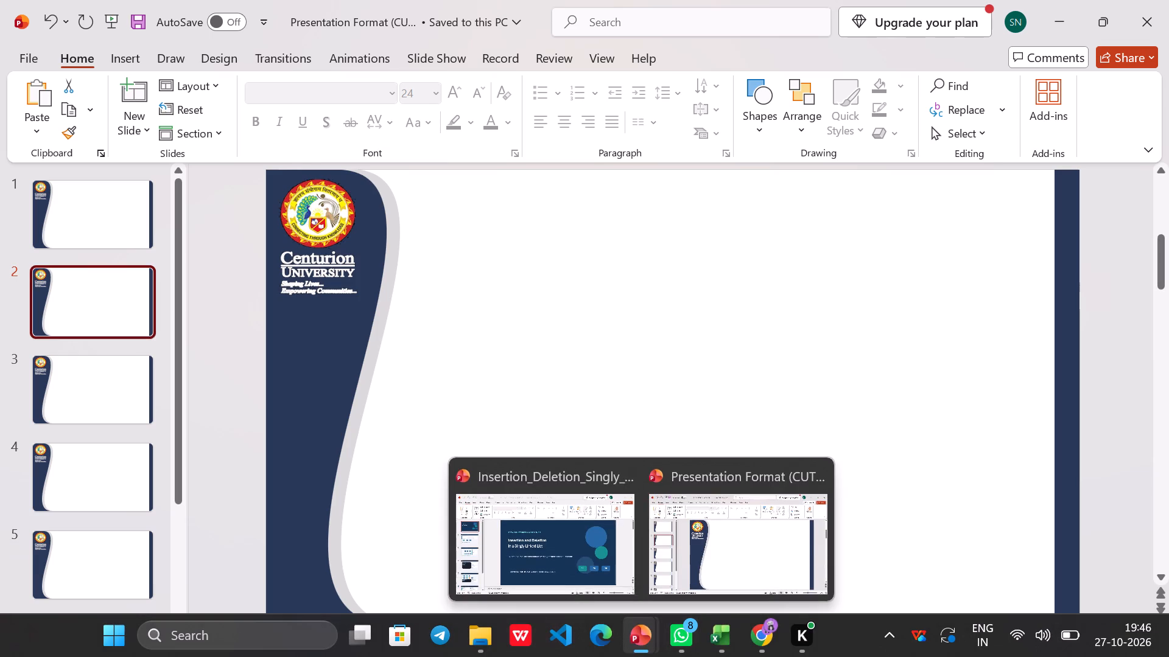
click(589, 571)
click(66, 292)
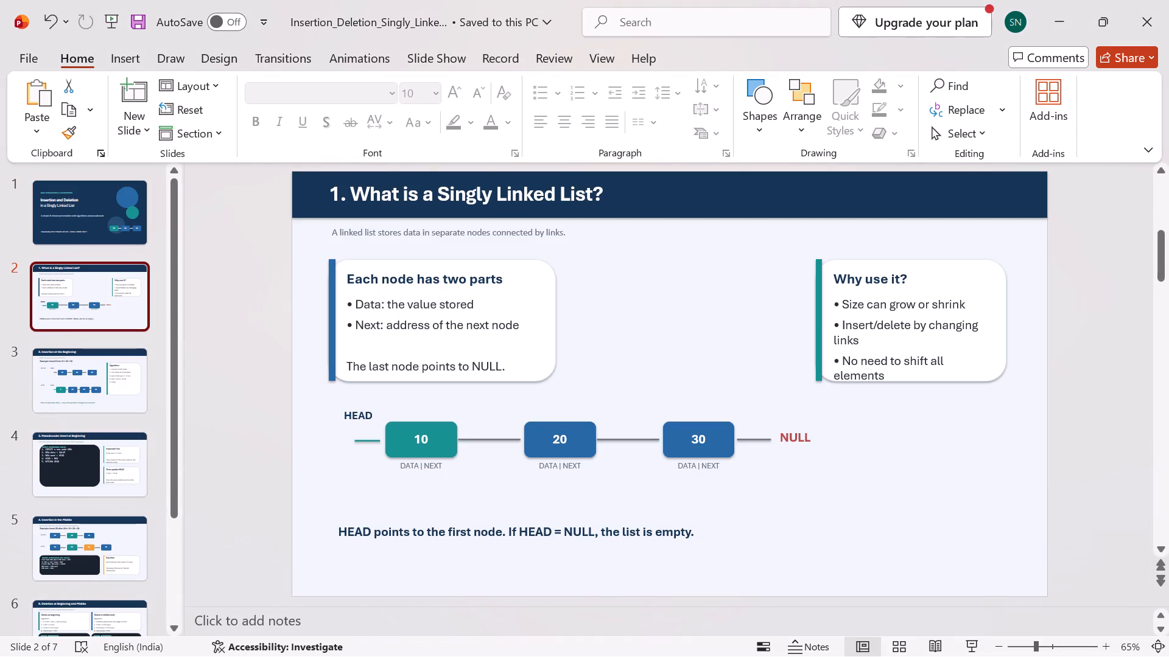
click(764, 210)
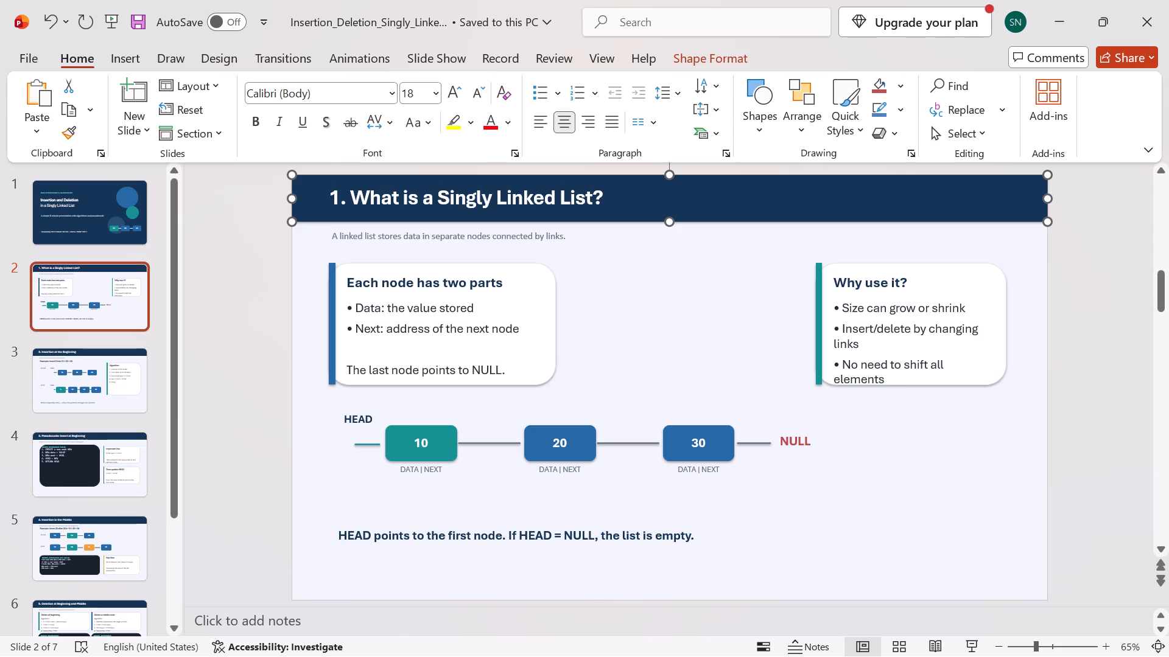
key(Delete)
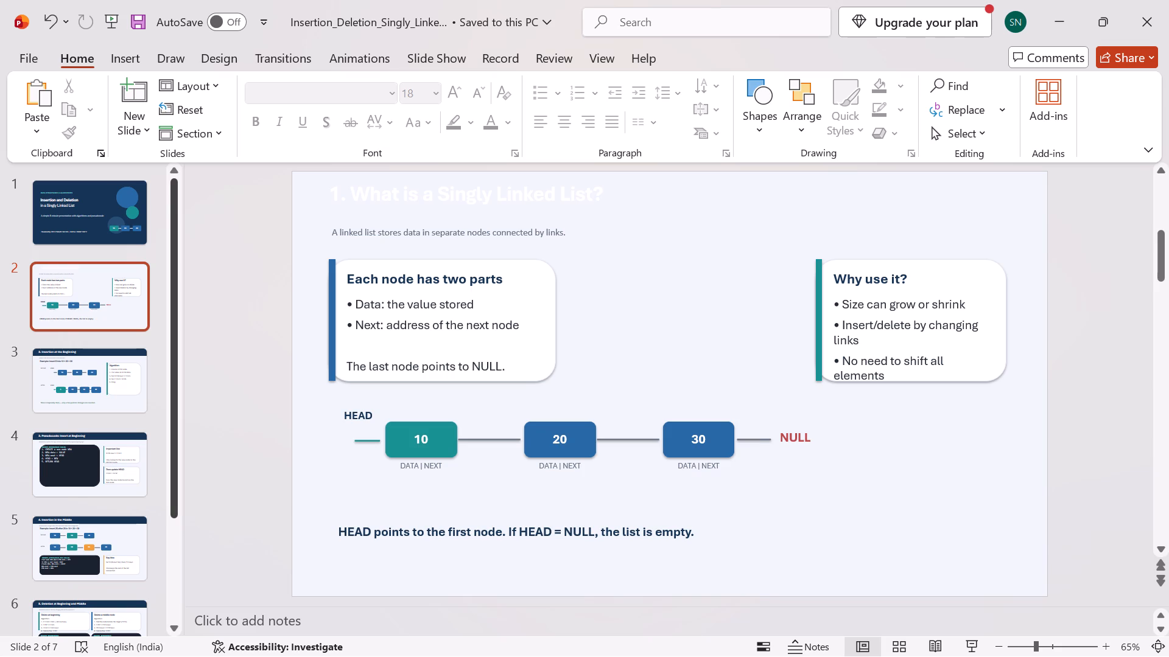
Select all the content on slide 2 together, including the white title, text cards, node diagram and closing note.
drag(317, 186, 329, 193)
drag(312, 189, 575, 246)
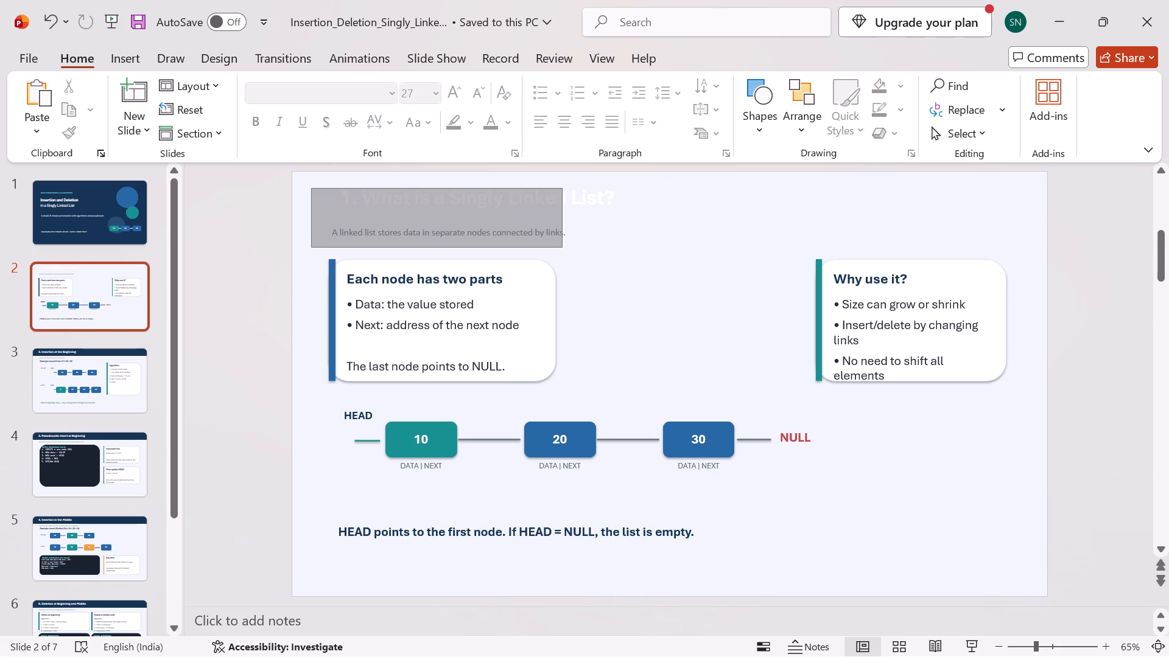
drag(575, 246, 1007, 495)
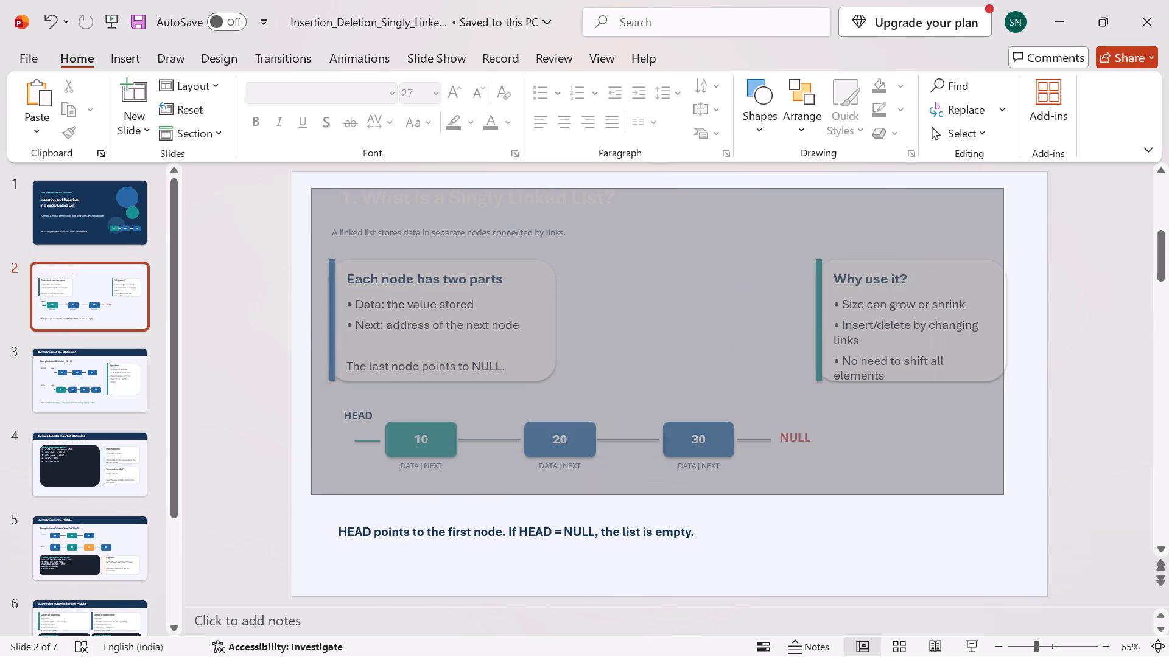
drag(1007, 495, 1035, 575)
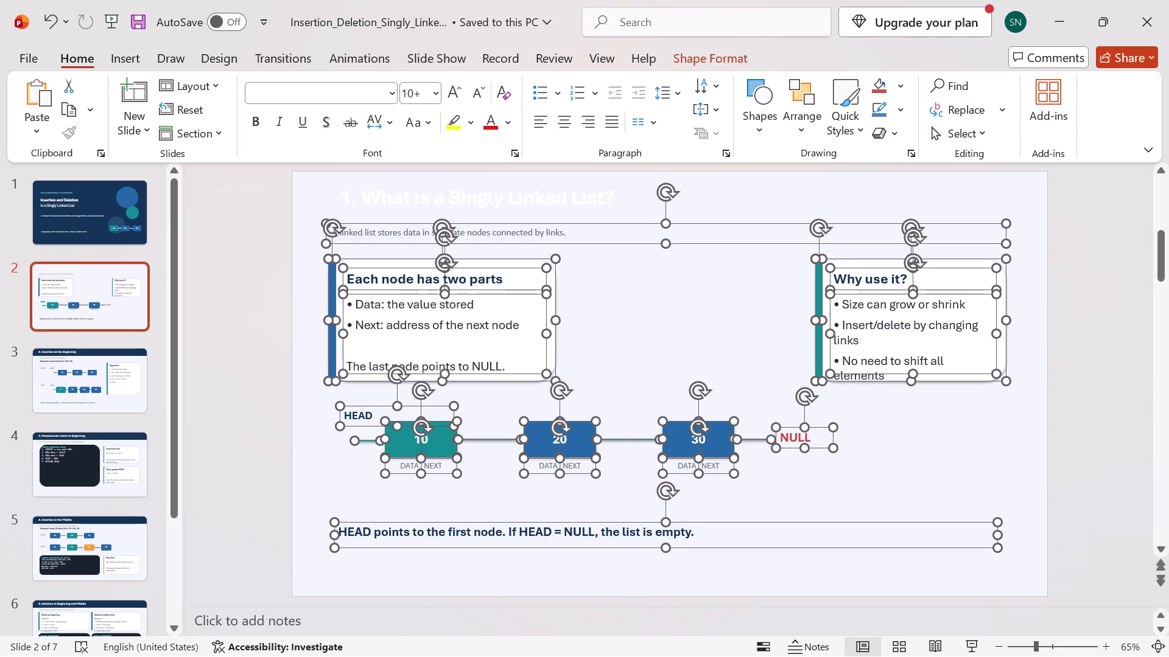
click(943, 465)
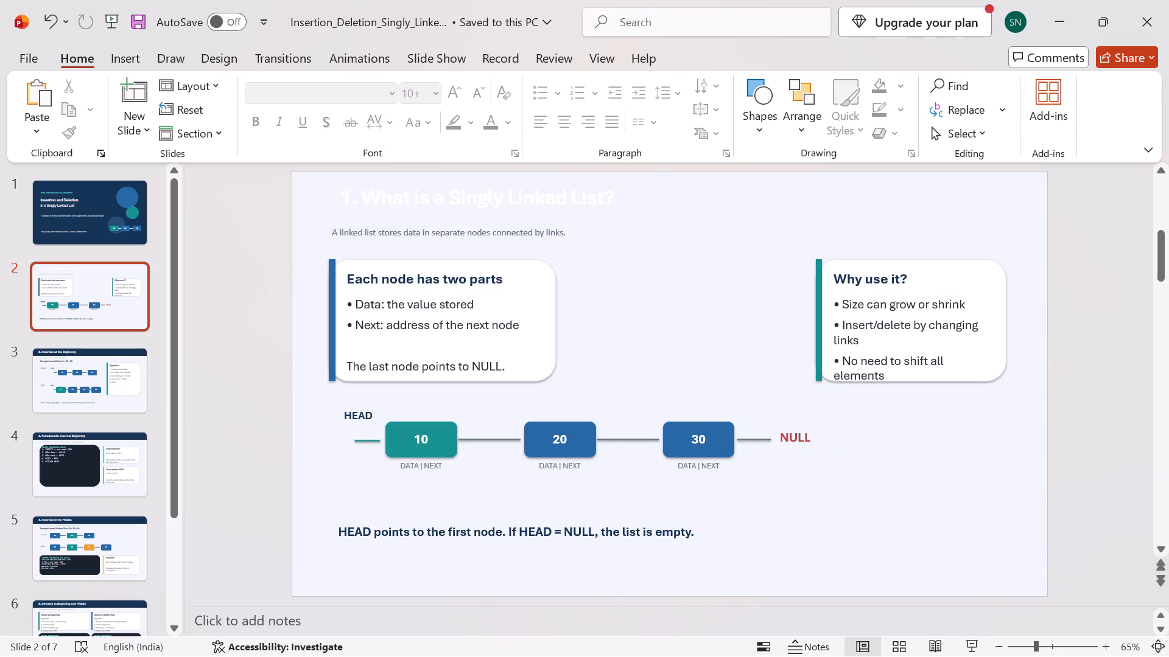
drag(317, 178, 729, 315)
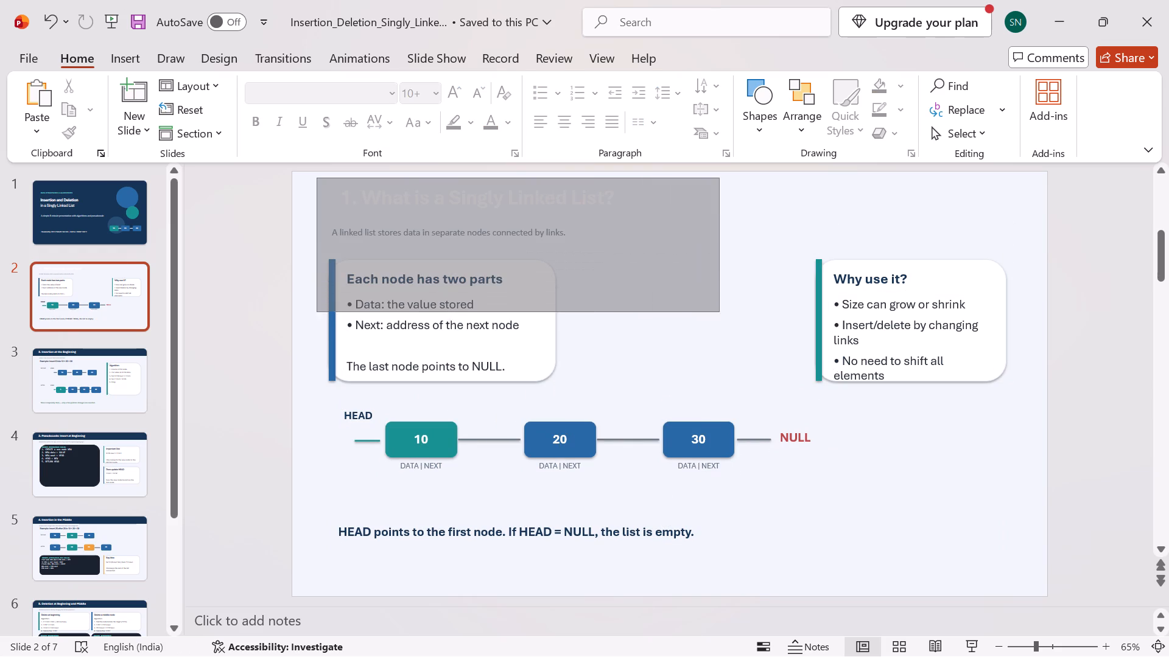
drag(729, 315, 1065, 563)
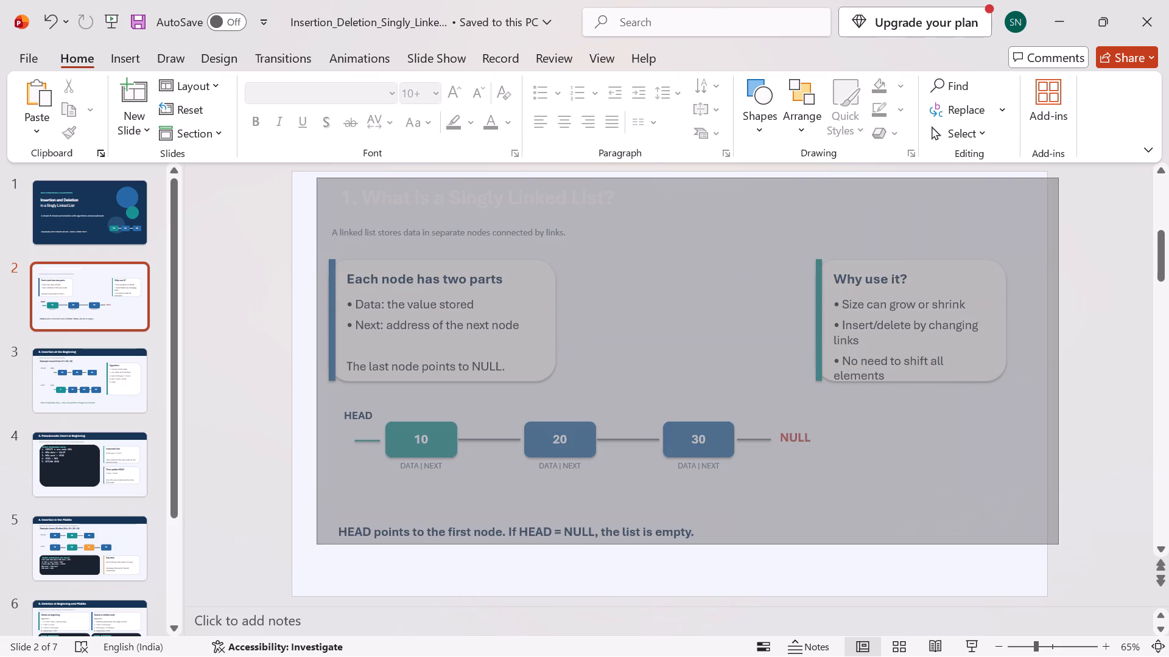
drag(1065, 563, 1031, 591)
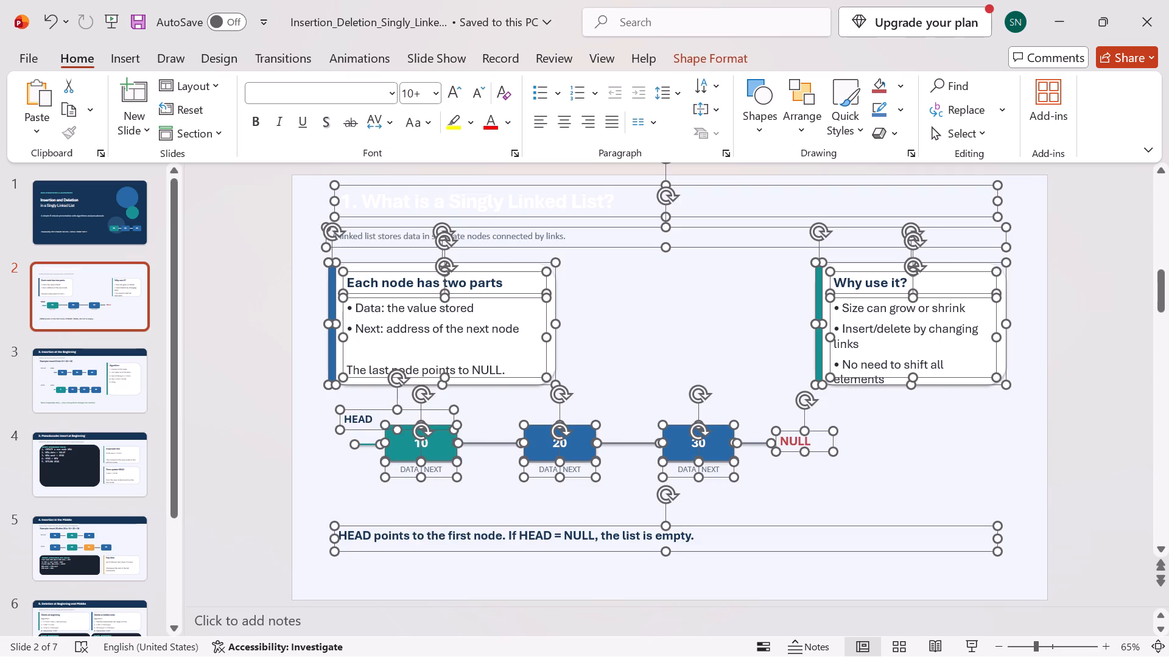
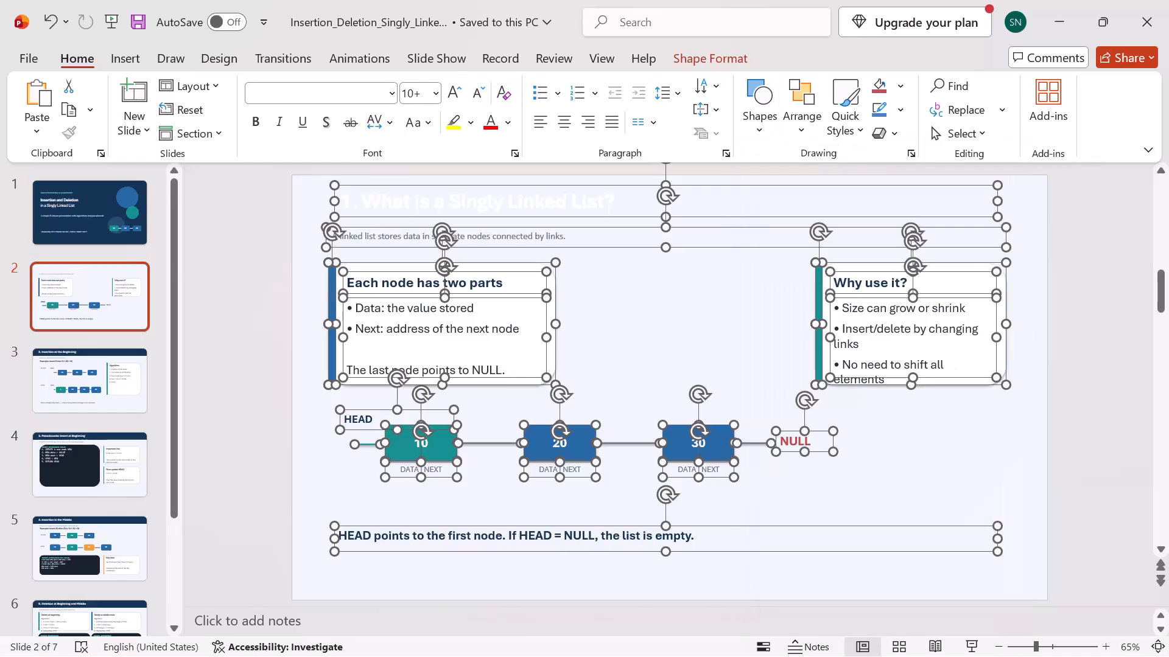
Group the selected slide 2 content and copy the group onto slide 2 of the Presentation Format (CUTM) deck.
click(798, 119)
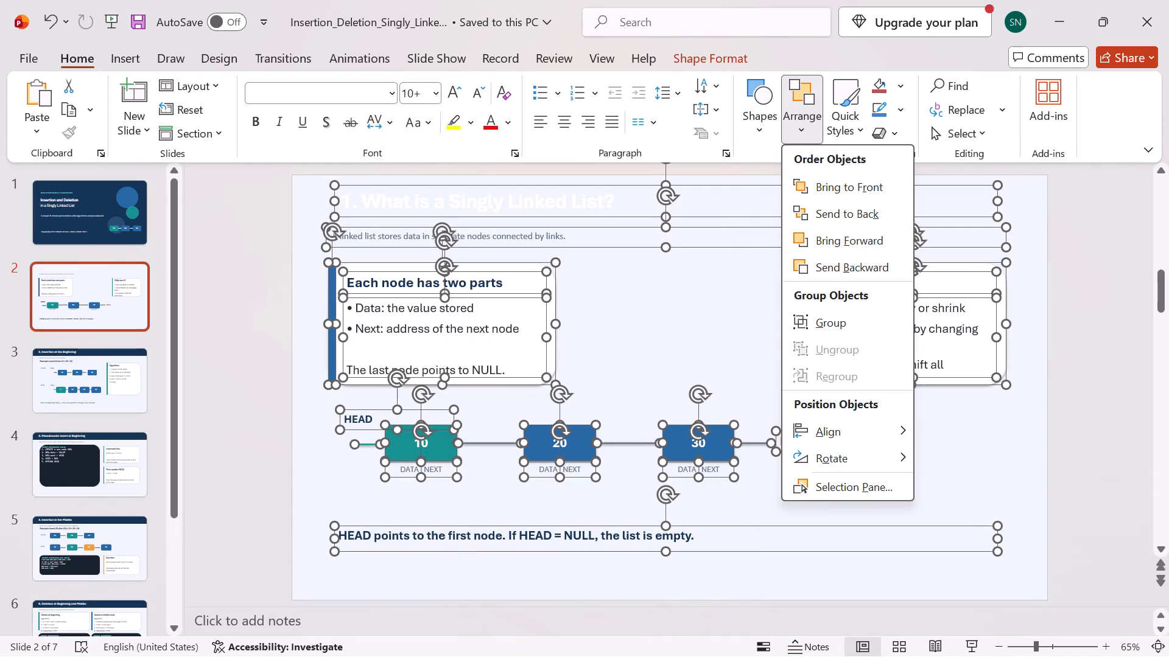
click(829, 322)
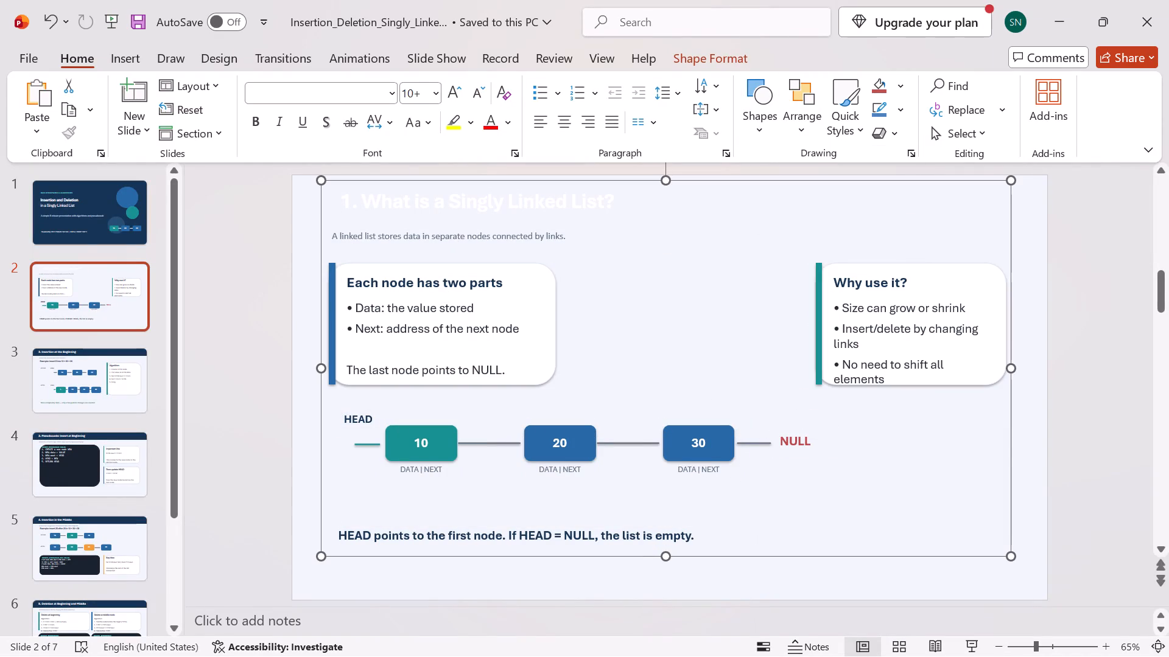
key(ctrl+c)
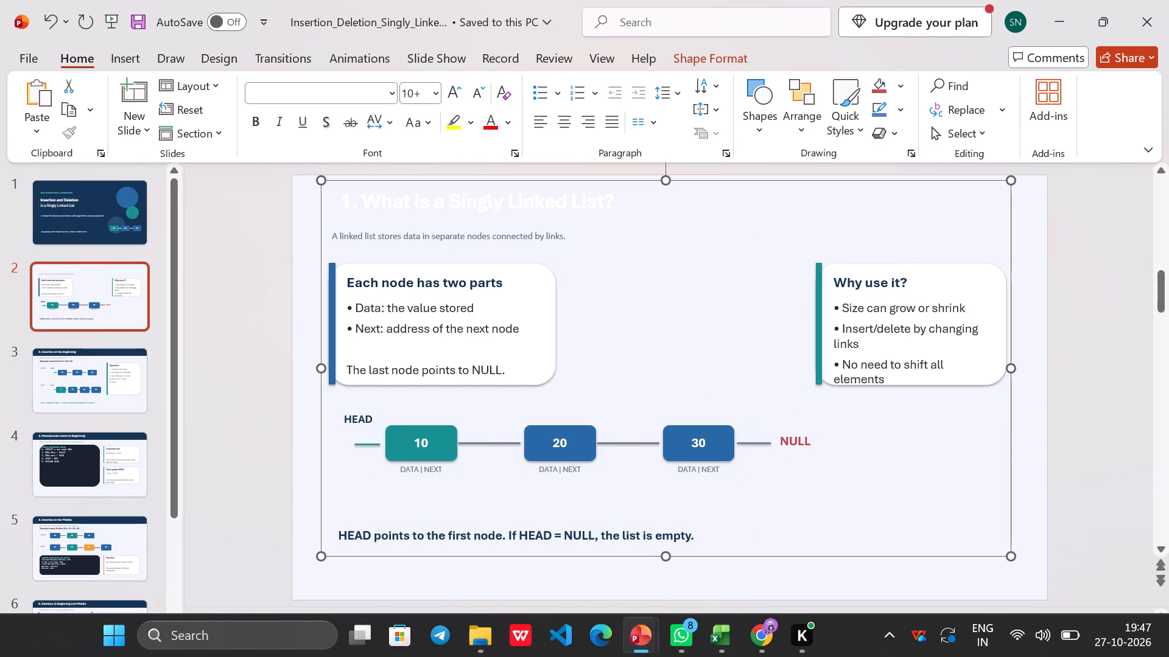
click(715, 578)
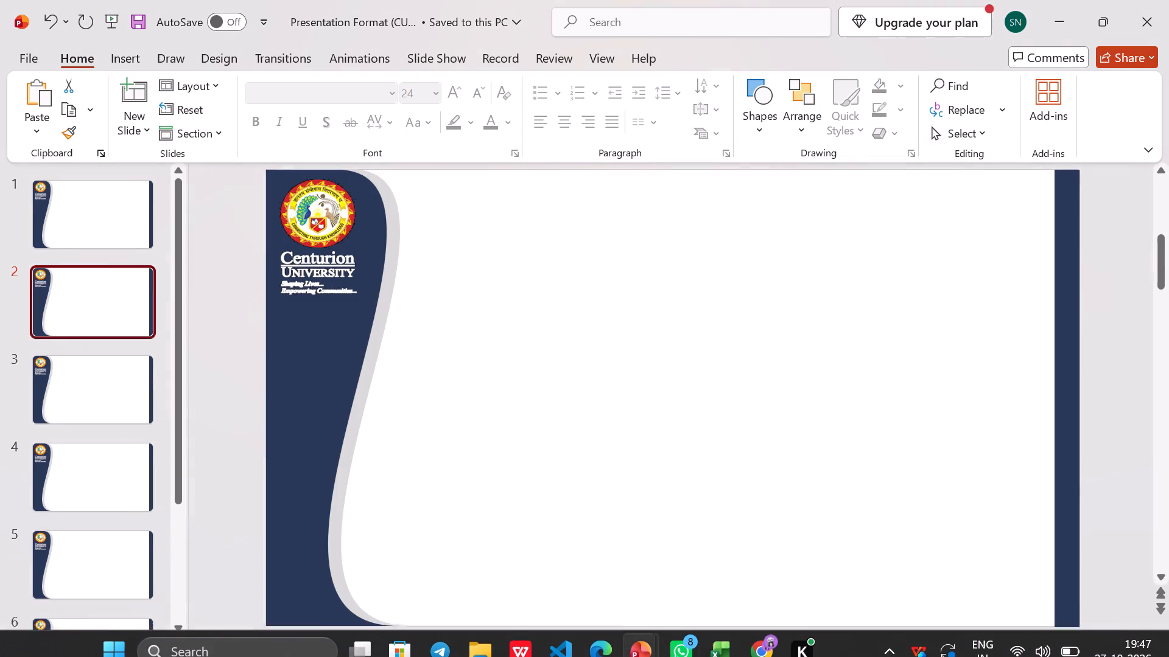
key(ctrl+v)
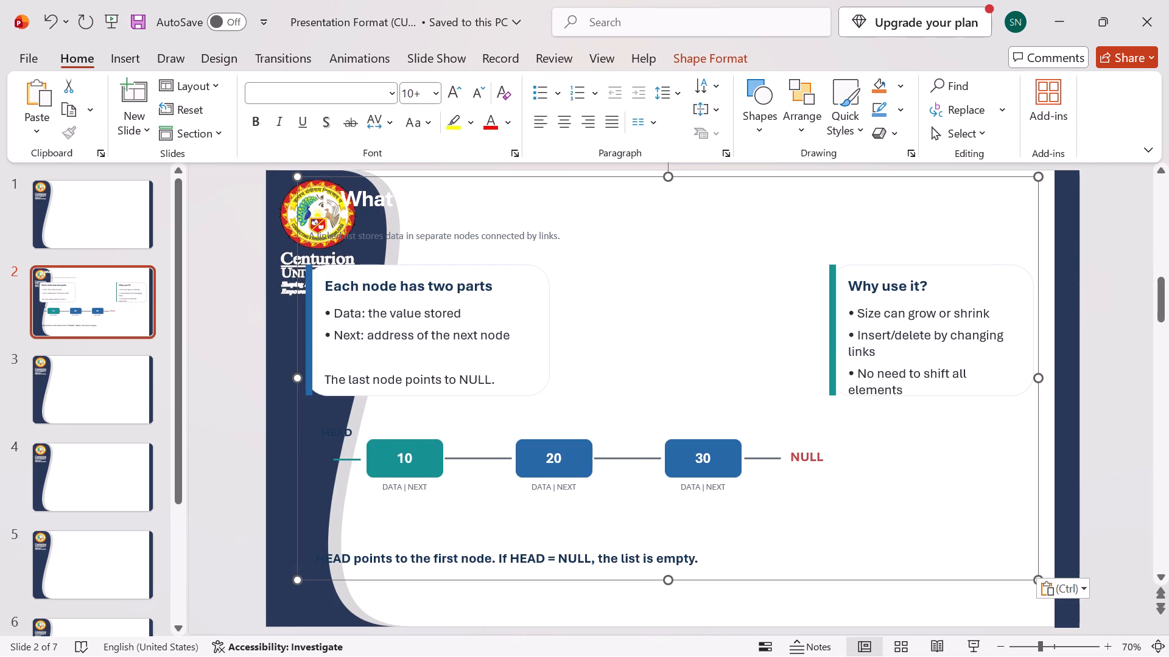
Move the pasted group to the right on slide 2, clear of the university logo and the curved blue band.
drag(605, 304, 645, 319)
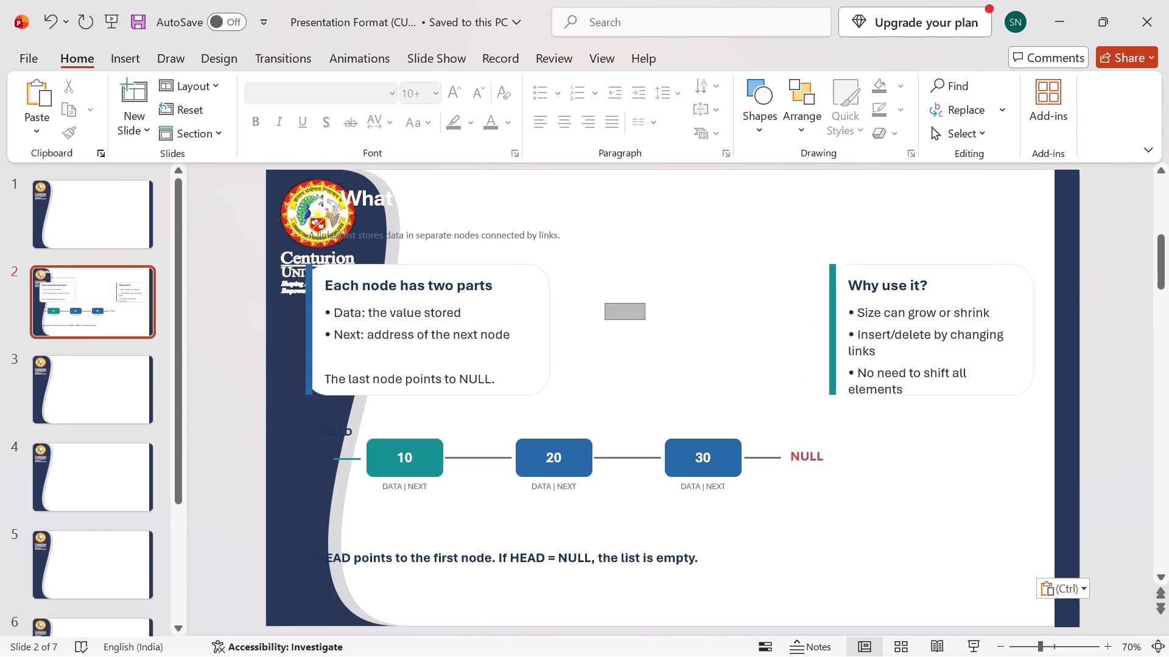
drag(645, 319, 646, 319)
drag(647, 200, 694, 214)
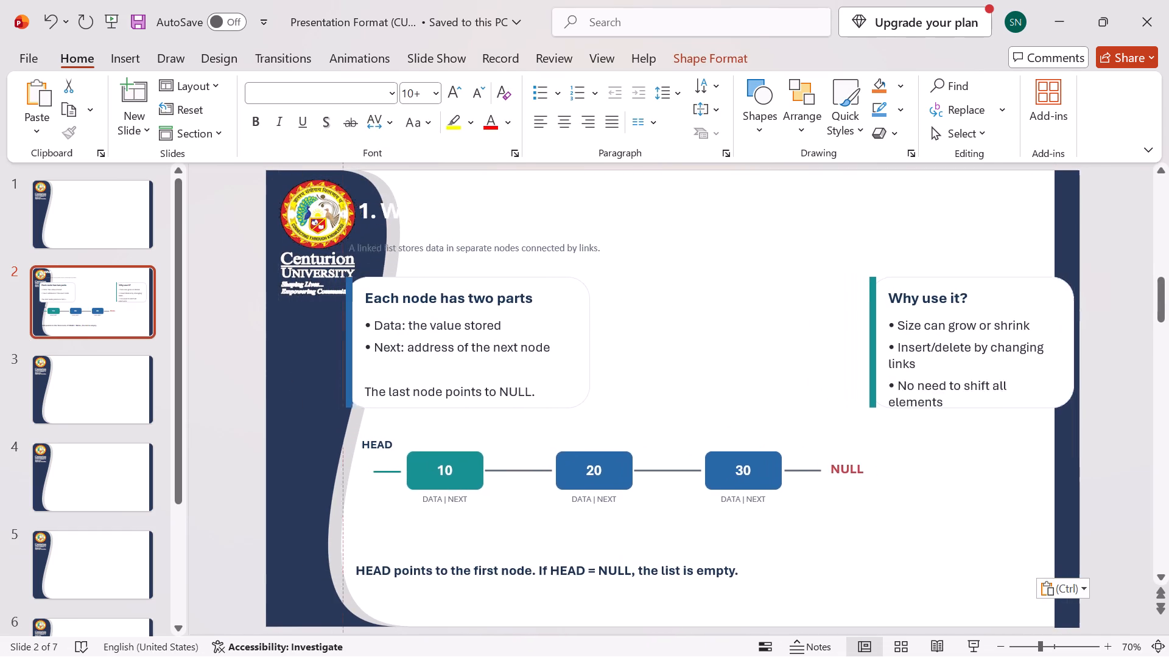
drag(694, 214, 743, 210)
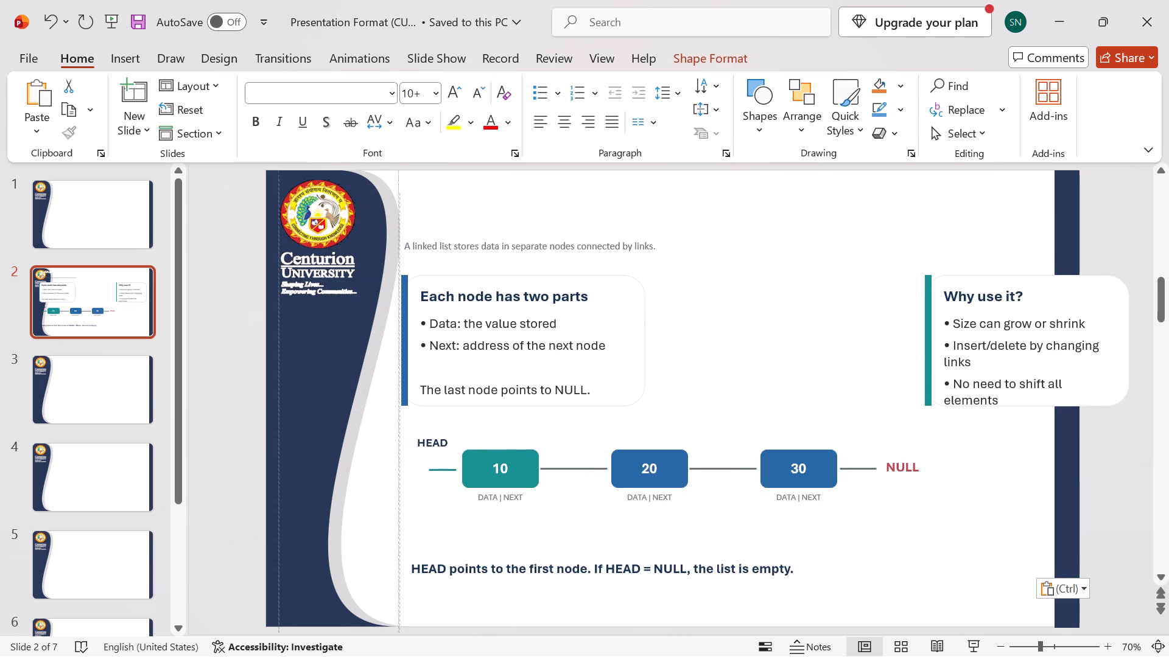
drag(743, 210, 749, 207)
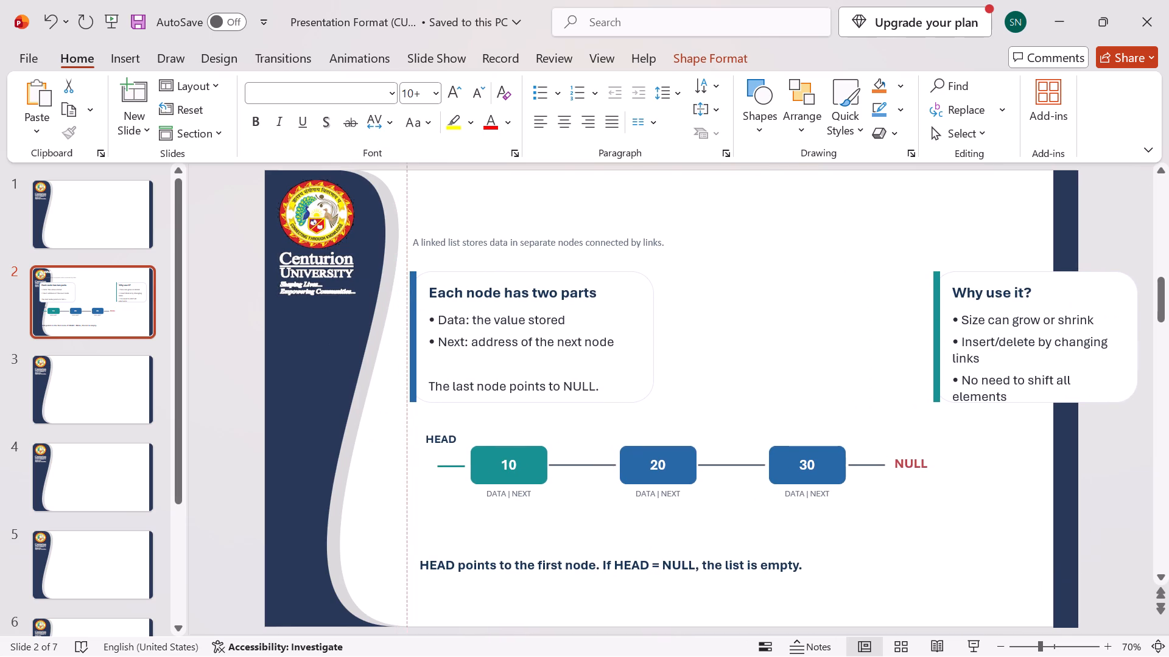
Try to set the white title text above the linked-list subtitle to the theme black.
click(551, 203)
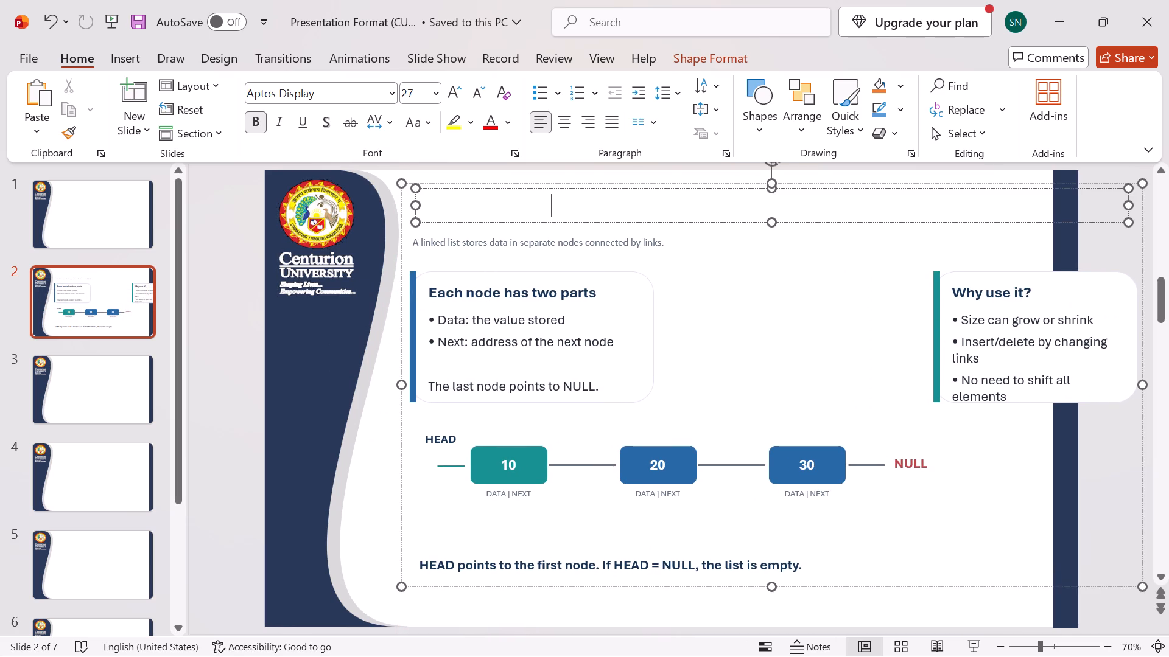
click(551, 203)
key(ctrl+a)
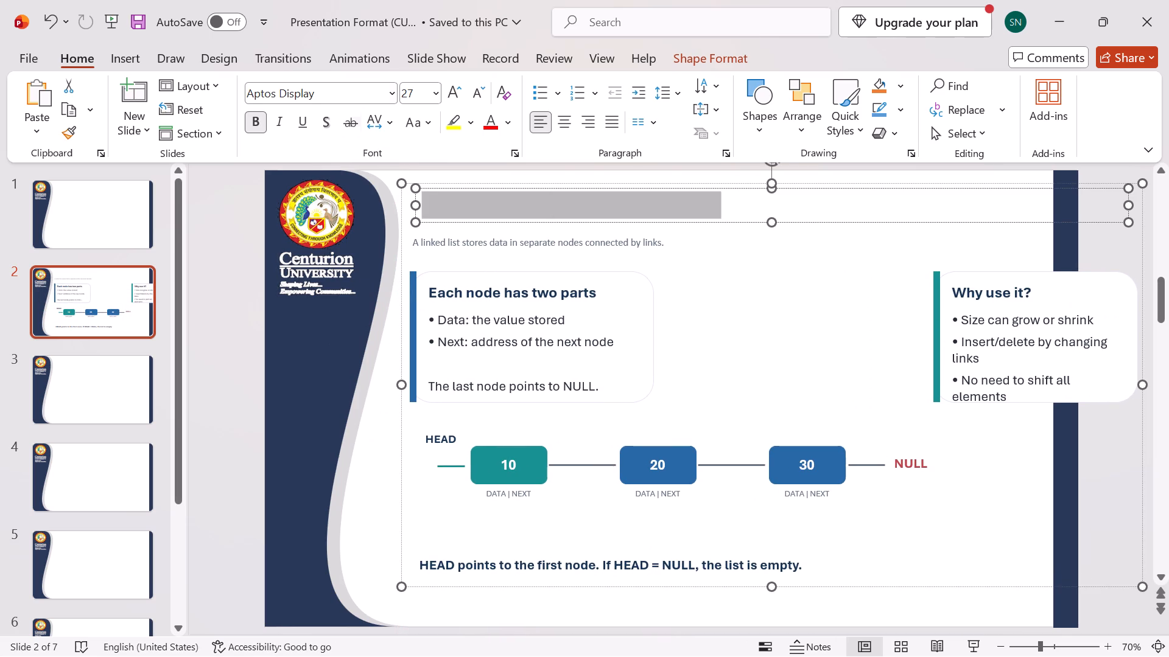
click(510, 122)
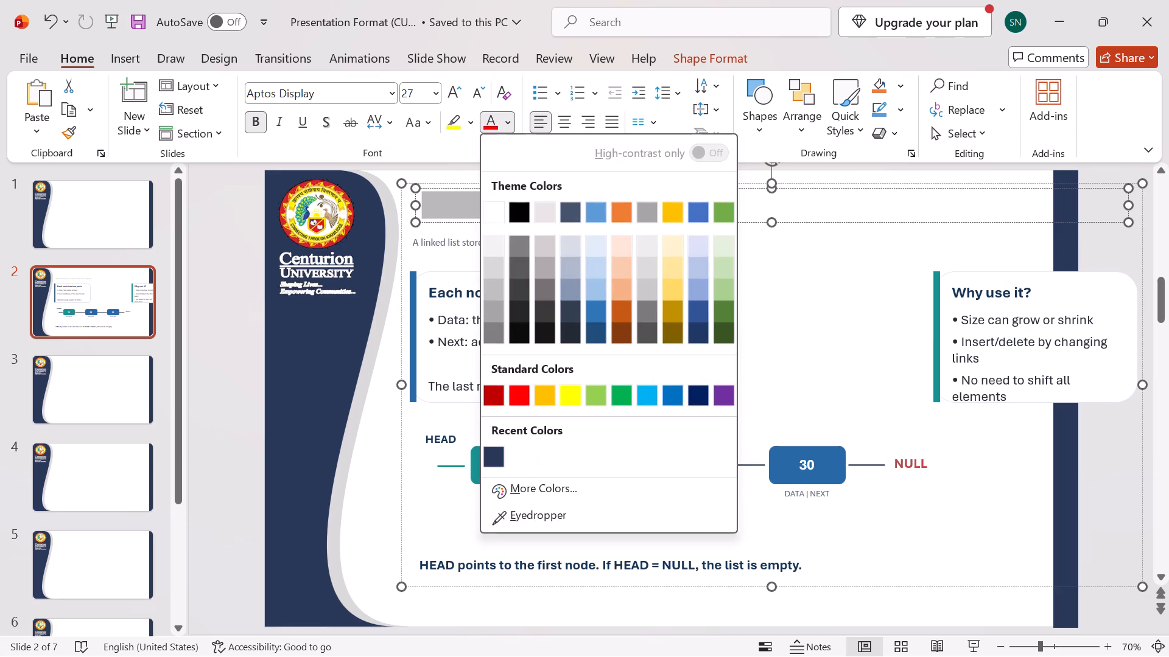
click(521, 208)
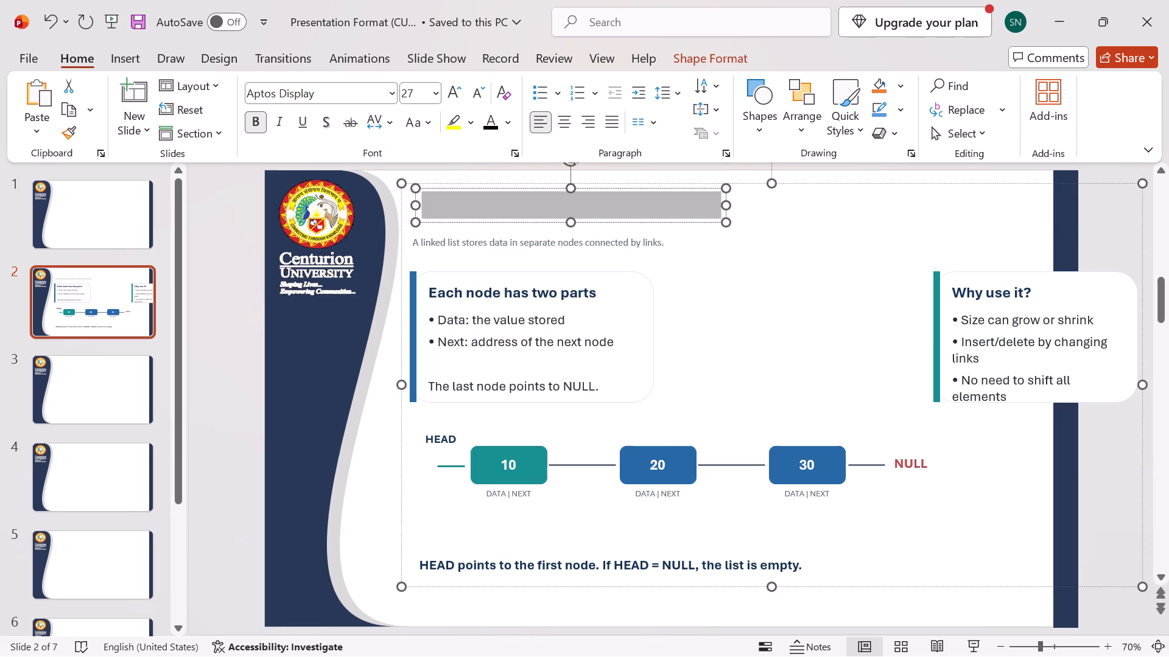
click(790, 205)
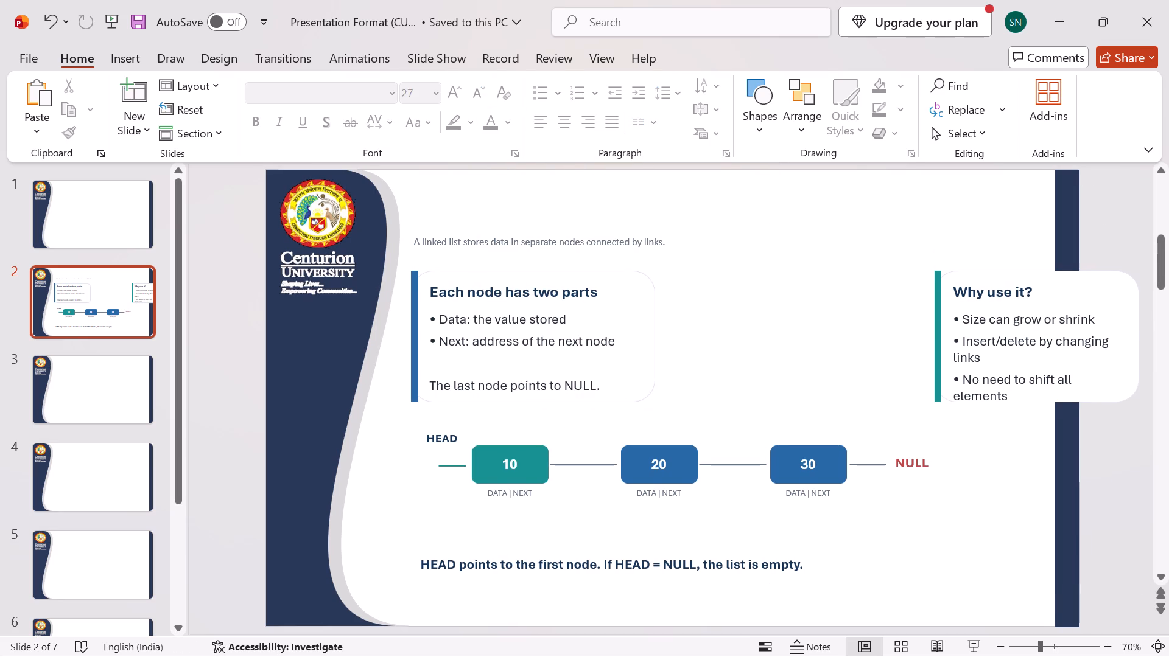
Recolour the title "1. What is a Singly Linked List?" with the darkest near-black shade of the light grey theme colour.
click(594, 210)
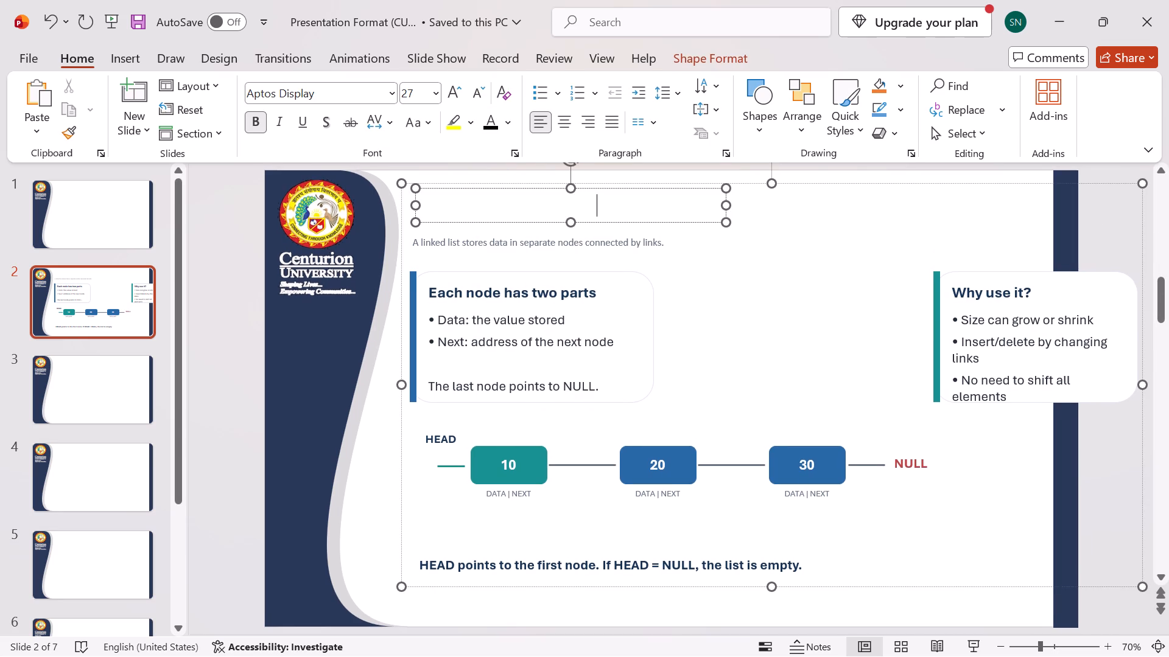
key(ctrl+a)
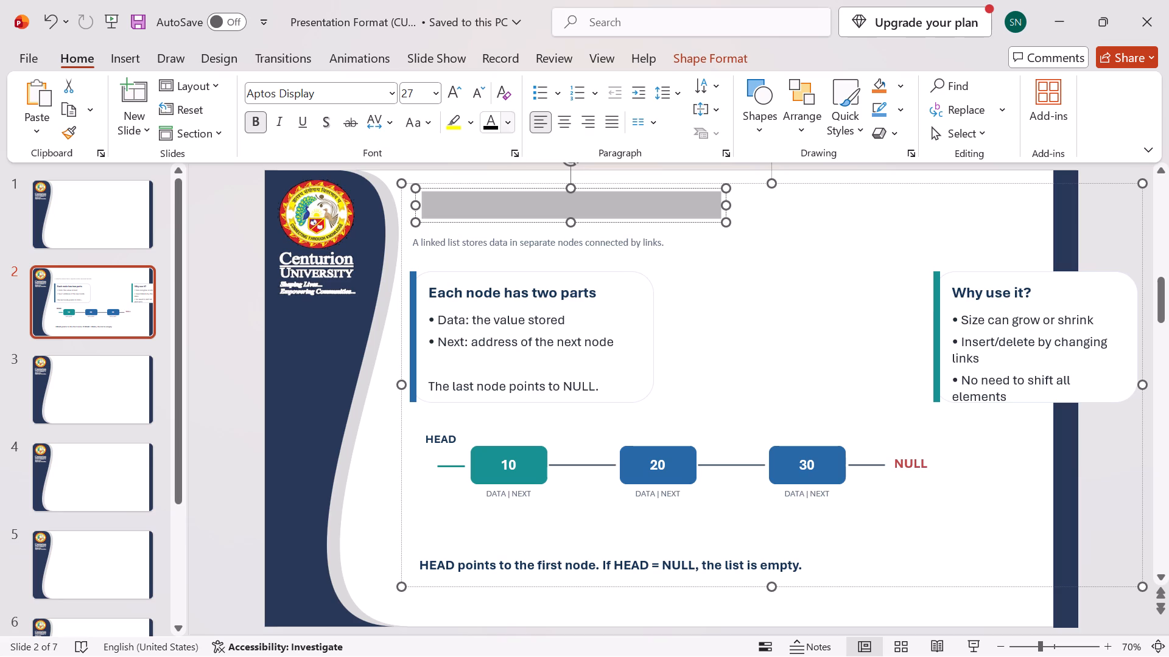
click(486, 124)
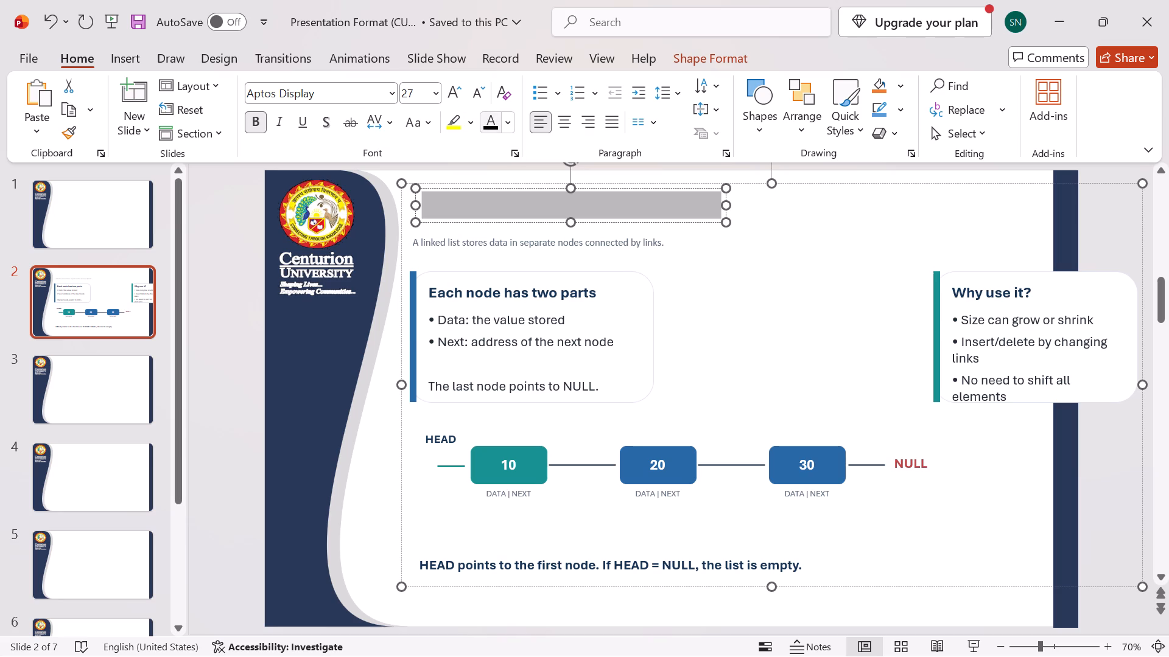
click(504, 117)
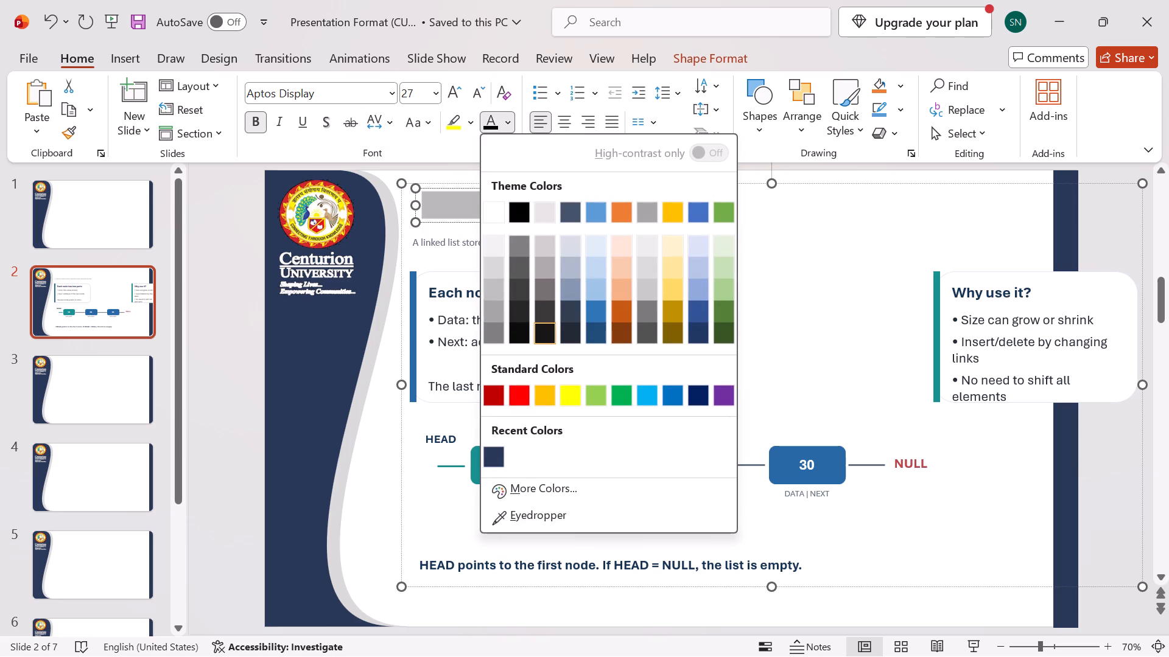
click(544, 336)
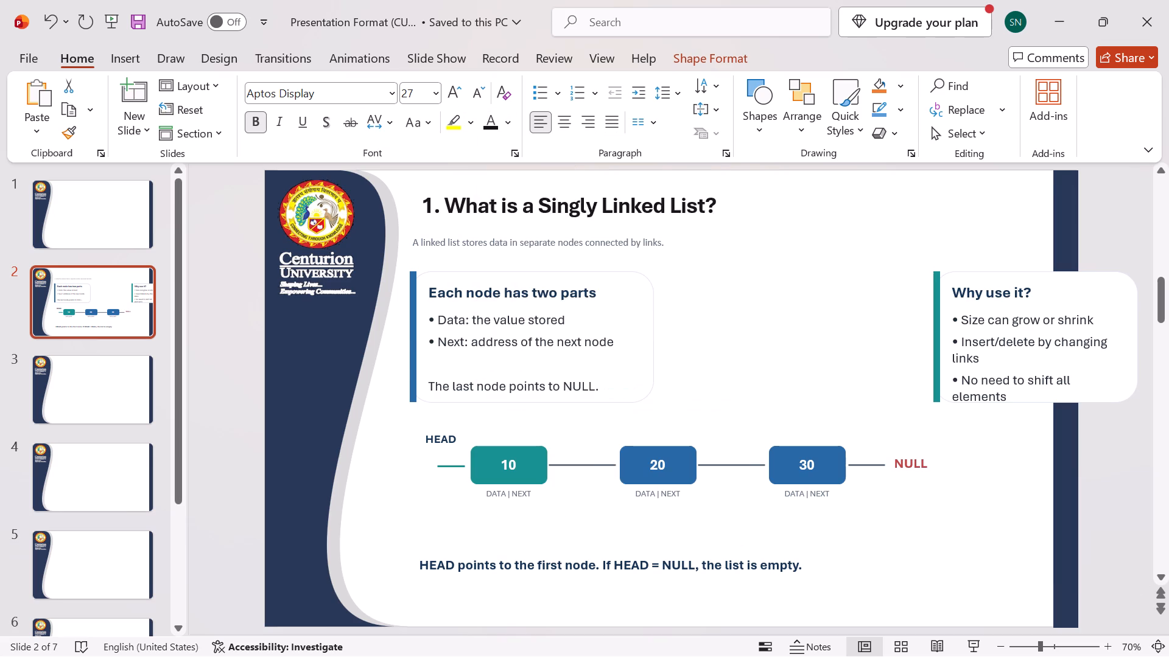
click(734, 278)
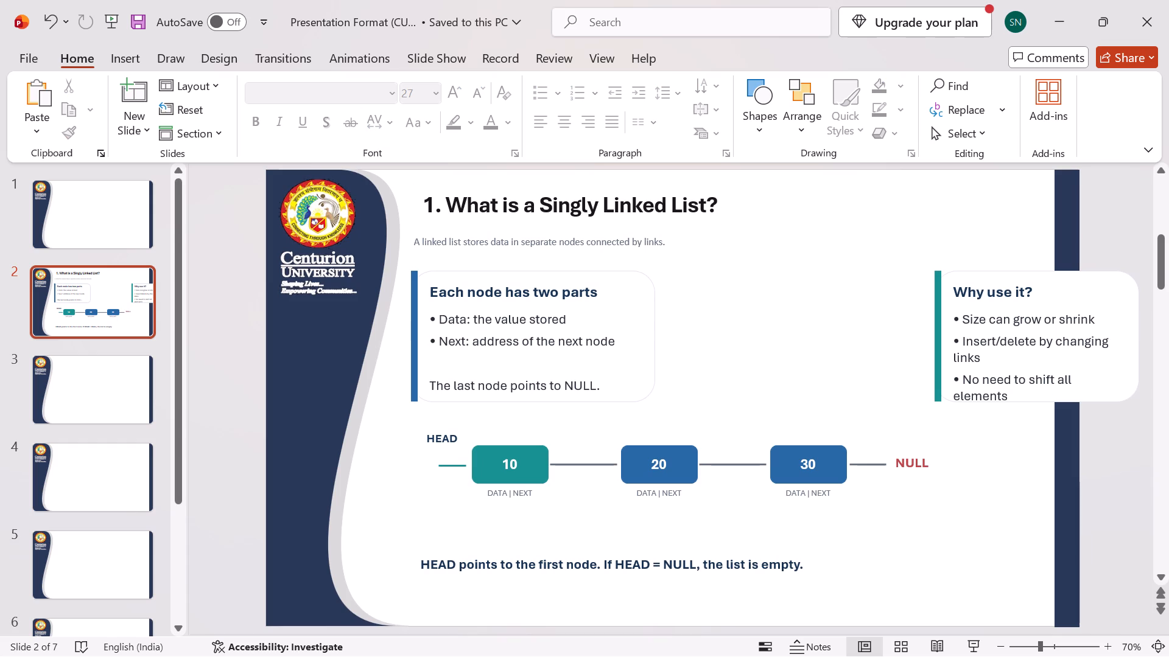
Shift the whole content group slightly left and up on slide 2, keeping it clear of the curved band.
click(1104, 301)
drag(1104, 301, 1058, 300)
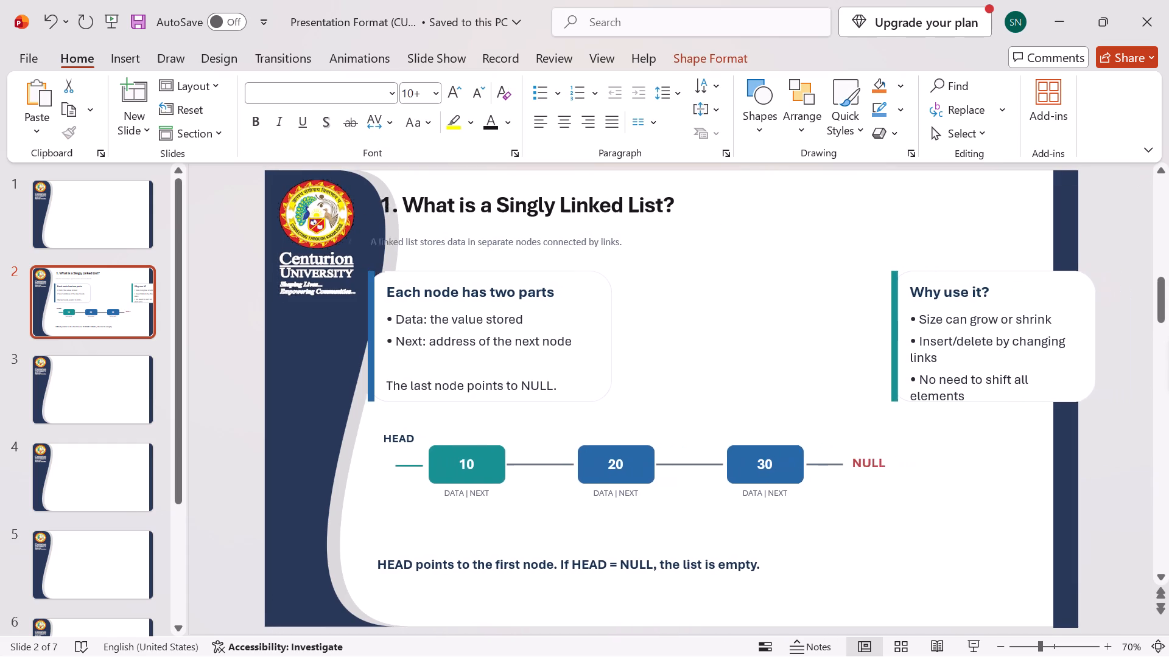
drag(1058, 300, 1104, 293)
drag(1104, 294, 1095, 299)
Reposition the white rounded card behind the "Why use it?" text slightly up and to the left.
click(1070, 300)
drag(1070, 299, 1037, 299)
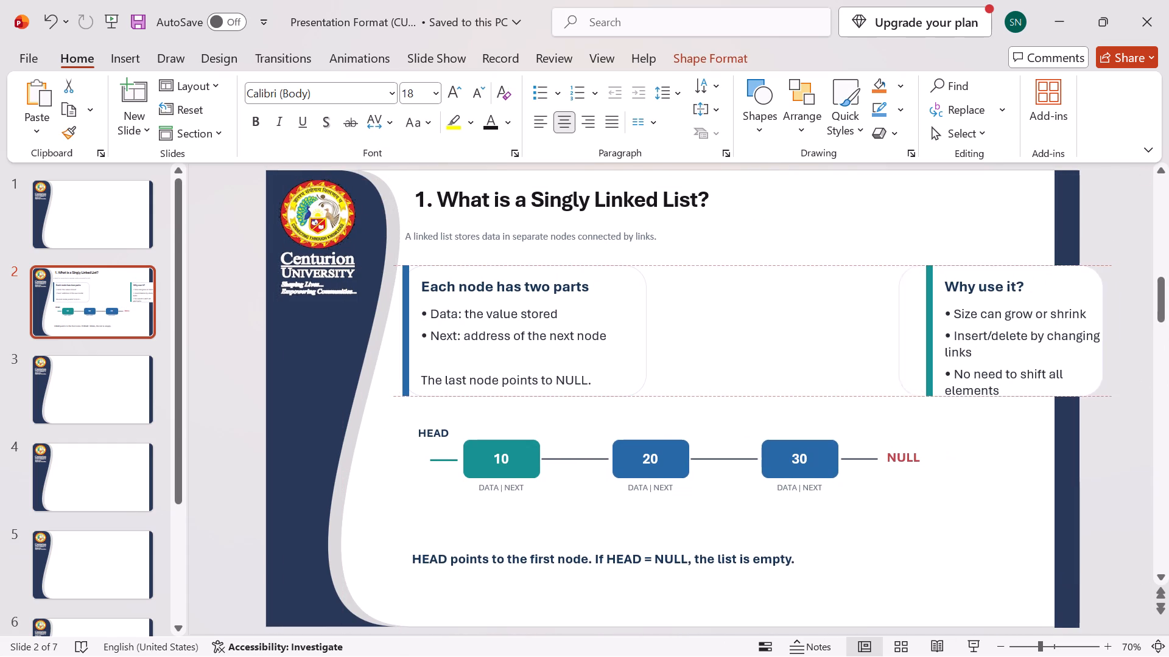
drag(1037, 299, 846, 299)
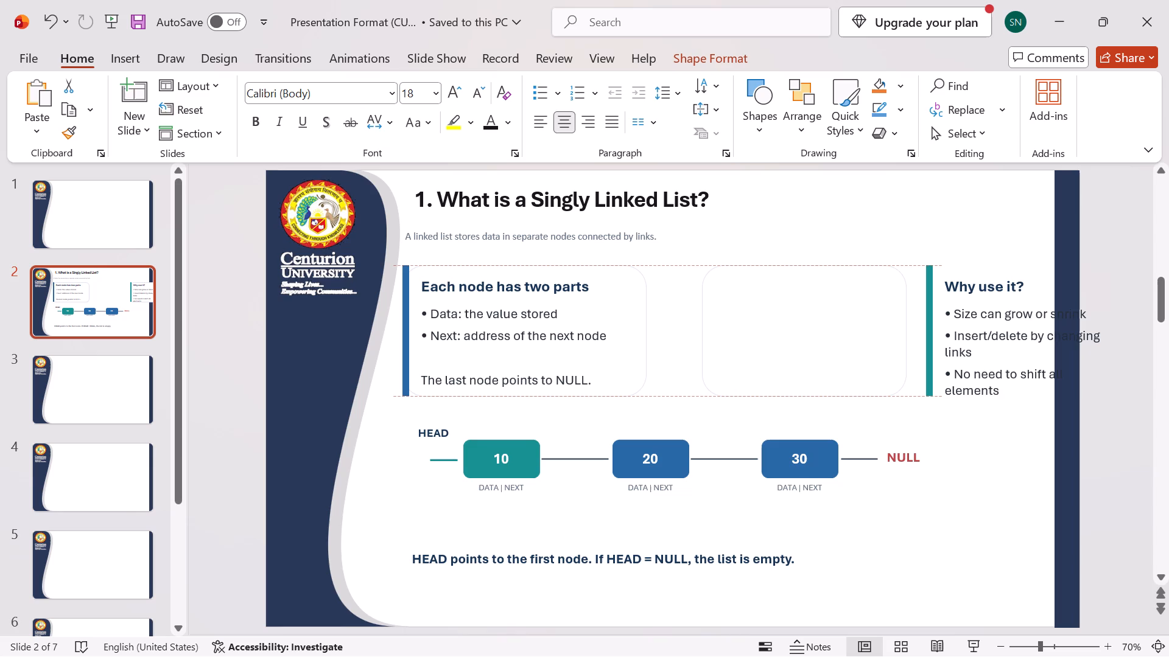
drag(846, 299, 1062, 302)
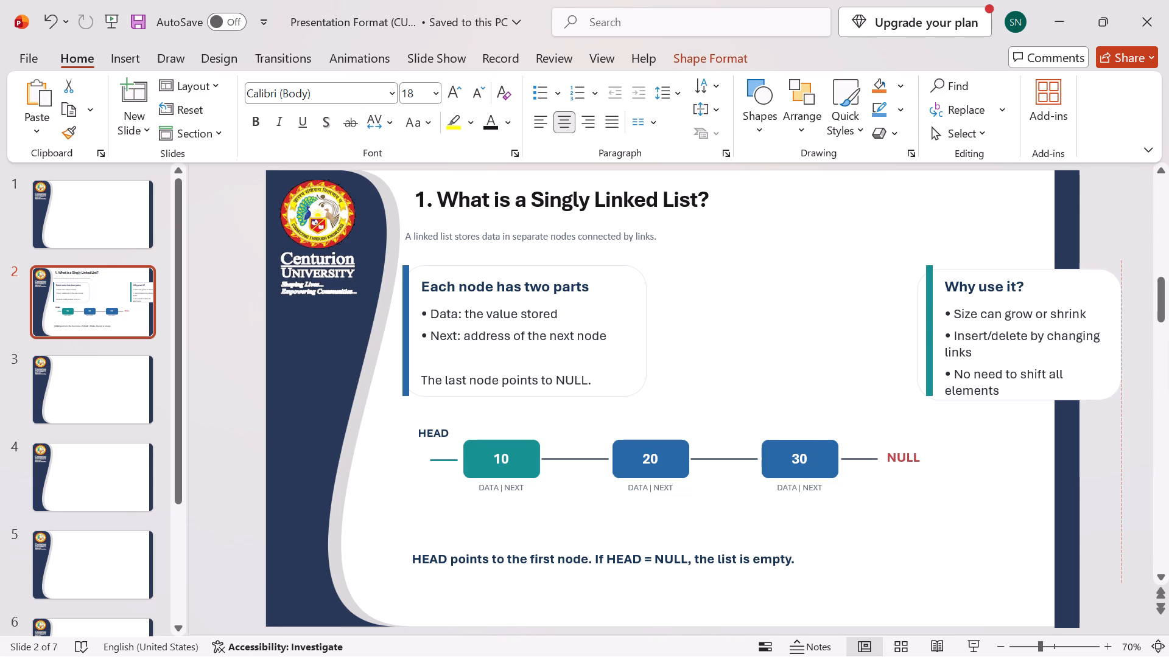
drag(1062, 302, 1058, 294)
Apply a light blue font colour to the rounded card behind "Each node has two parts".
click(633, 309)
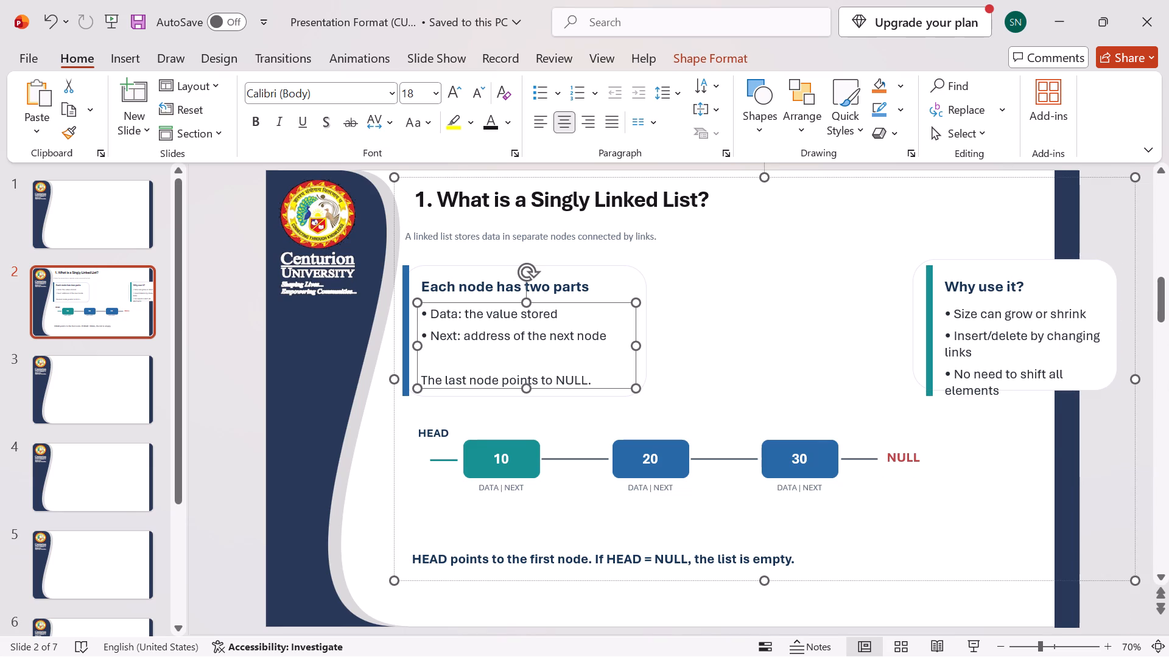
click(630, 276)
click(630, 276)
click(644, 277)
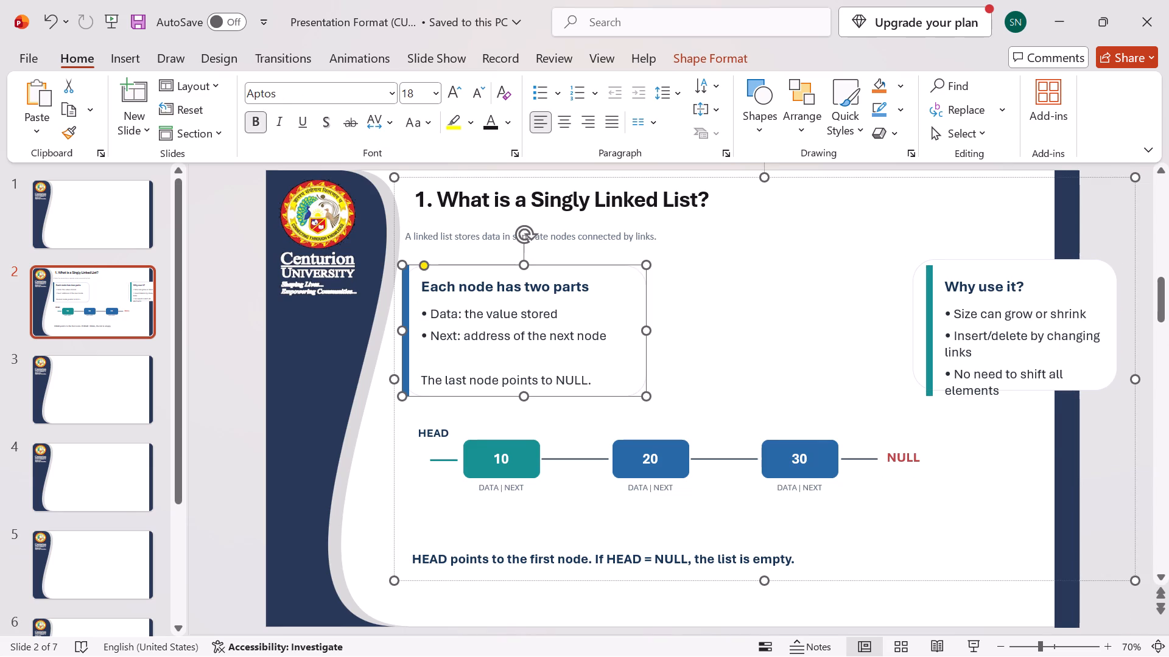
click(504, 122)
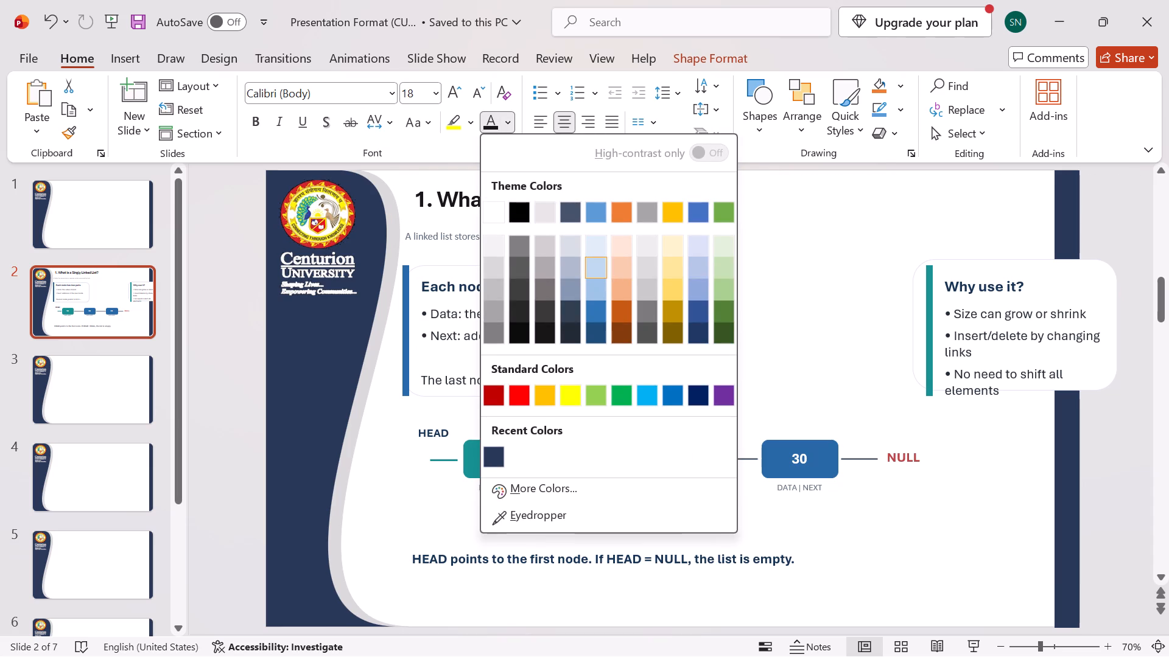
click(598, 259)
Apply a darker blue font colour to the rounded card behind "Each node has two parts".
click(623, 279)
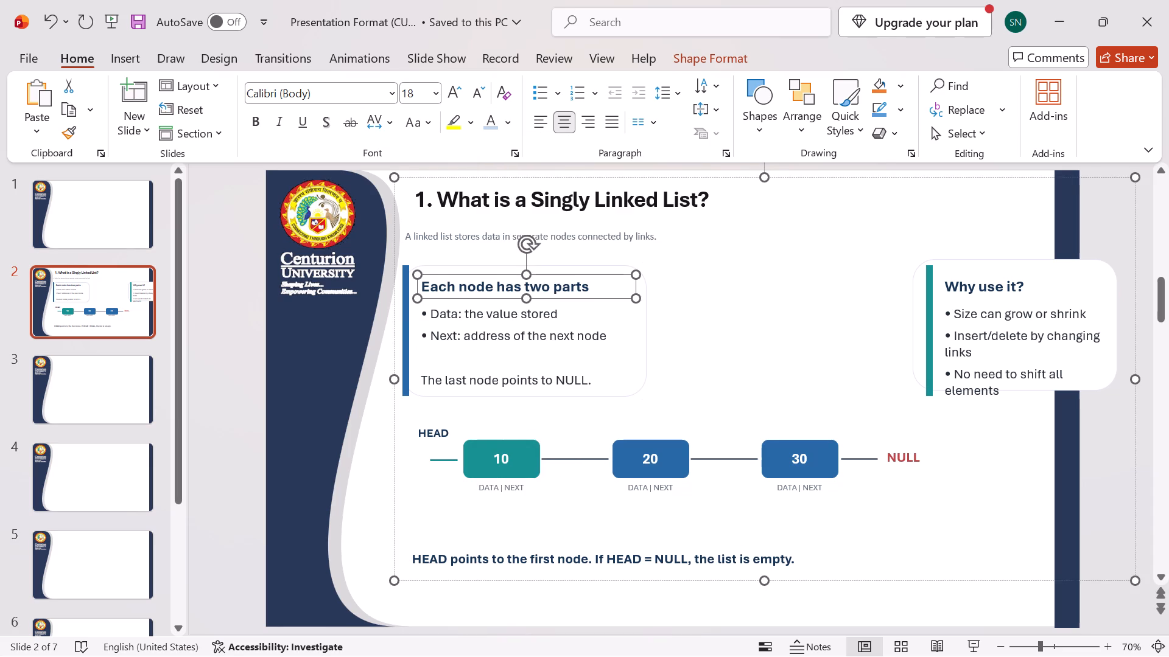
click(619, 266)
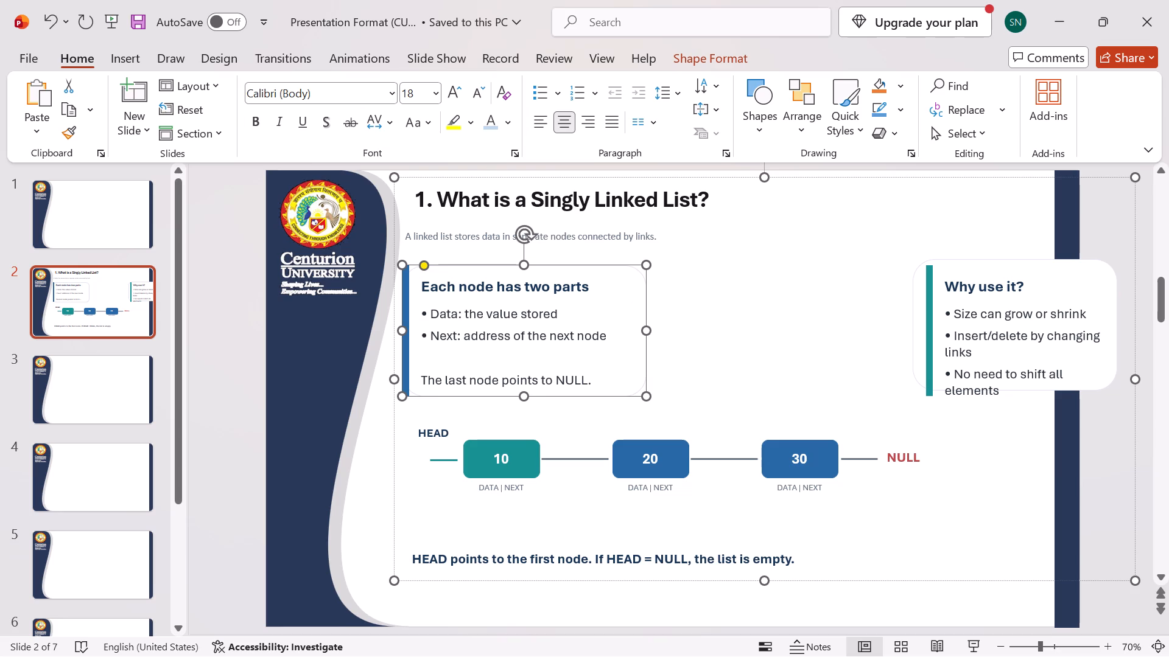
click(507, 122)
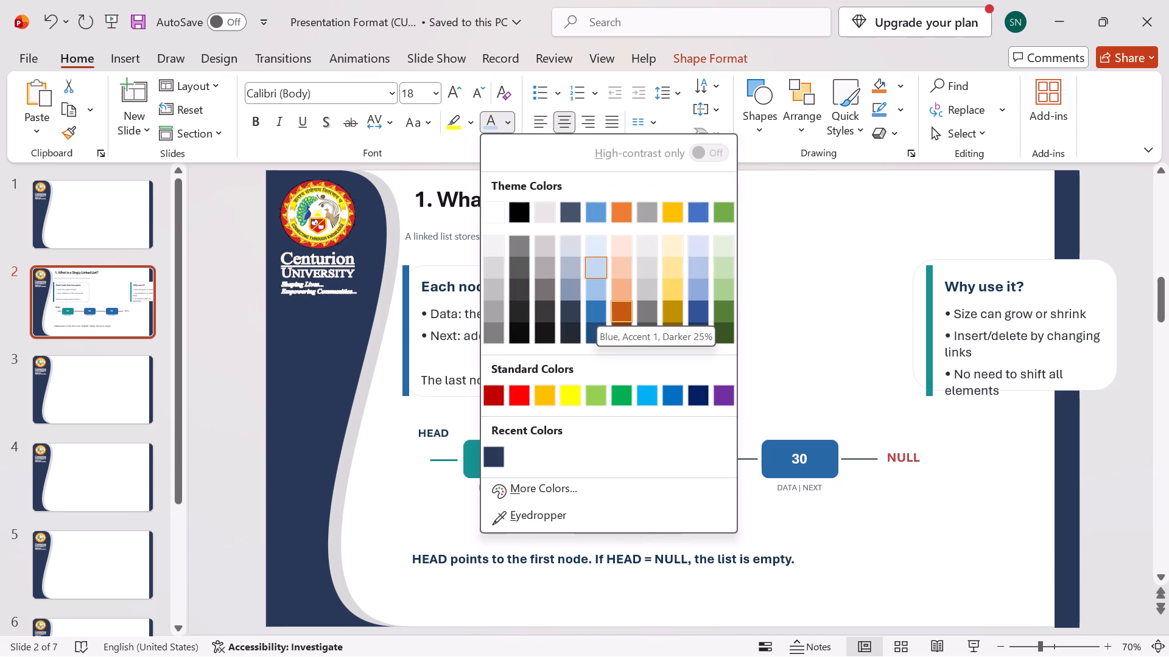
click(589, 304)
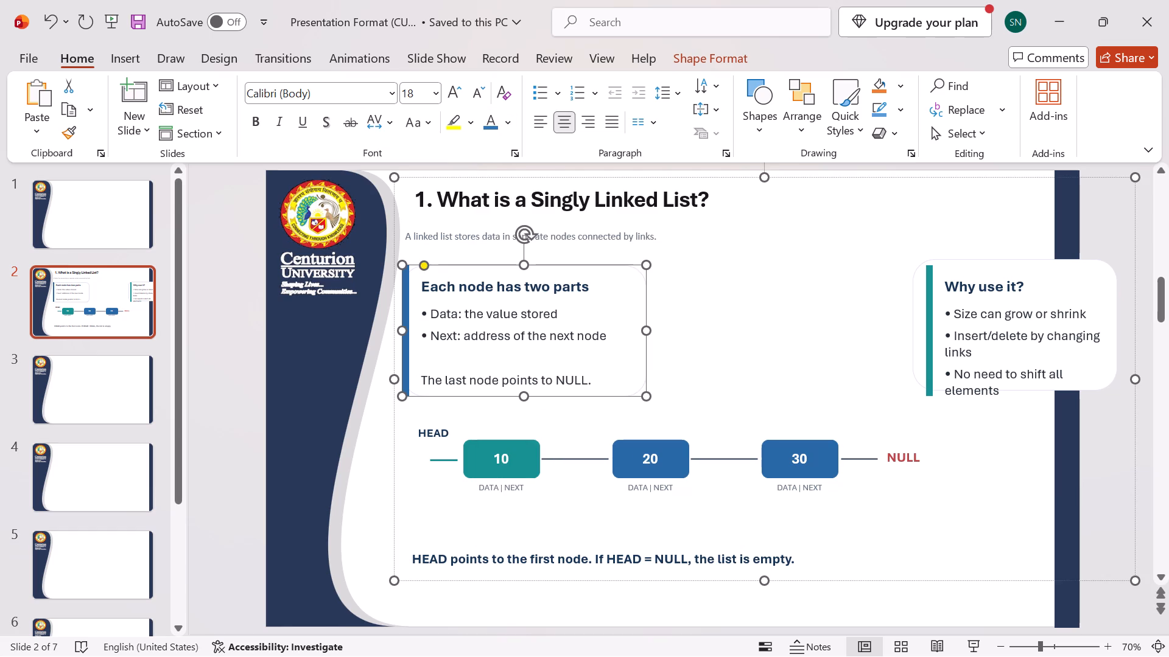
click(724, 299)
click(645, 302)
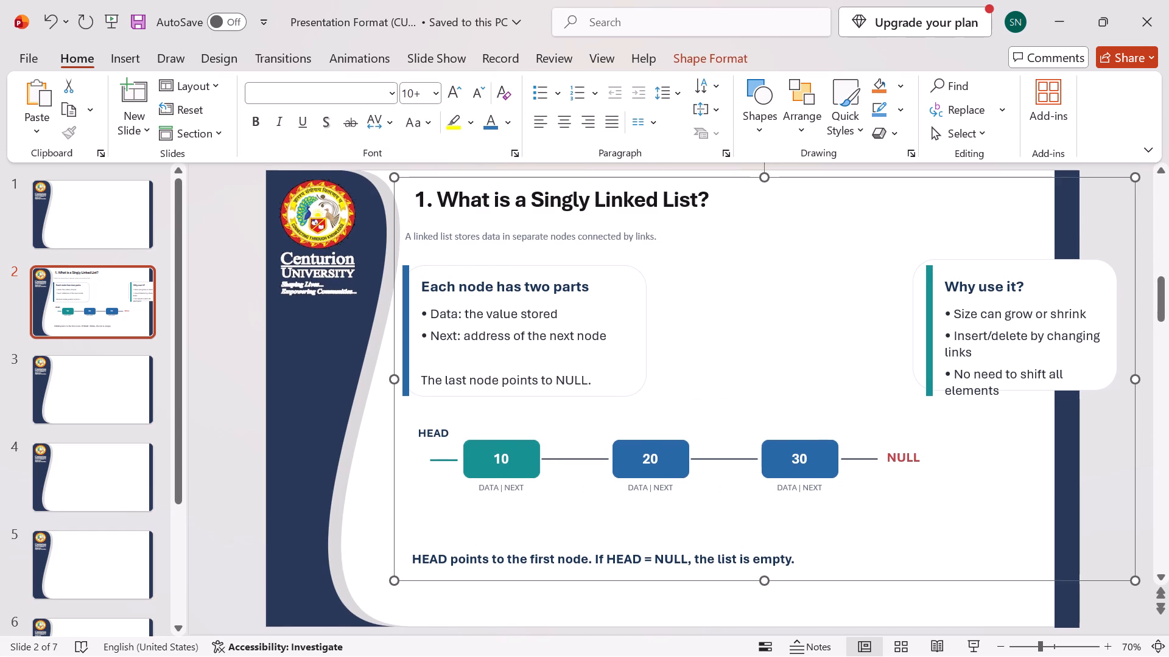
click(636, 284)
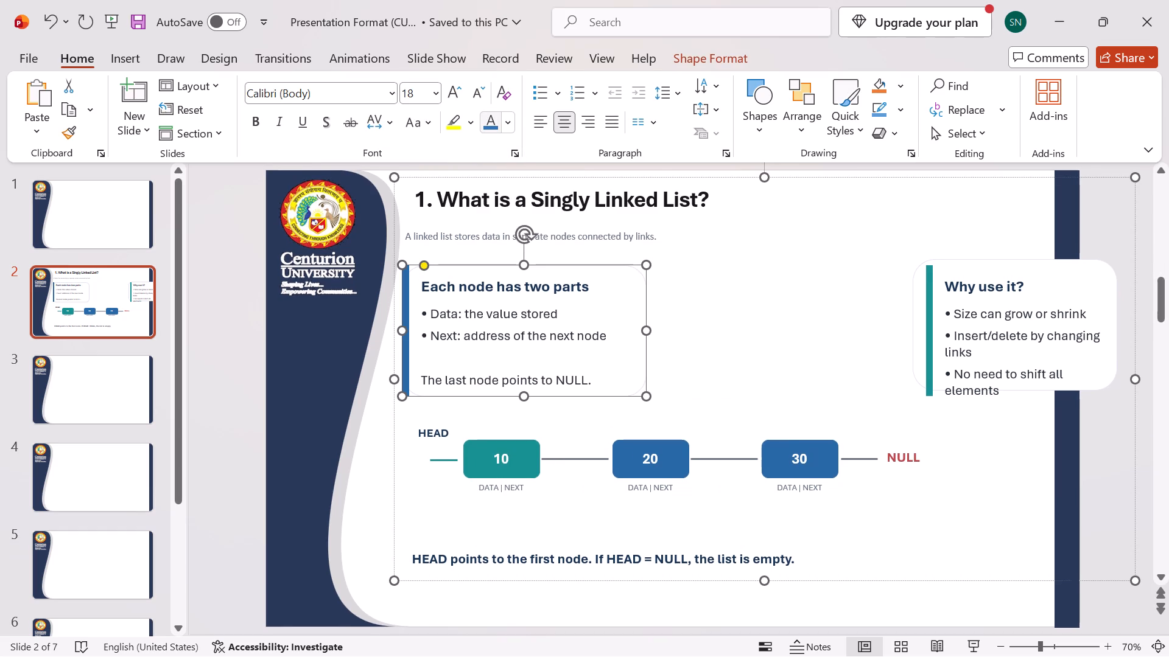
click(489, 127)
Delete the white rounded card behind the "Each node has two parts" text on slide 2.
click(605, 290)
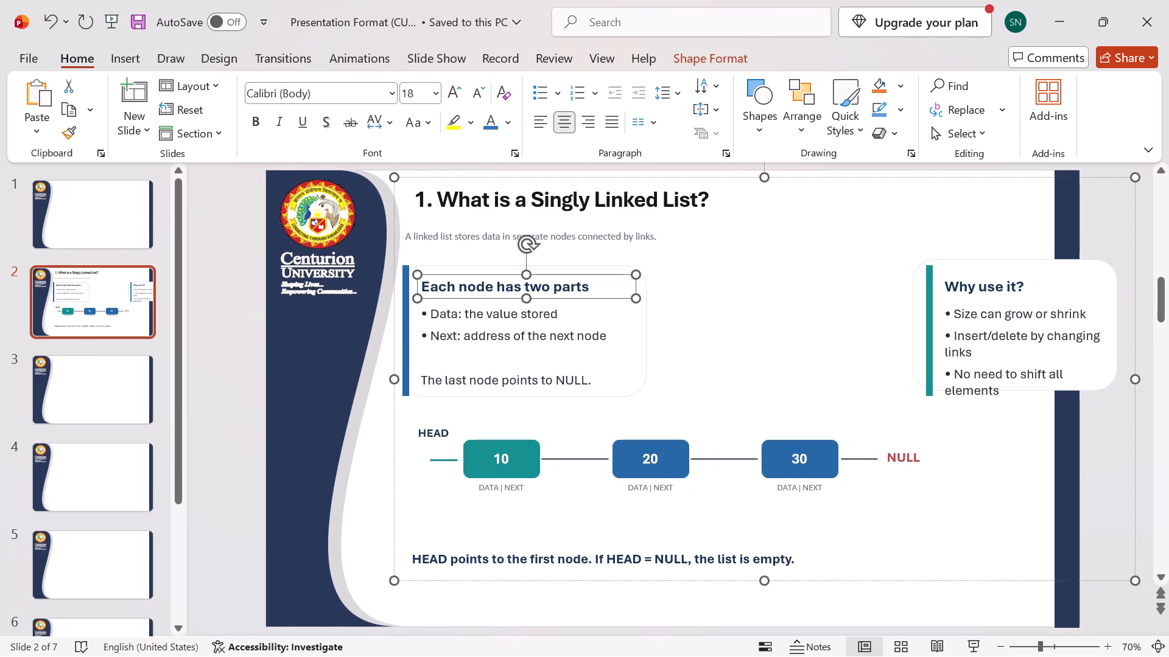
click(639, 319)
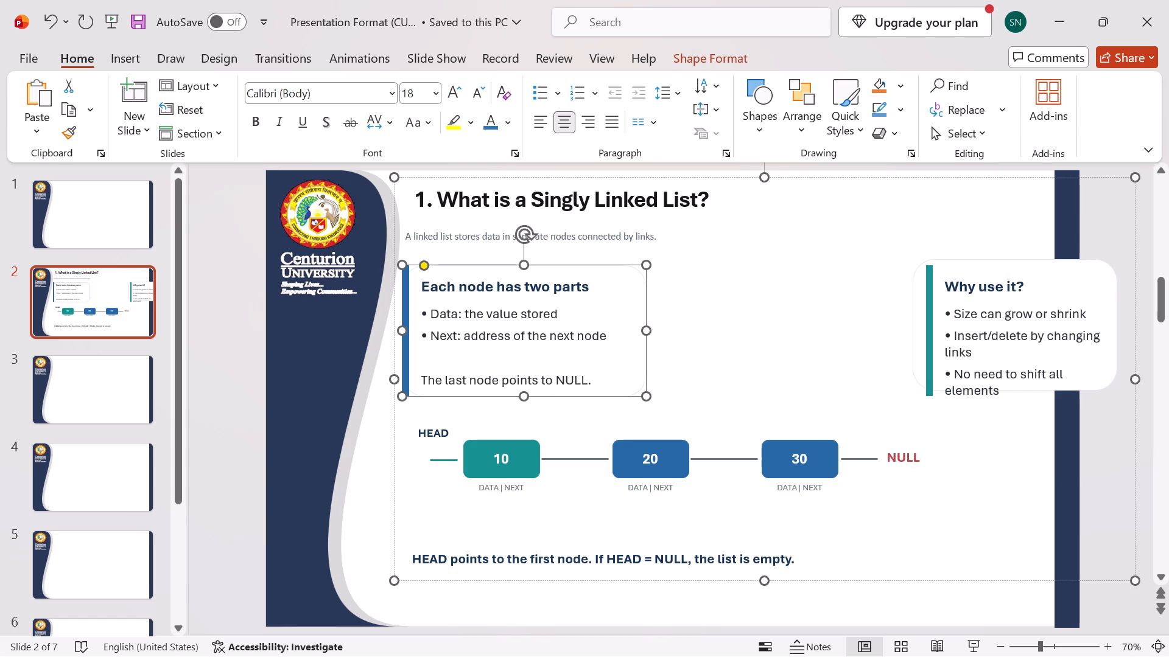
click(627, 296)
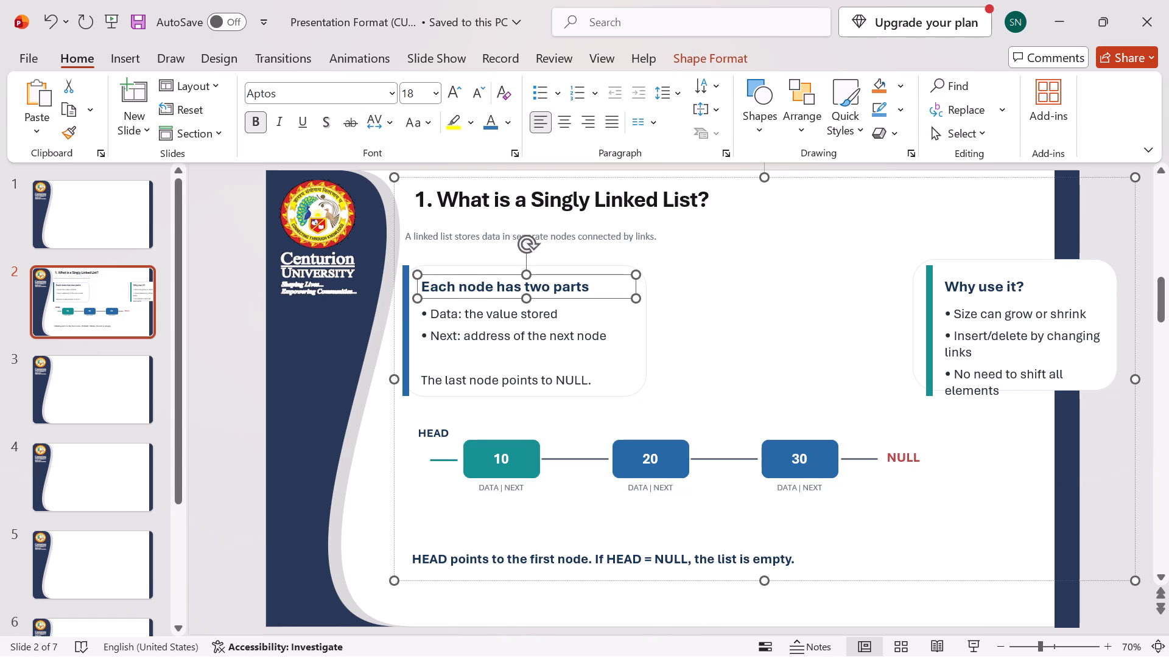
click(743, 268)
click(636, 285)
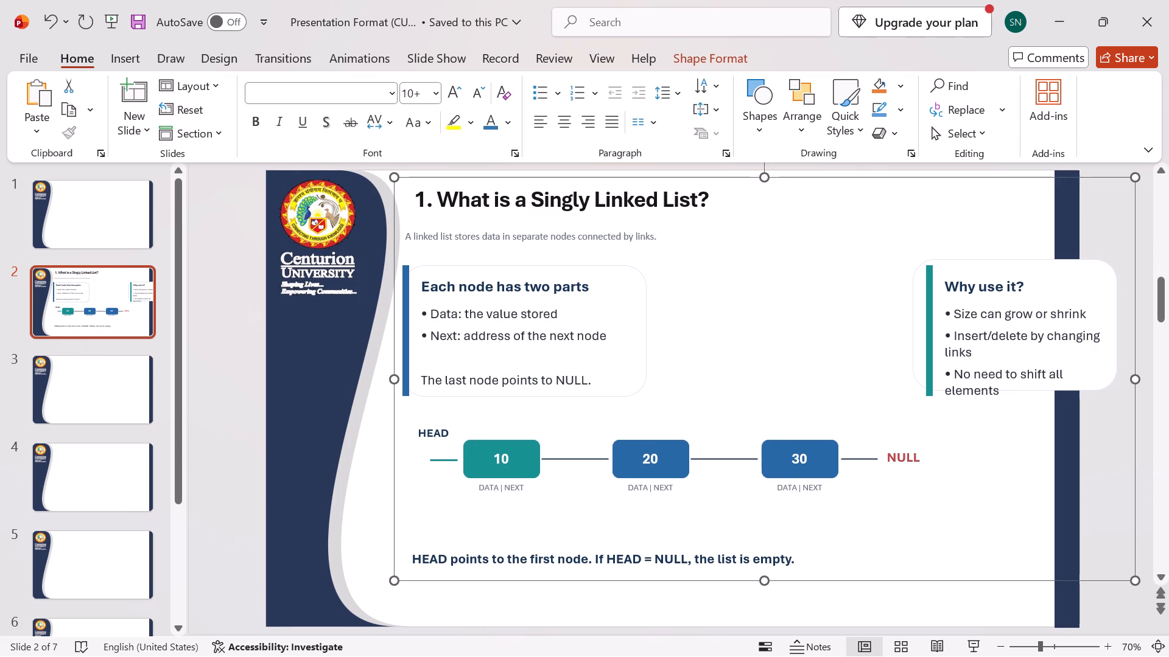
click(629, 279)
click(637, 321)
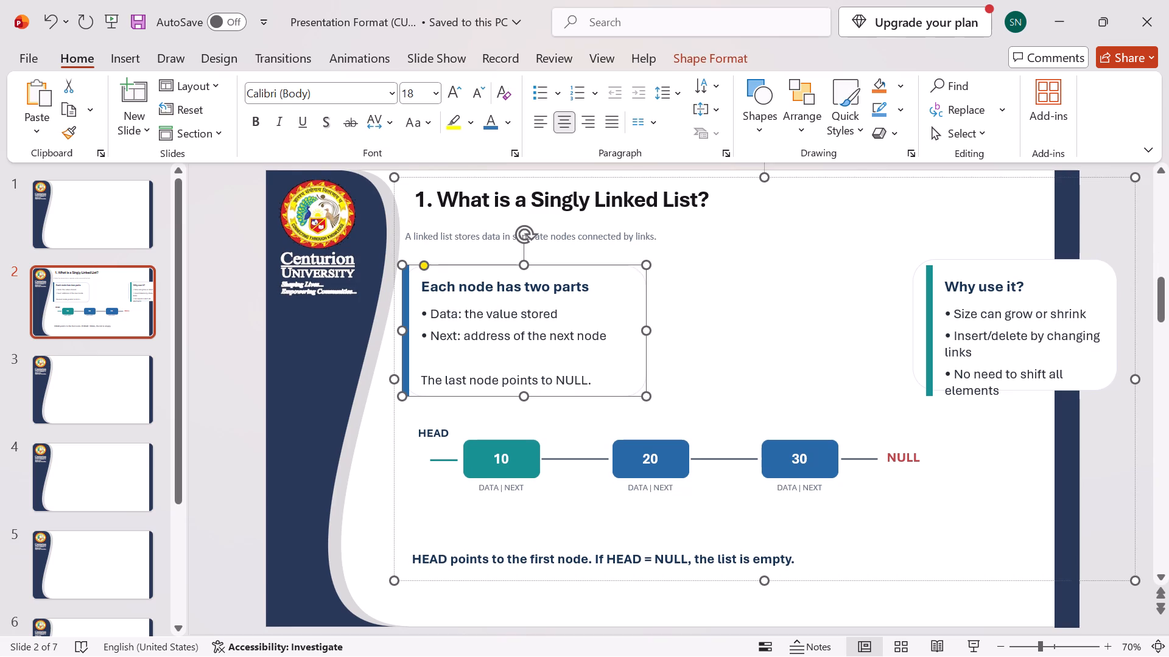
key(Delete)
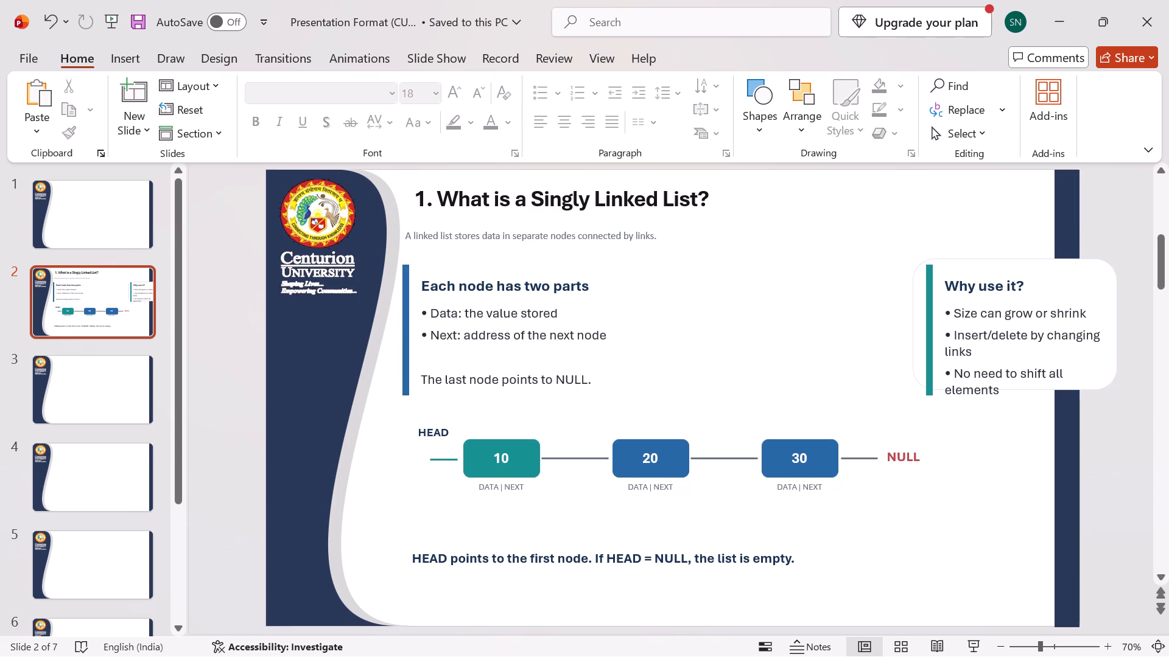
Delete the blue vertical accent bar beside the "Each node has two parts" text.
click(405, 289)
click(408, 289)
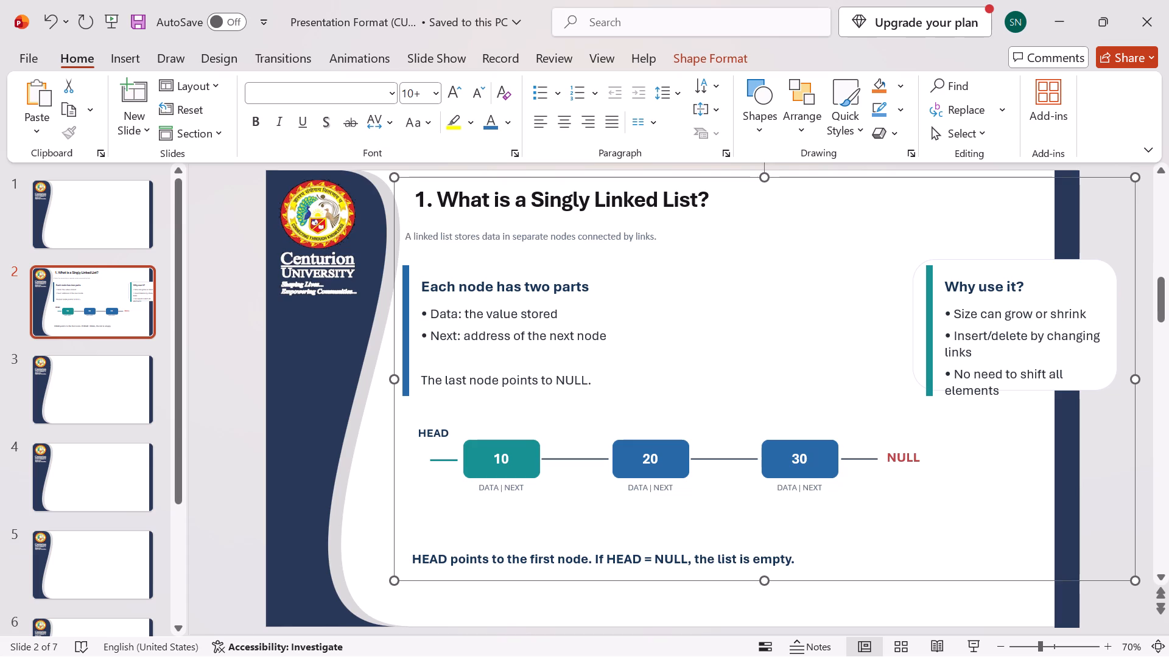
click(409, 289)
key(Delete)
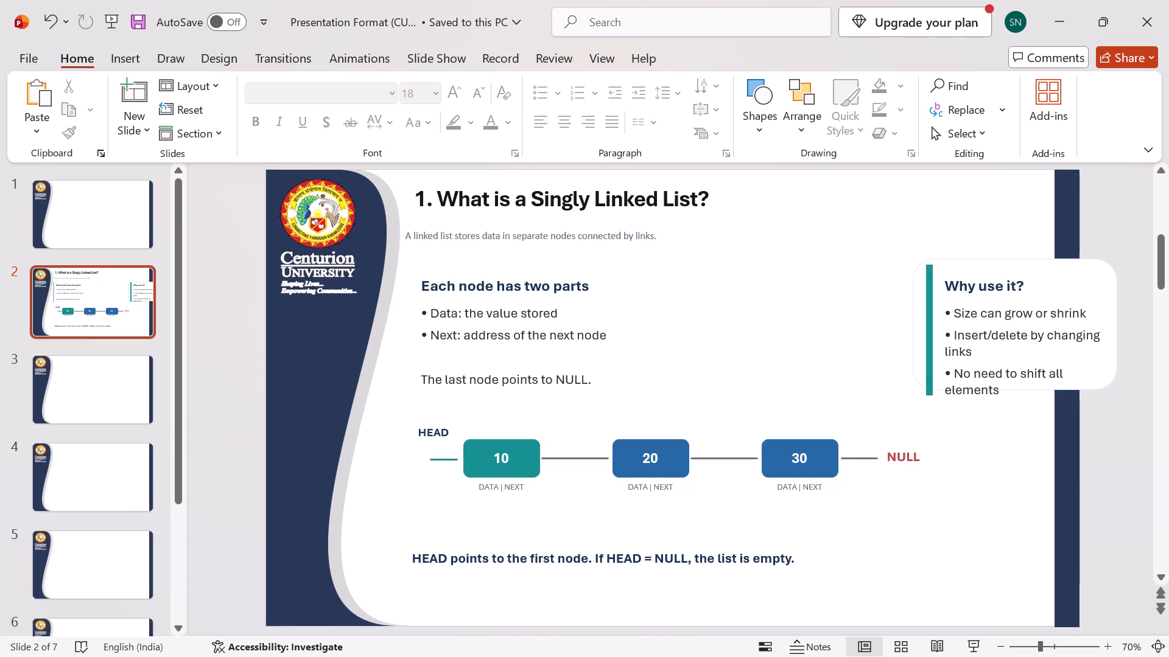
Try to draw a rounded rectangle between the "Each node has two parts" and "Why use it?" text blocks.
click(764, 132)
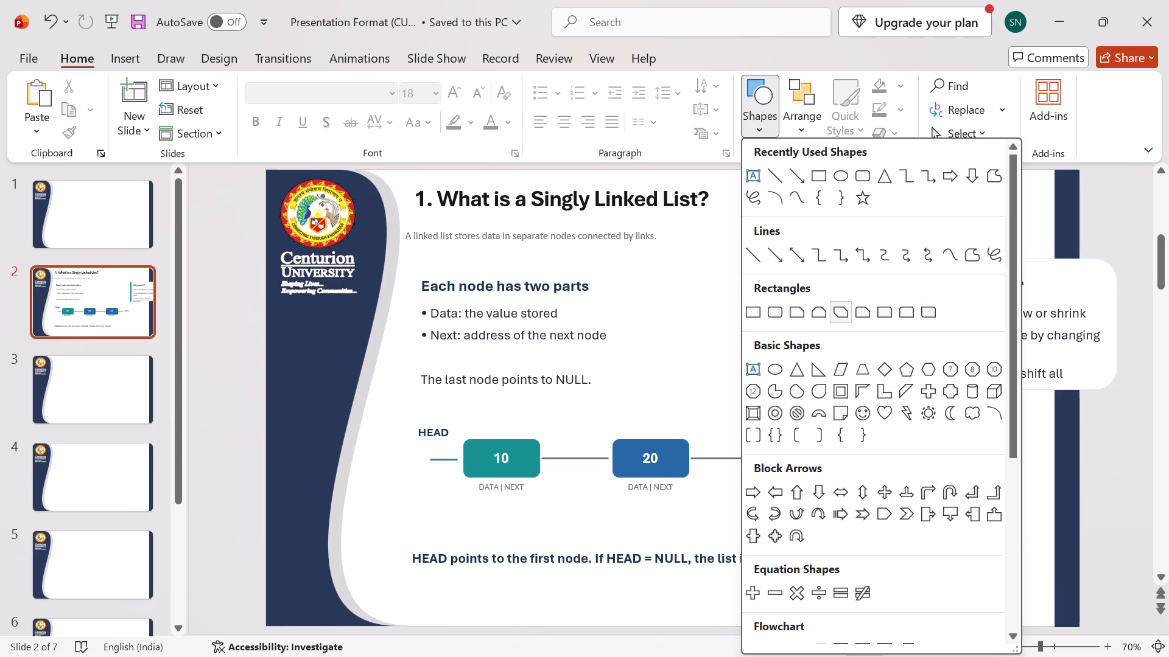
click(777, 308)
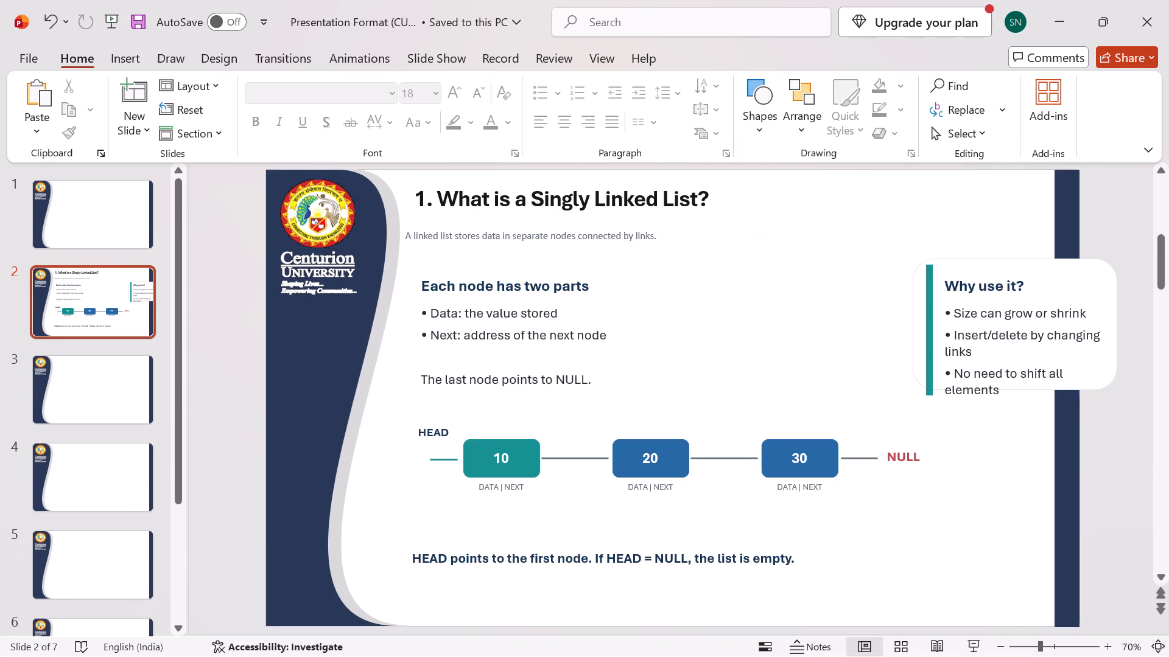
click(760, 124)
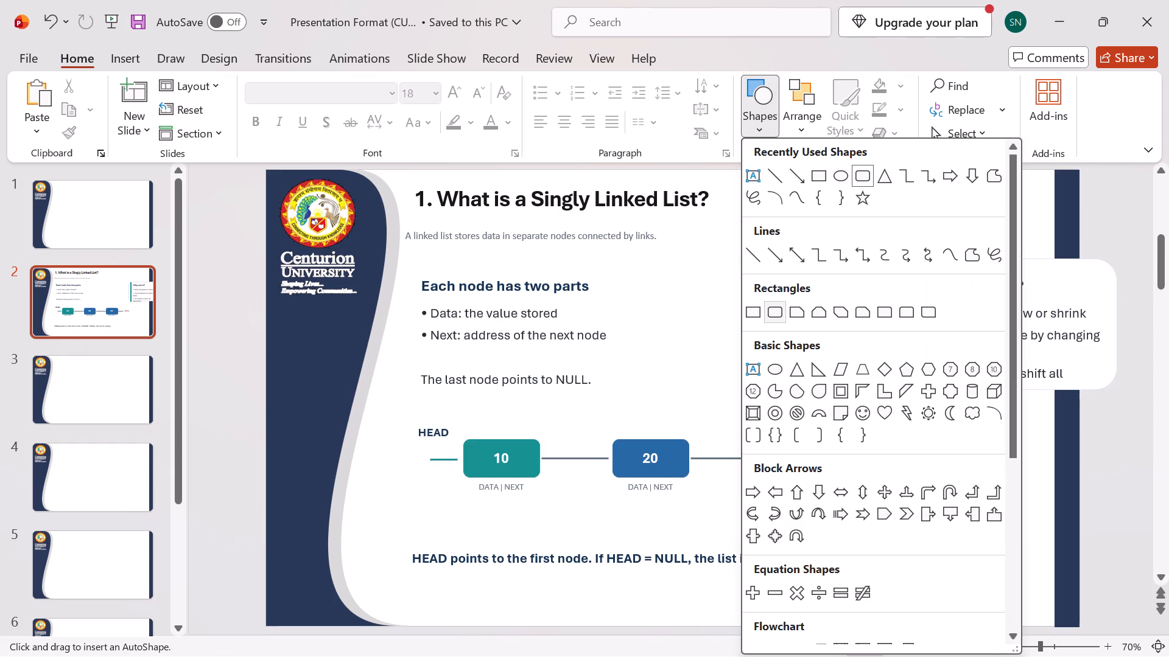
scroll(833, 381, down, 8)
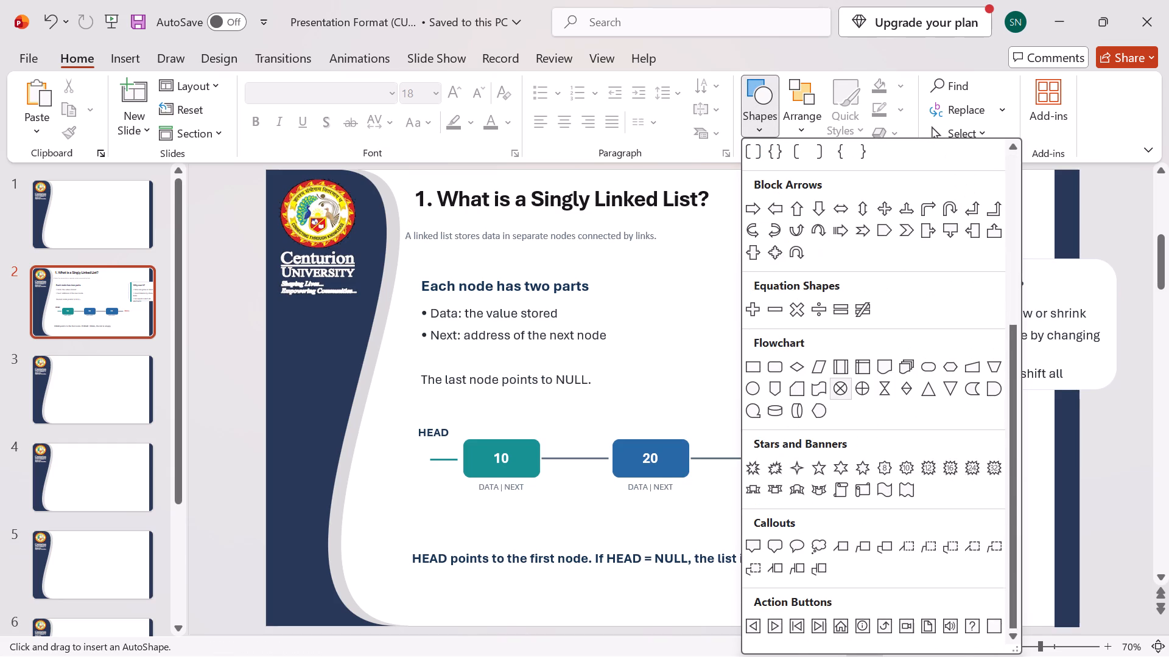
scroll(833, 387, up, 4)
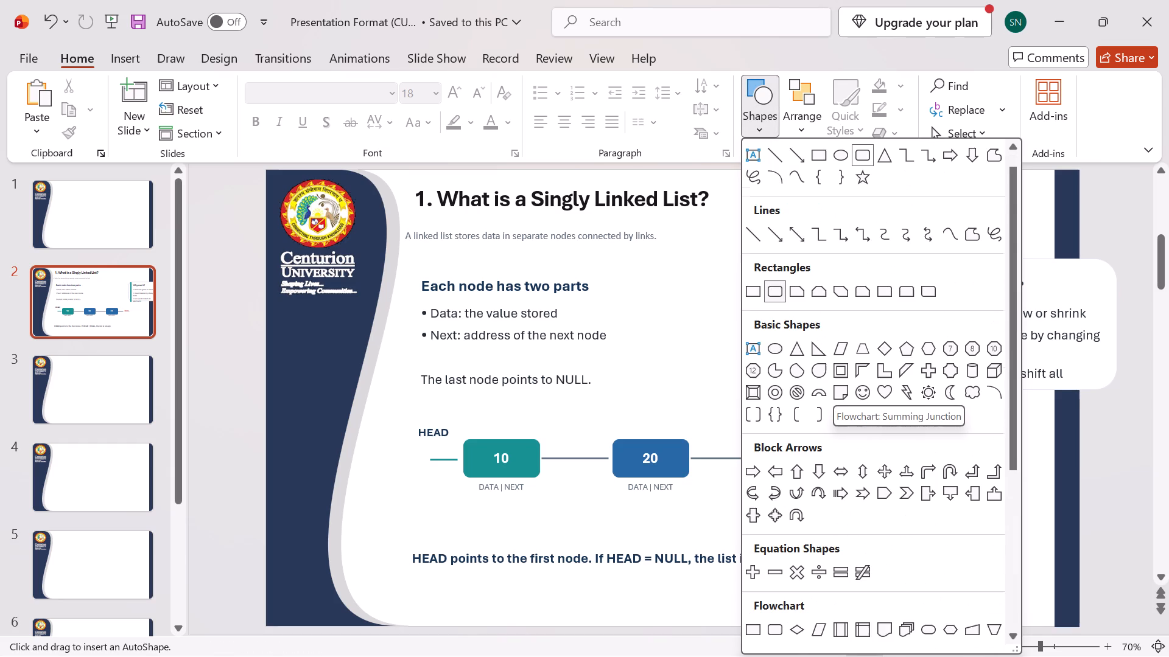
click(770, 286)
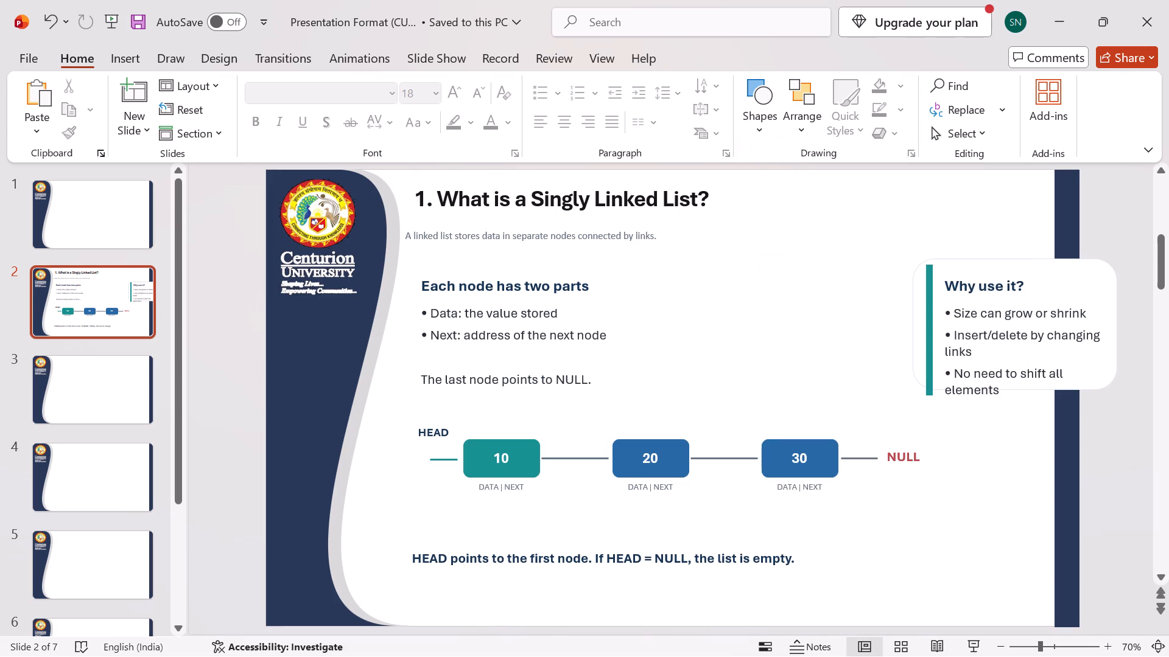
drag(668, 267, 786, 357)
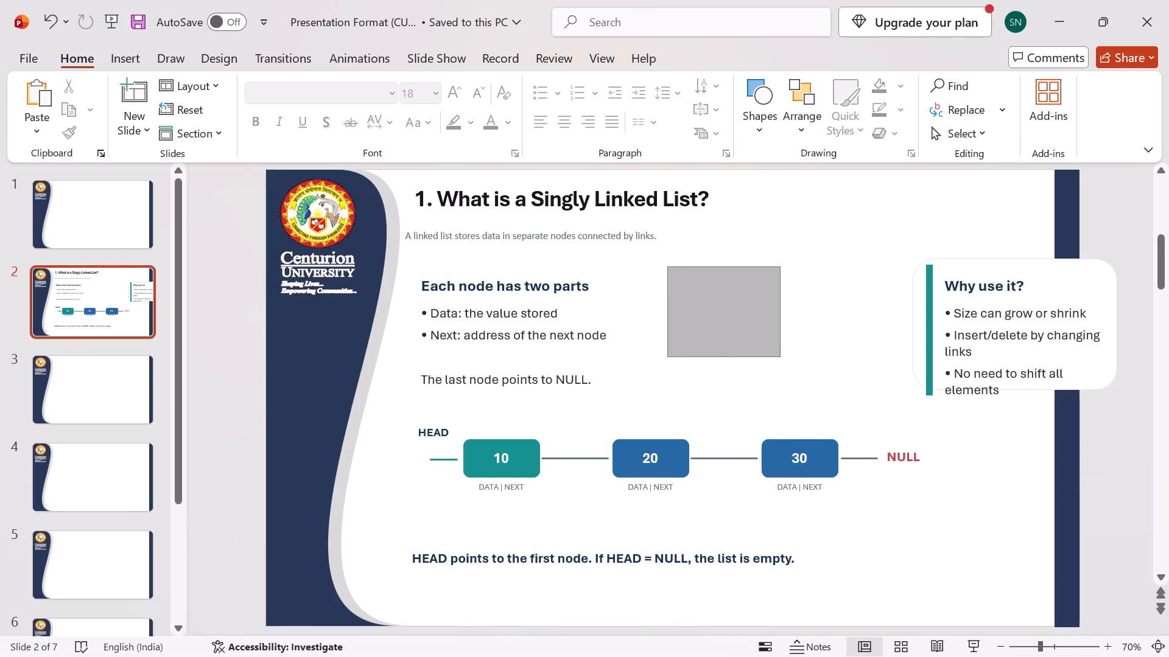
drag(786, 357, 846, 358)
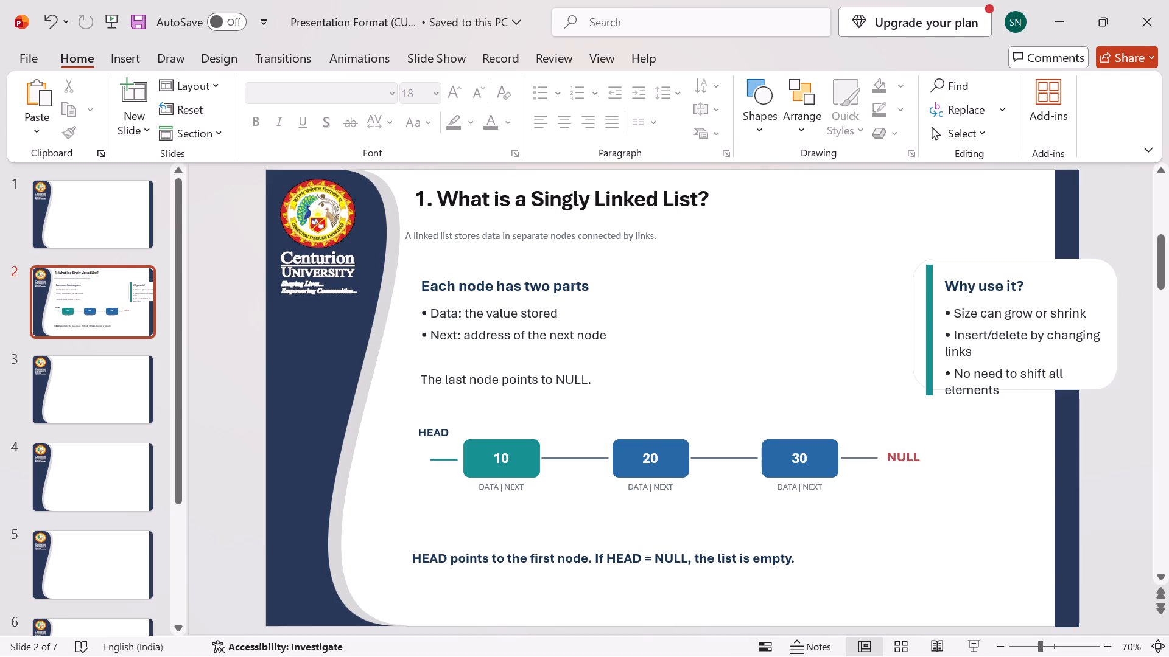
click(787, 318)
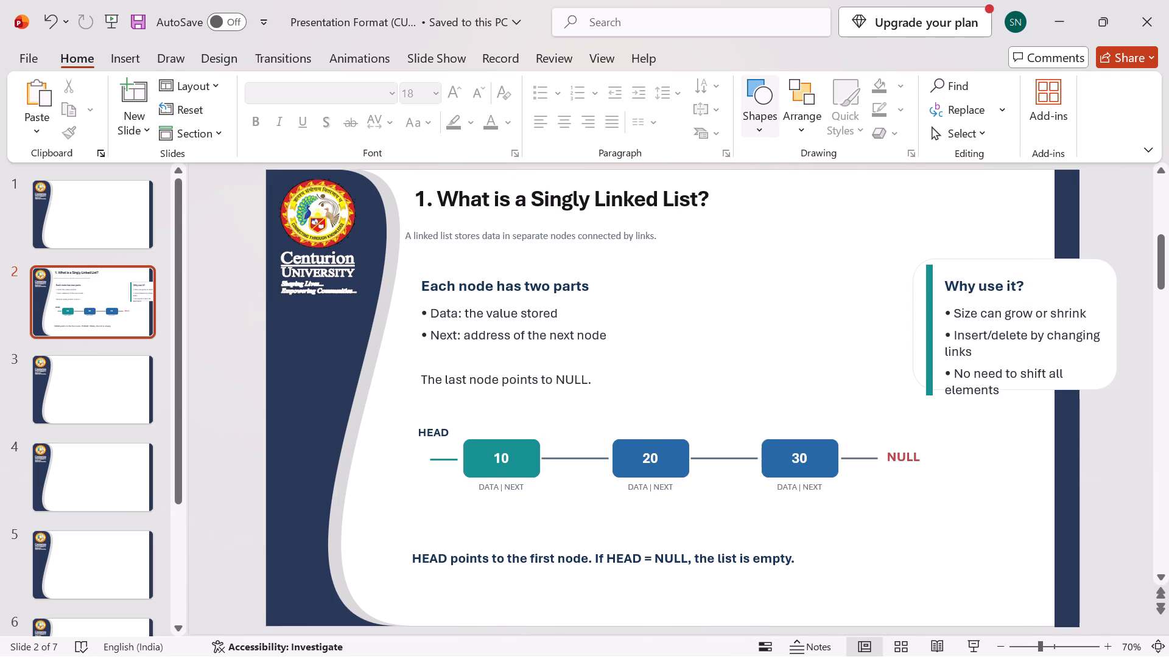
Draw a rounded rectangle about 5.08 cm high and 8.85 cm wide between the two text blocks.
click(760, 127)
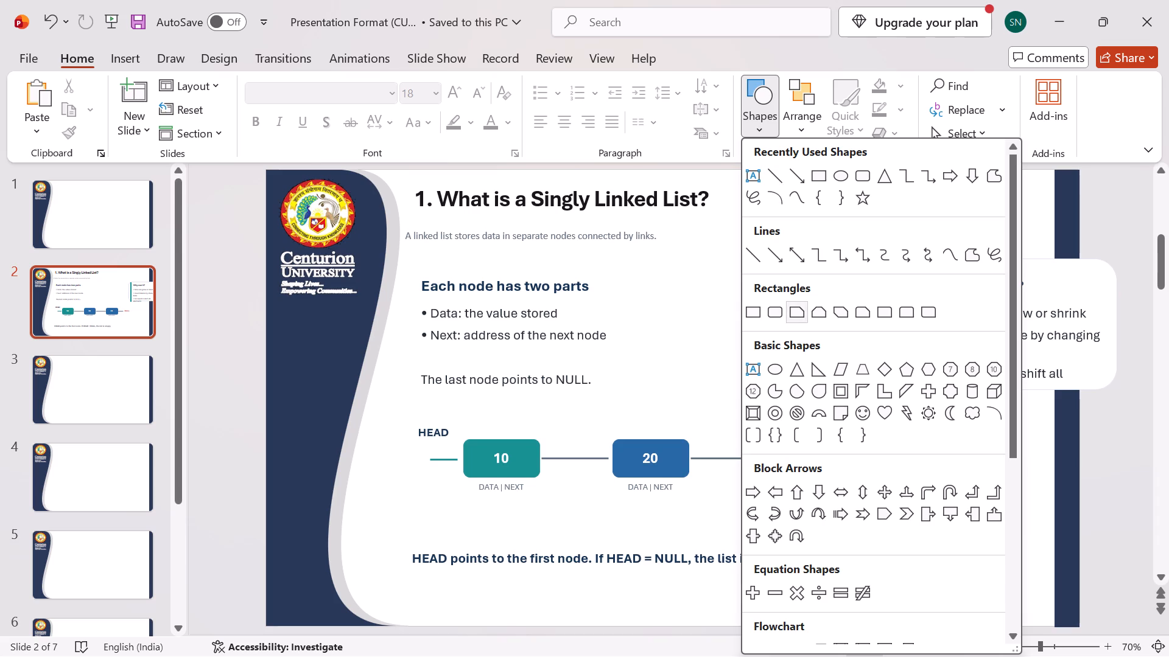
click(773, 311)
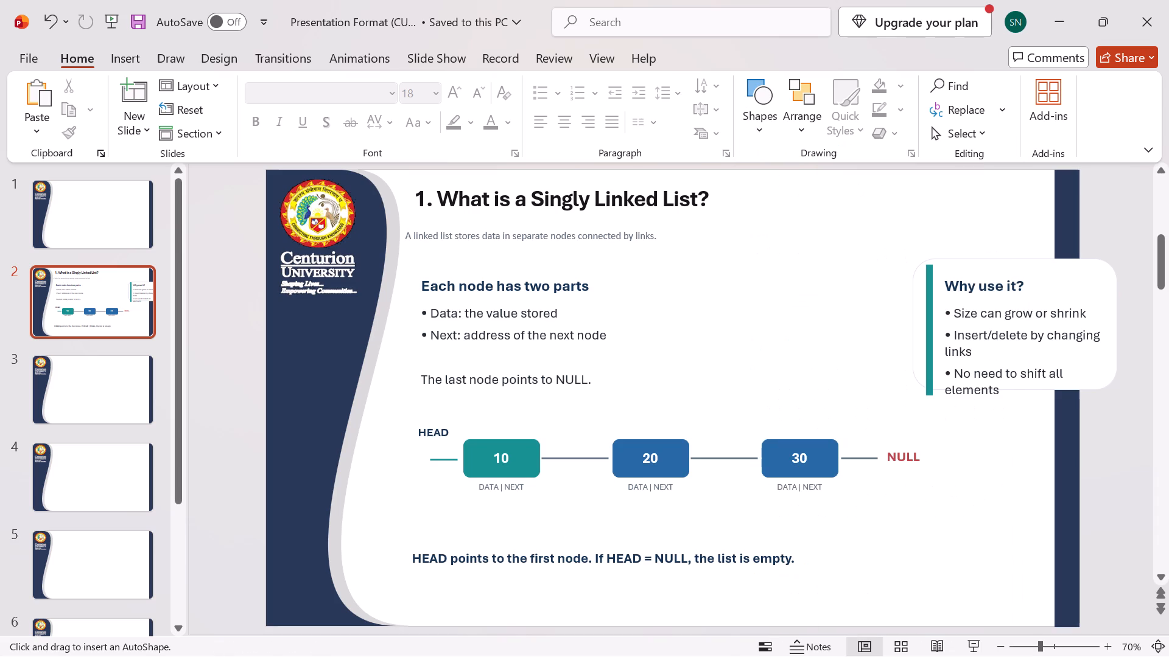
drag(628, 263, 838, 373)
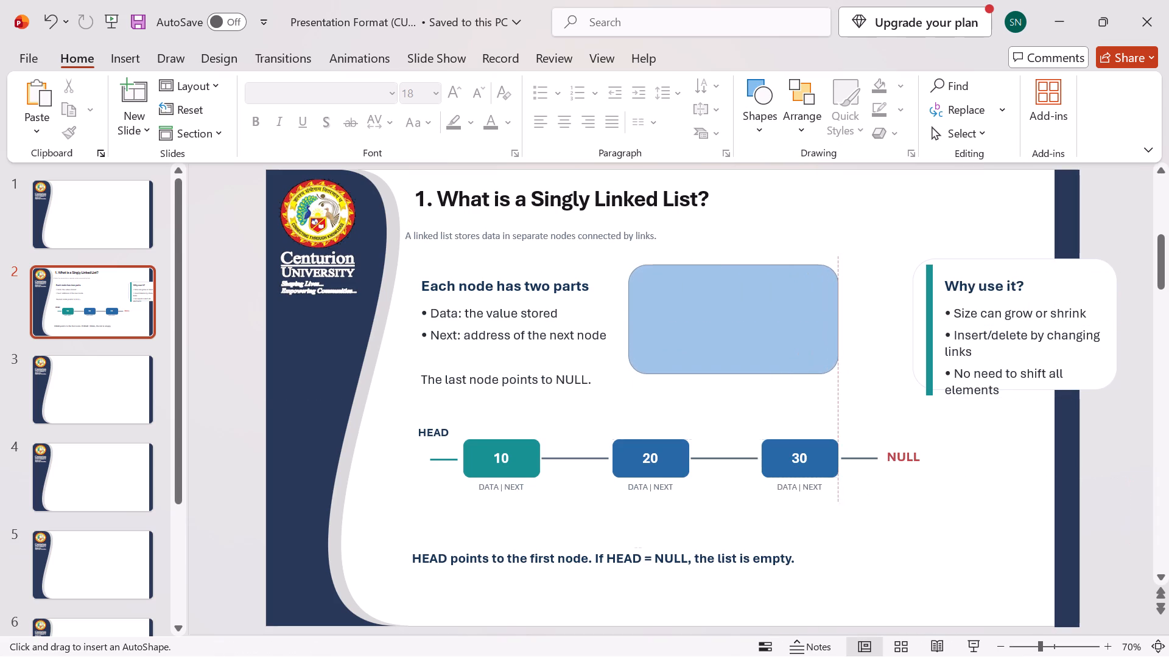
drag(838, 373, 843, 386)
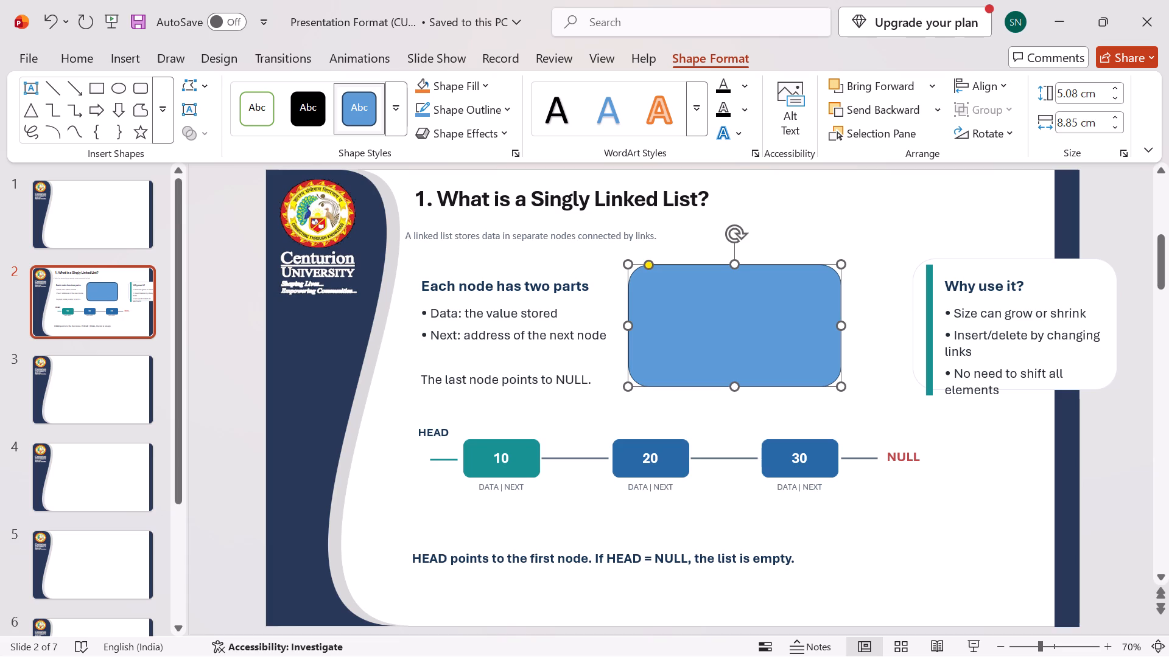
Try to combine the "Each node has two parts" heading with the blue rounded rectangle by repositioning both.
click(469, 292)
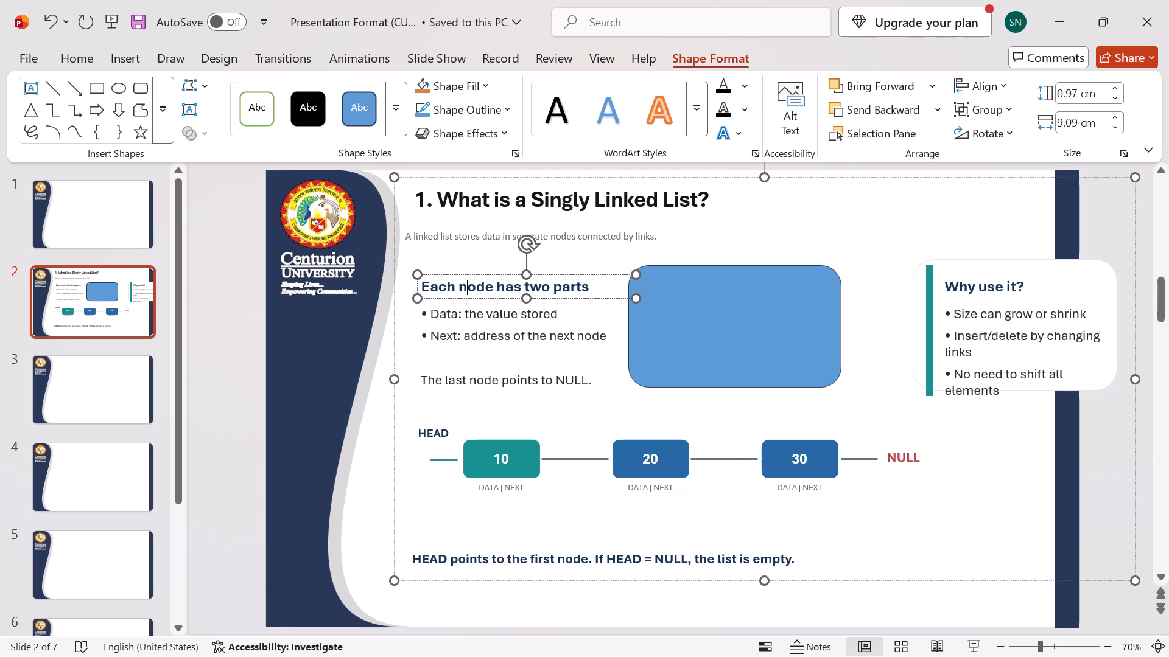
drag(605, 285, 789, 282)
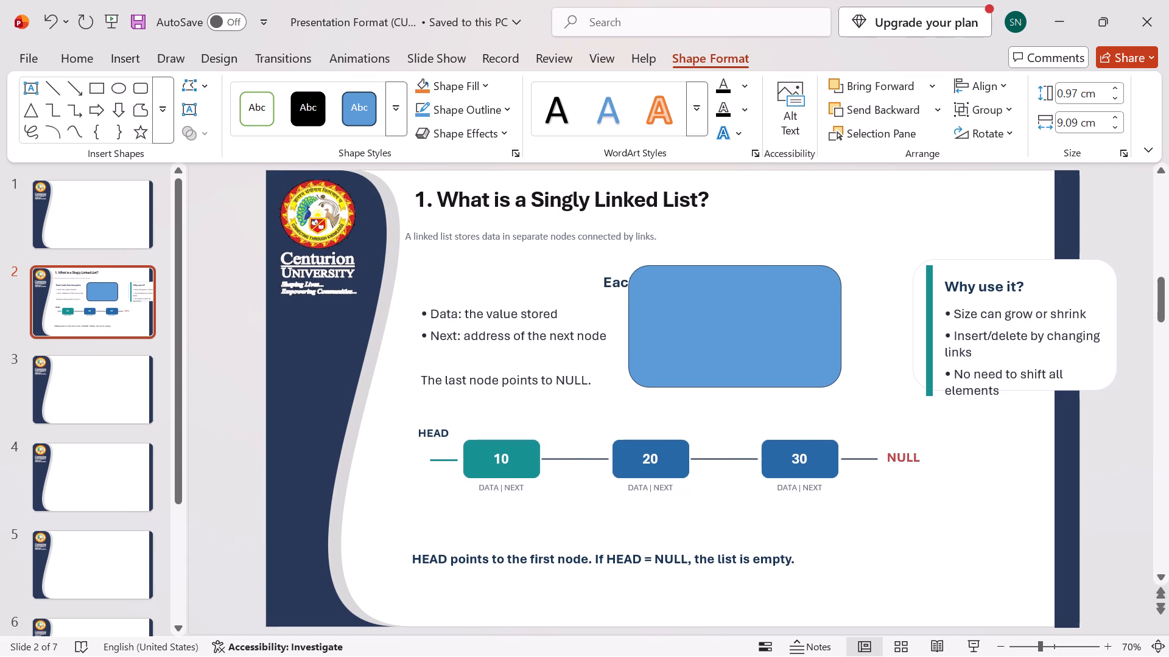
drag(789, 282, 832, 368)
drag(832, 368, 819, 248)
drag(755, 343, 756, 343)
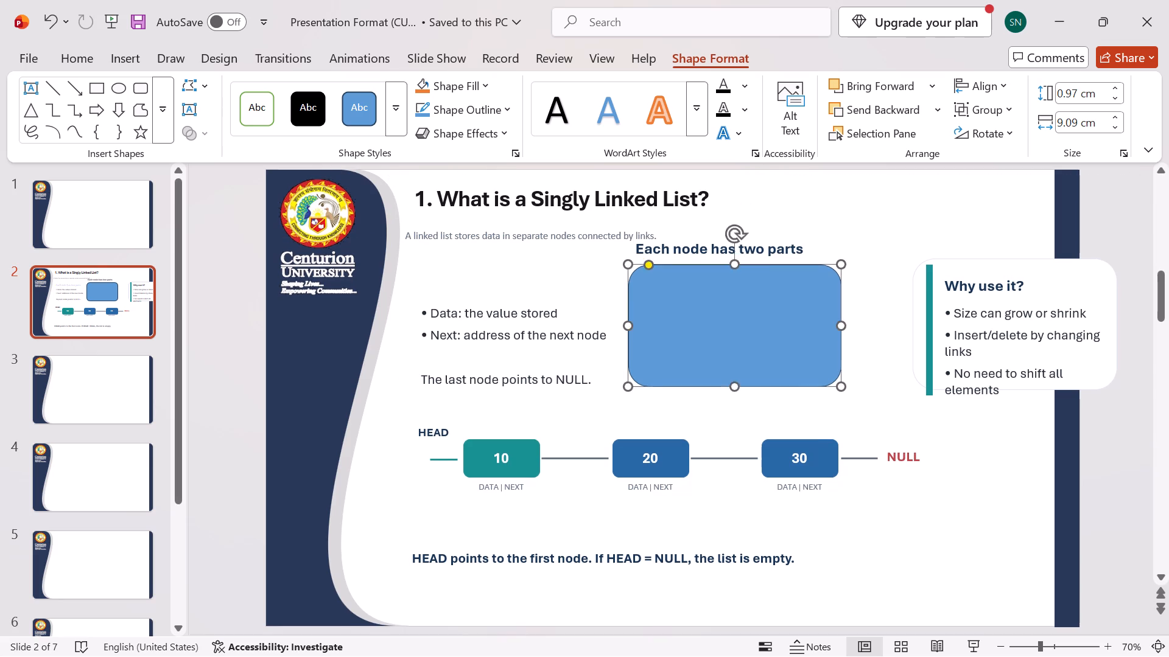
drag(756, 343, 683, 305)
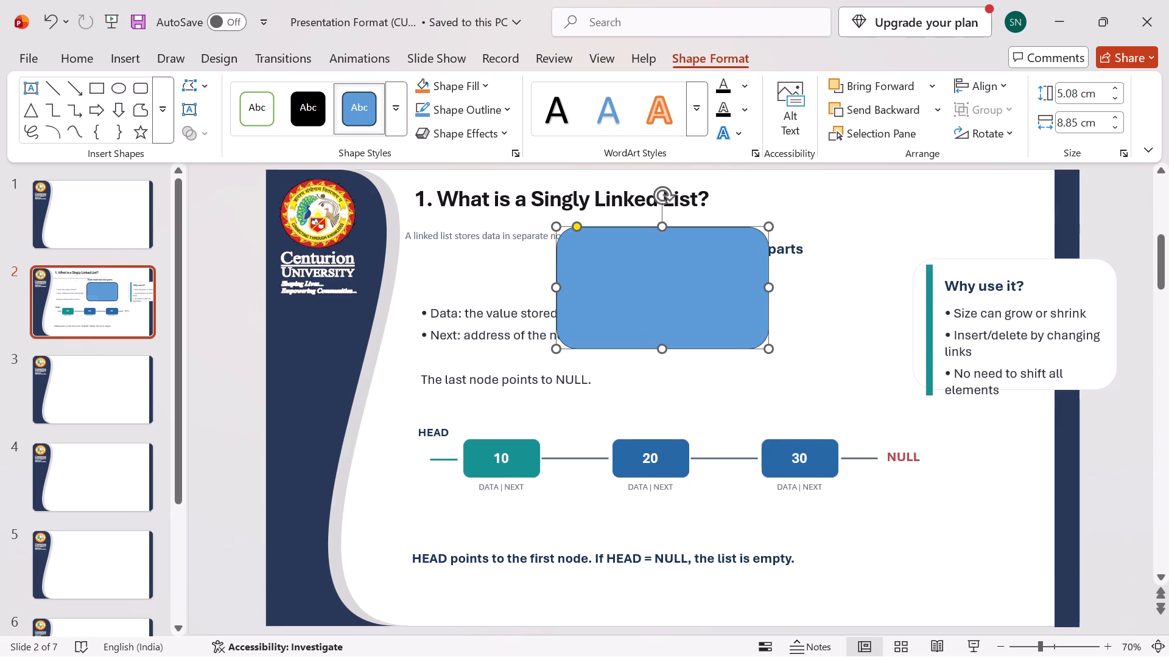
Move the "Data / Next / The last node points to NULL" text box to just above the 30 node.
click(476, 379)
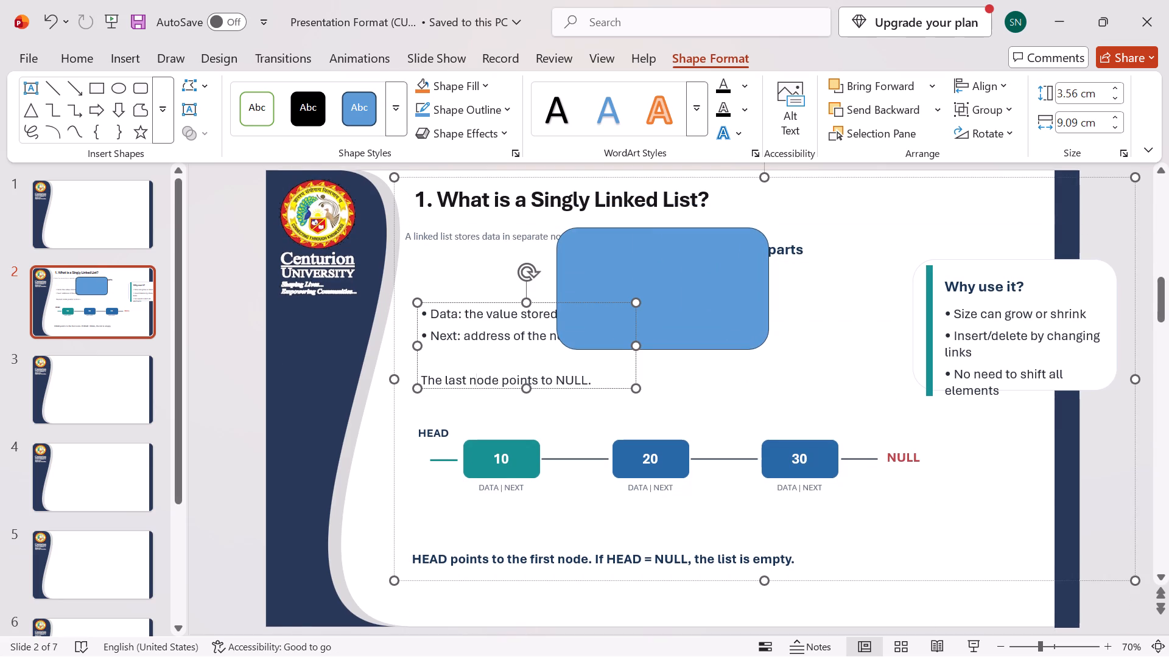
drag(552, 302, 633, 280)
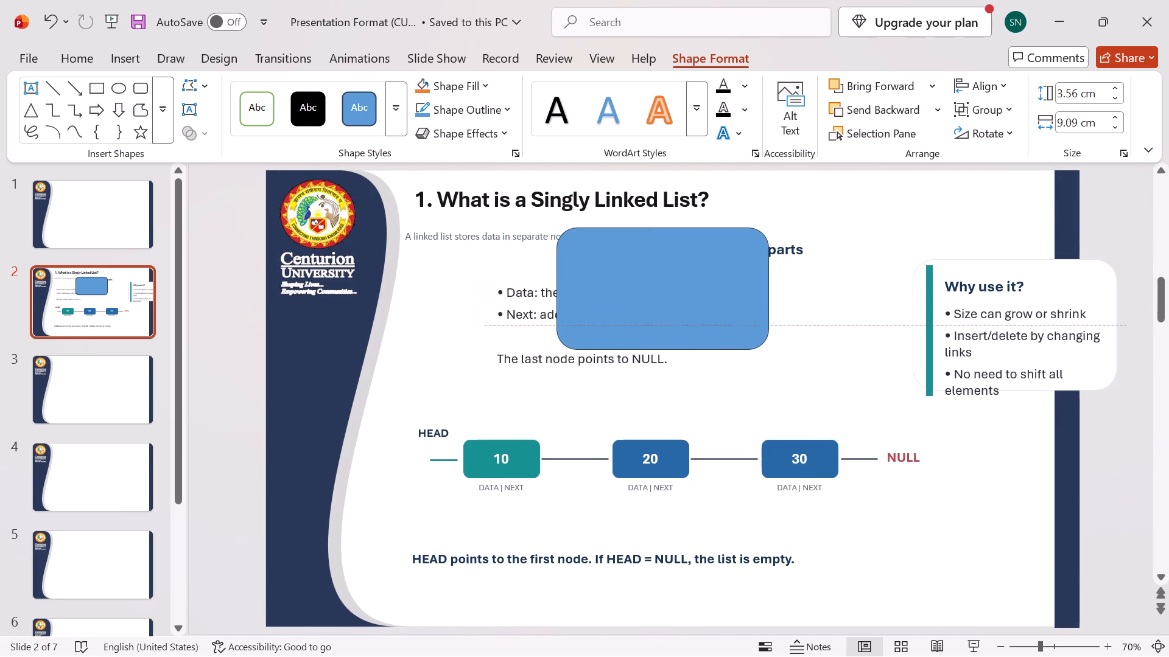
drag(633, 280, 863, 351)
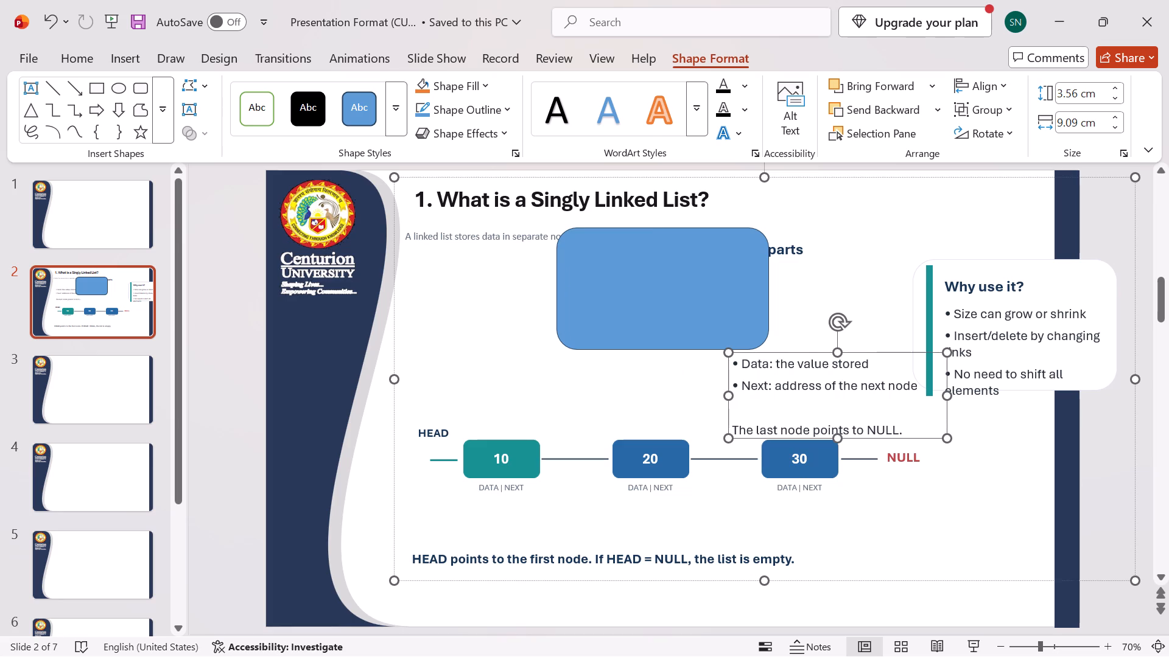
Move the blue rounded rectangle into the vacated area above the HEAD label and the 10 node.
drag(646, 288, 516, 323)
click(516, 324)
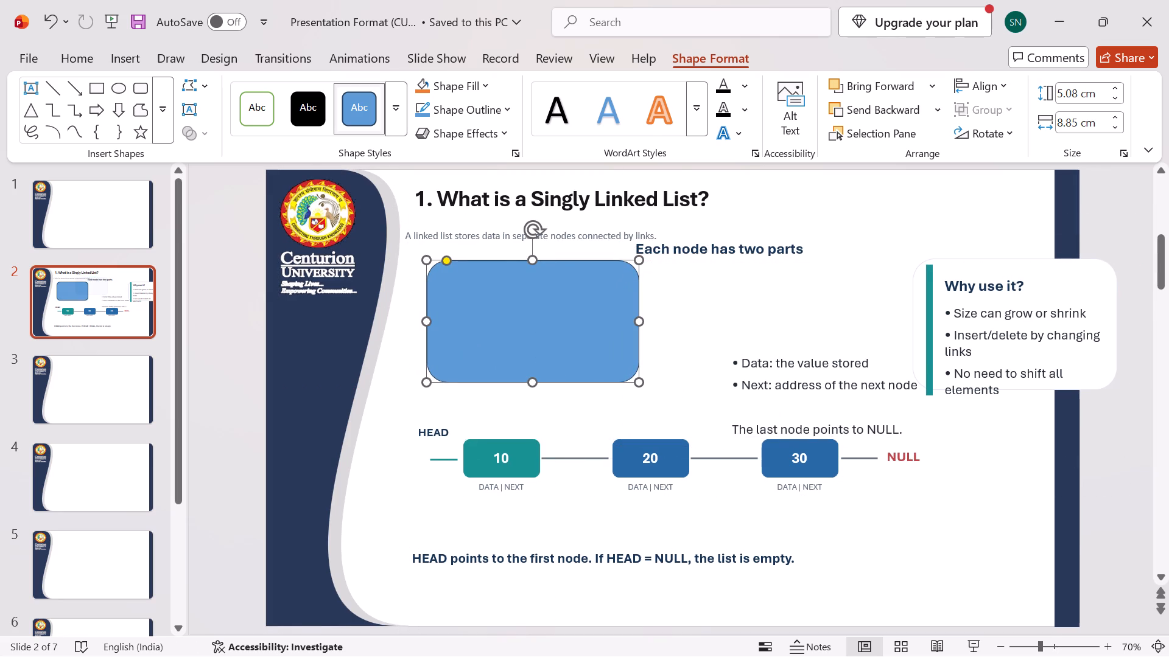
Apply the white-fill, green-outline preset shape style to the rounded rectangle.
click(262, 112)
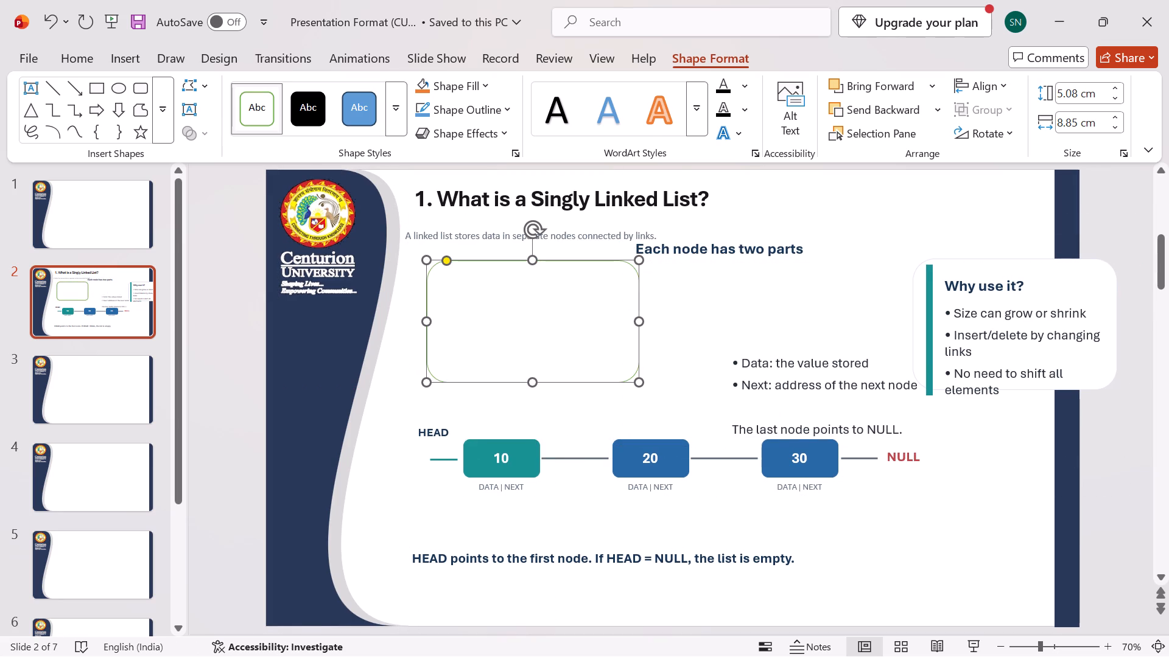
Try the "Each node has two parts" heading over the outlined rectangle, and place it in the gap before "Why use it?".
click(730, 252)
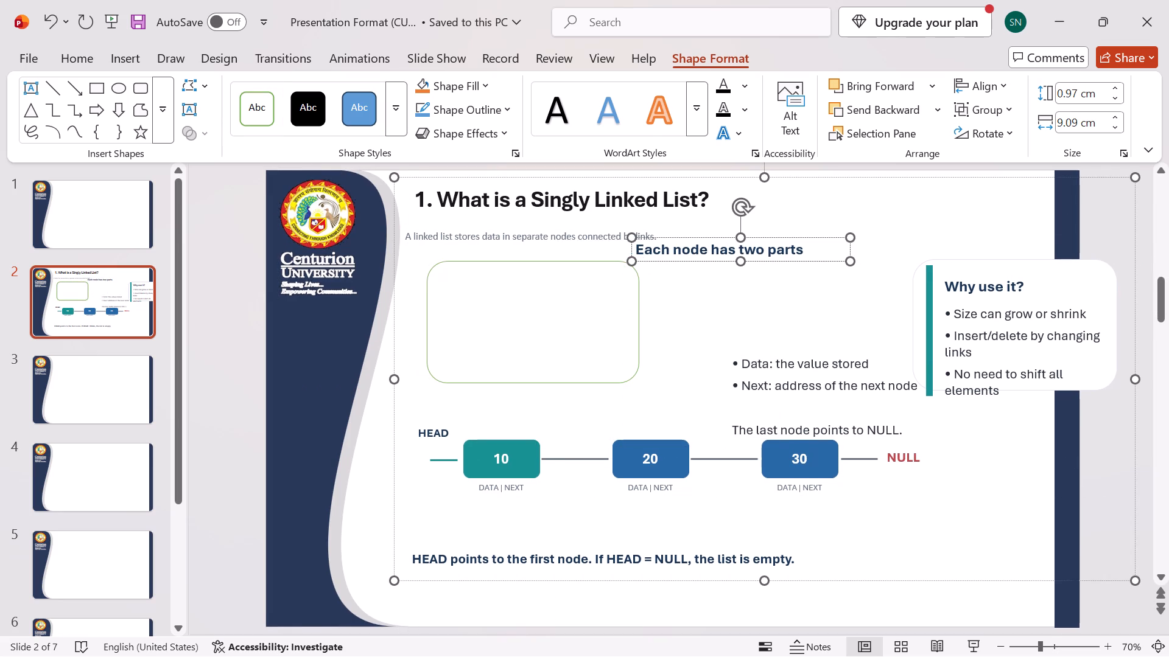
drag(827, 240, 714, 301)
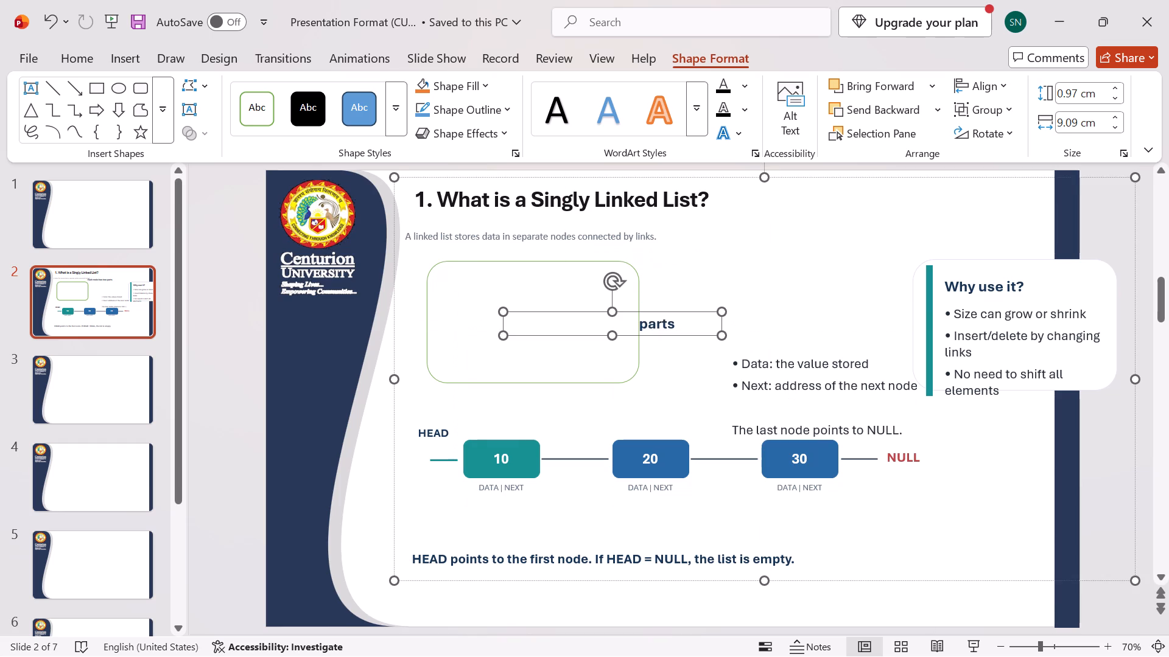
drag(681, 319, 814, 257)
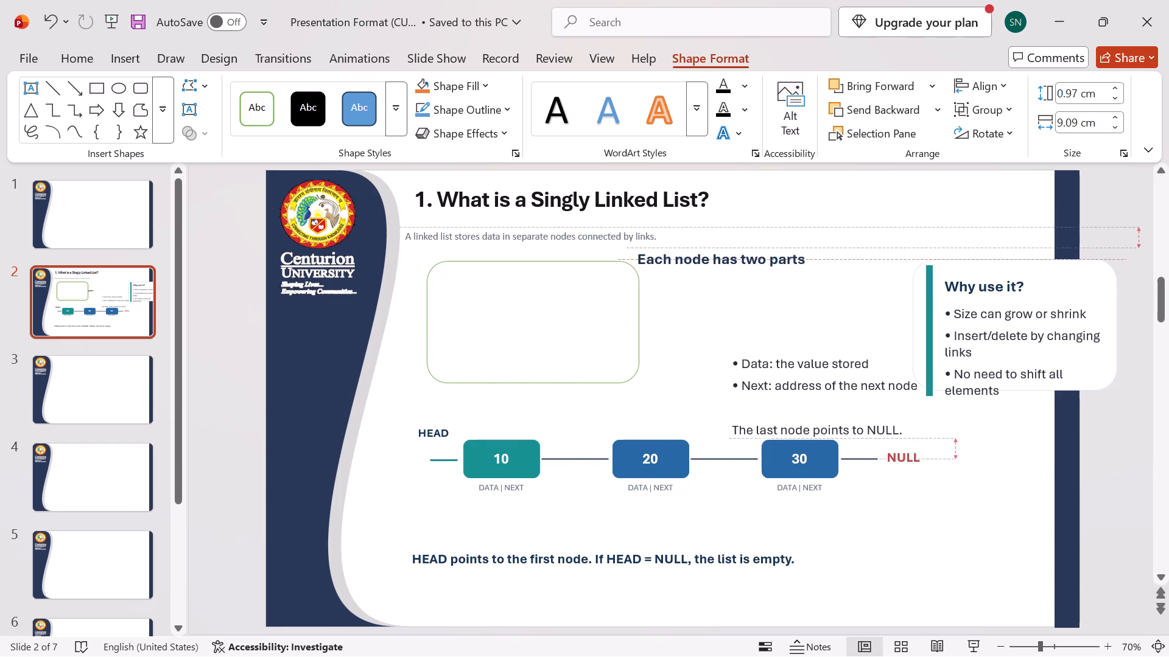
drag(814, 257, 863, 277)
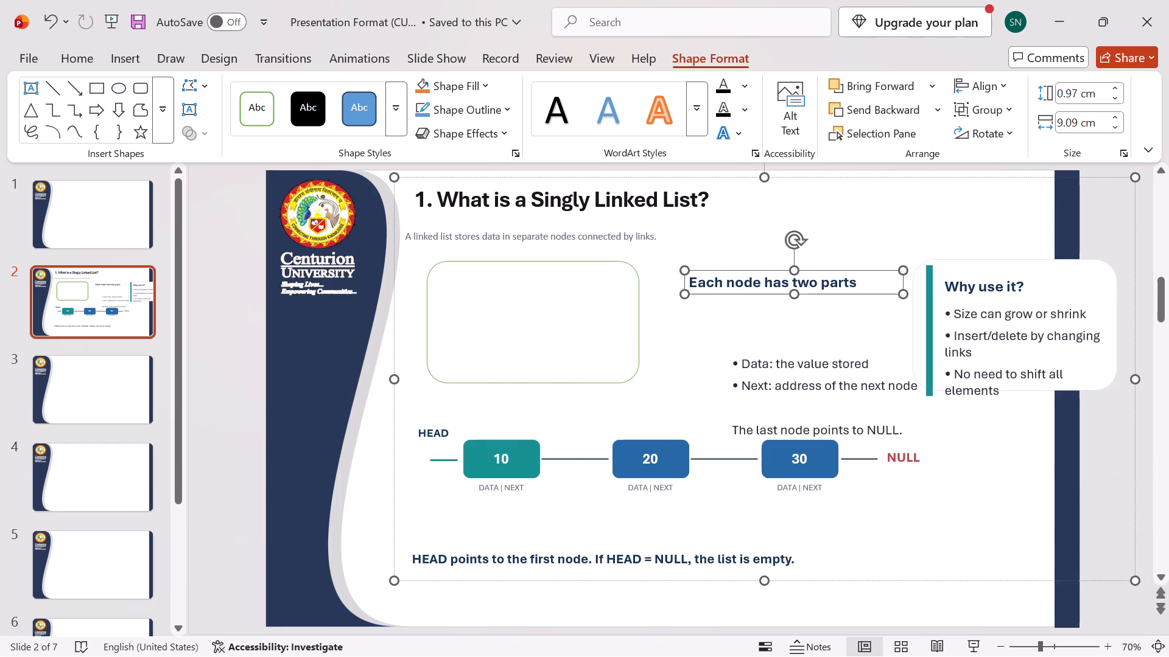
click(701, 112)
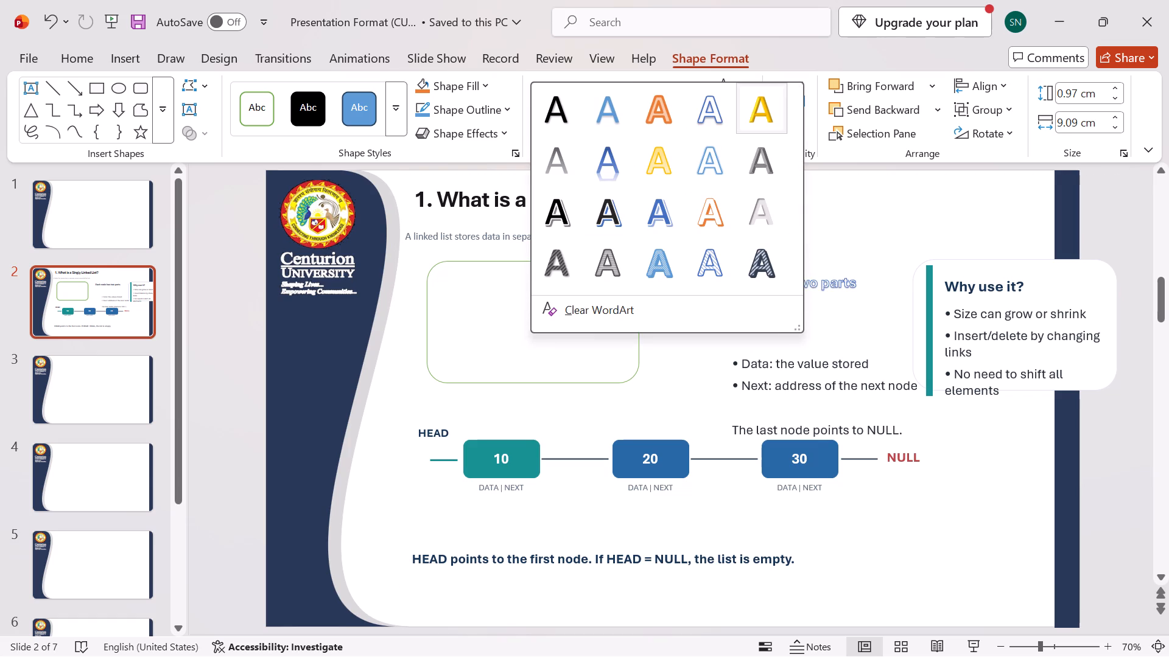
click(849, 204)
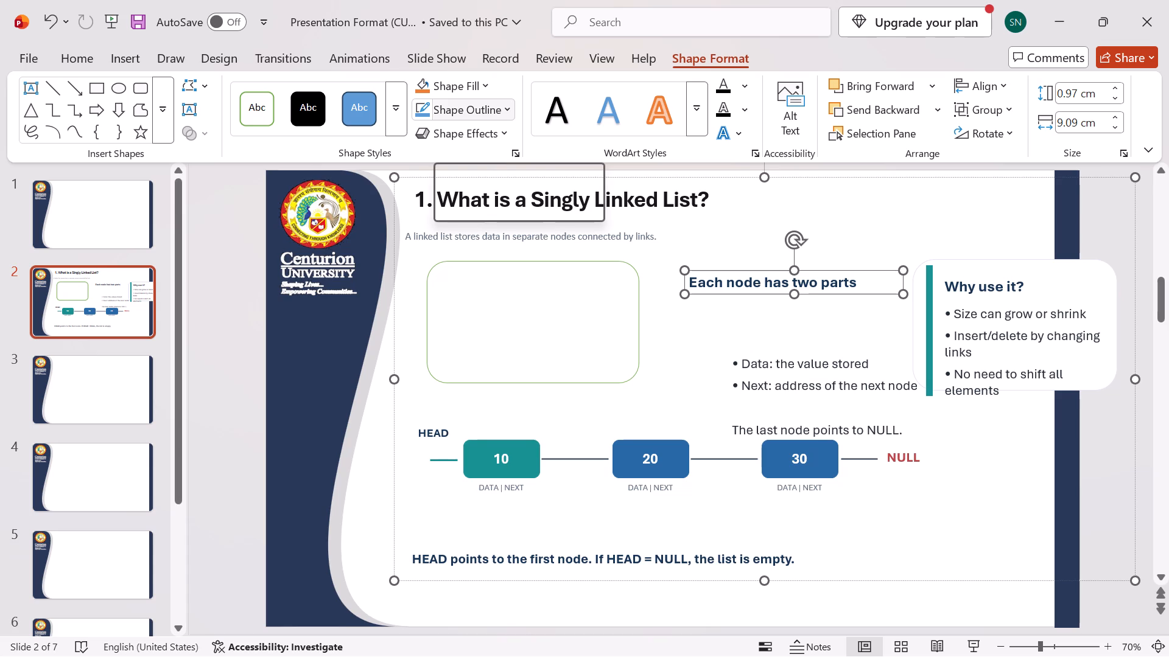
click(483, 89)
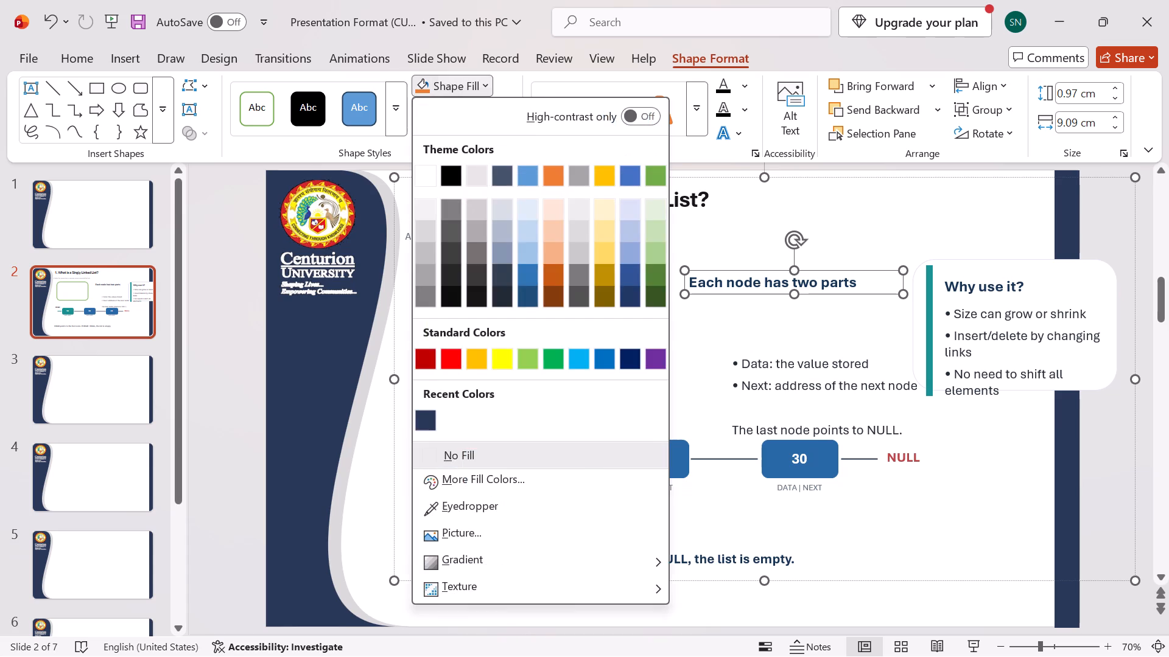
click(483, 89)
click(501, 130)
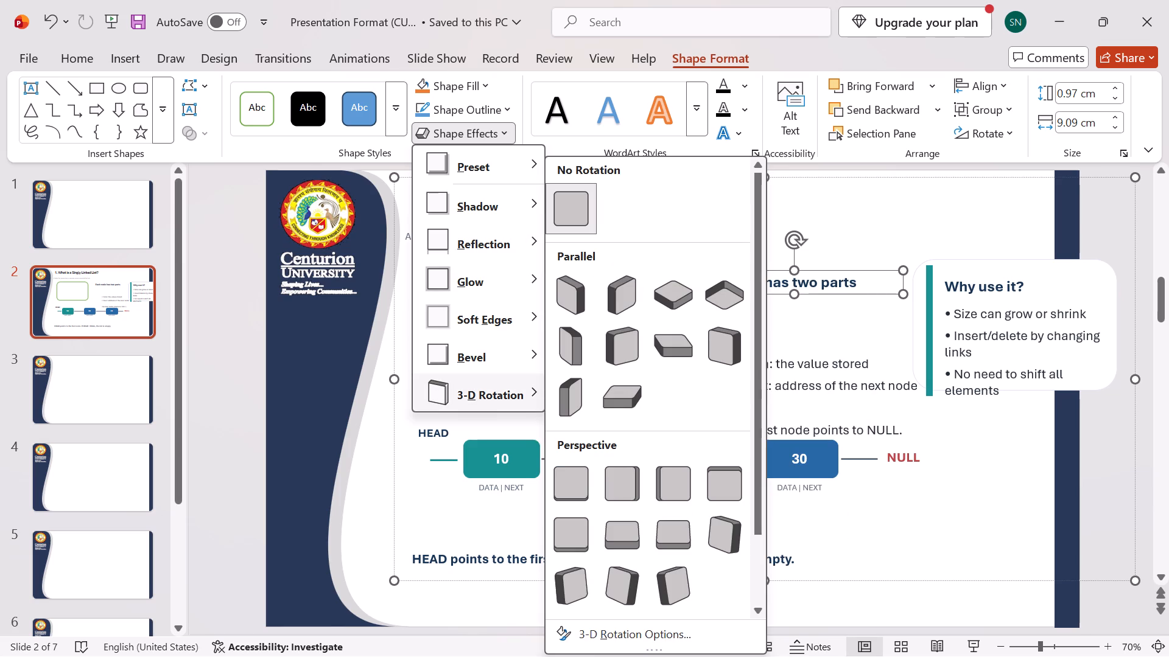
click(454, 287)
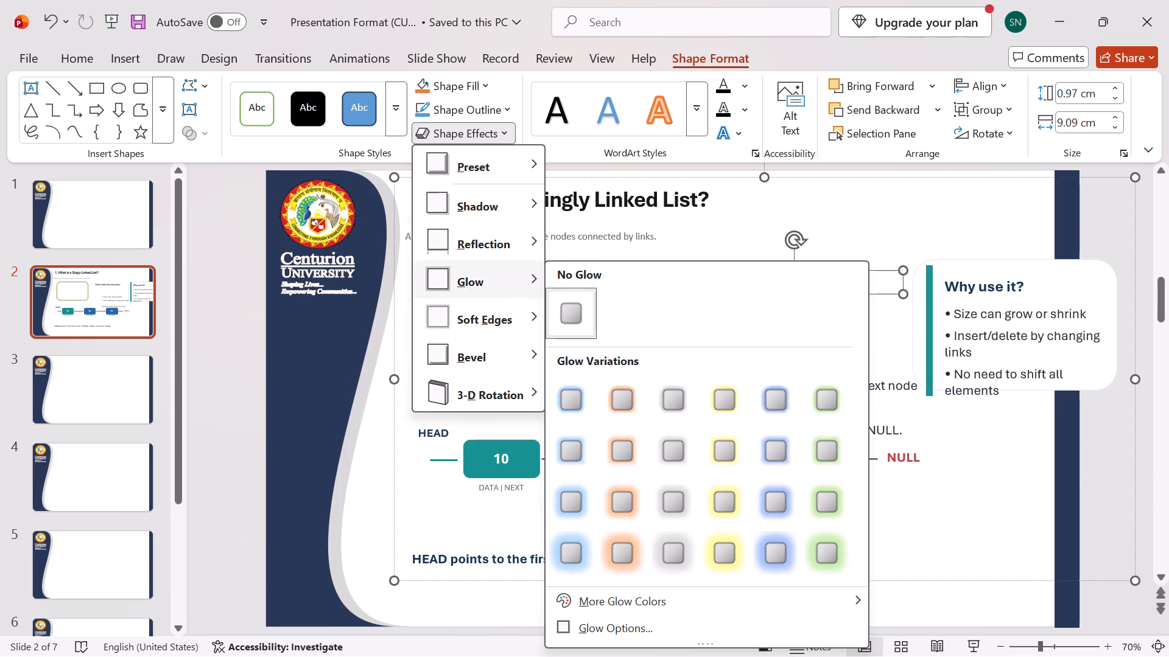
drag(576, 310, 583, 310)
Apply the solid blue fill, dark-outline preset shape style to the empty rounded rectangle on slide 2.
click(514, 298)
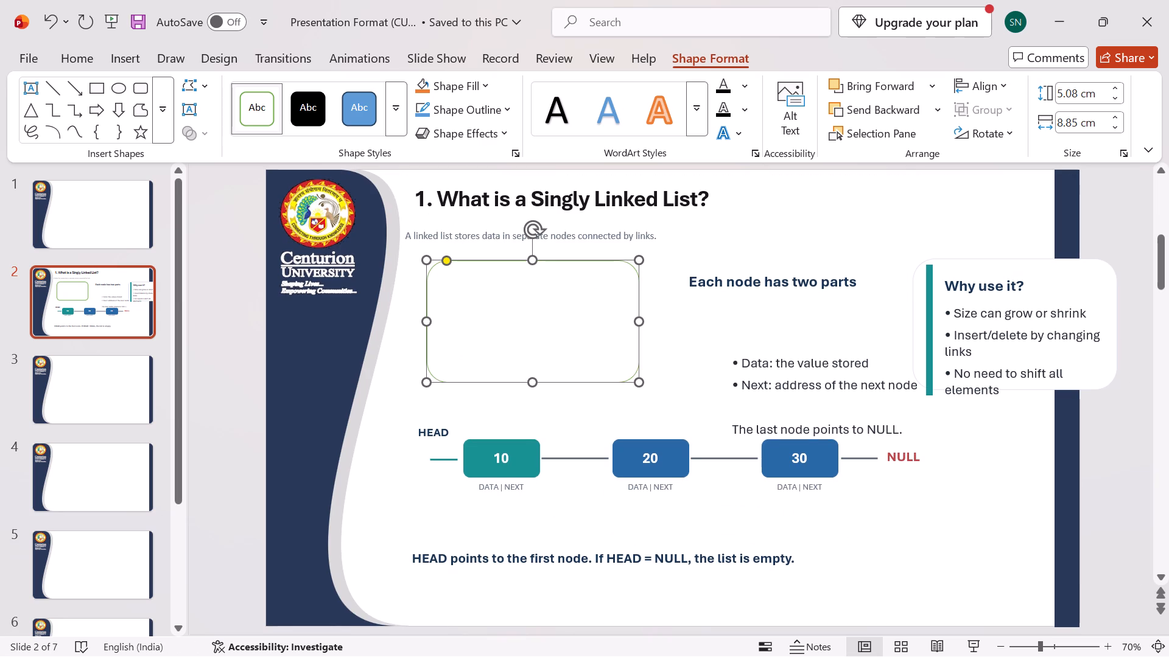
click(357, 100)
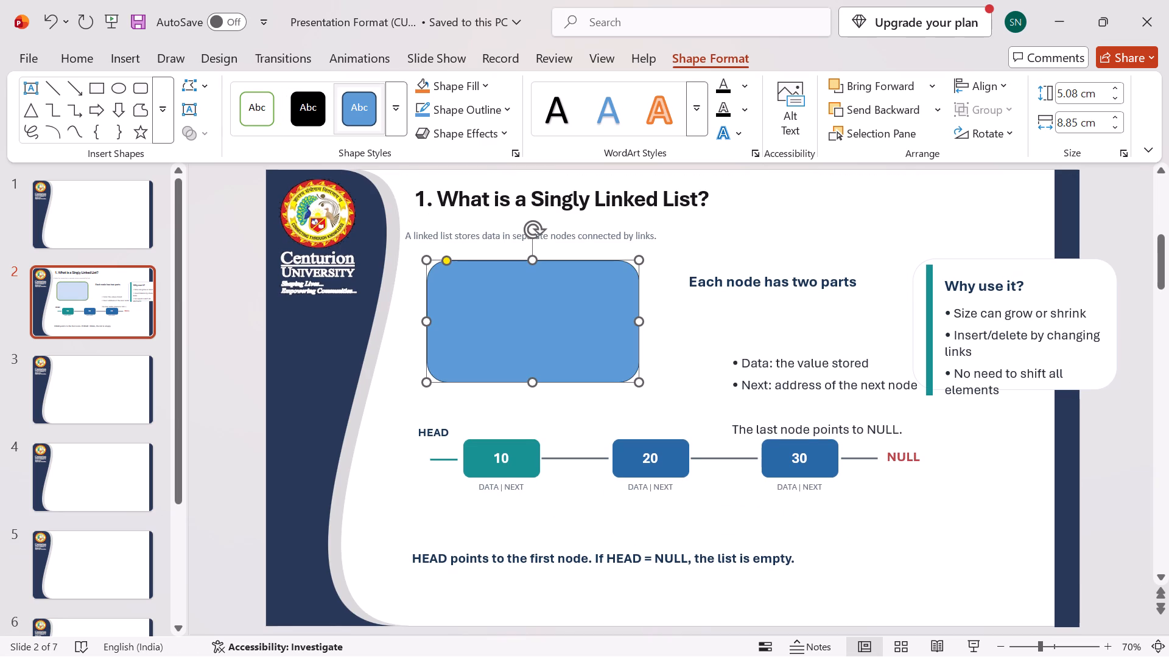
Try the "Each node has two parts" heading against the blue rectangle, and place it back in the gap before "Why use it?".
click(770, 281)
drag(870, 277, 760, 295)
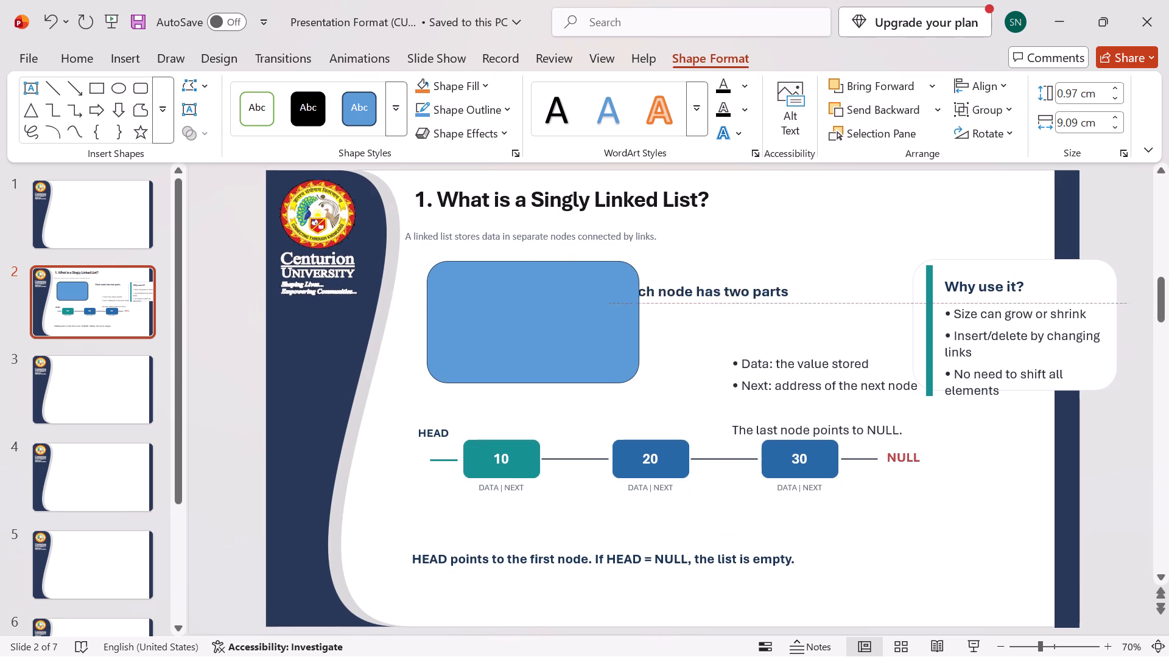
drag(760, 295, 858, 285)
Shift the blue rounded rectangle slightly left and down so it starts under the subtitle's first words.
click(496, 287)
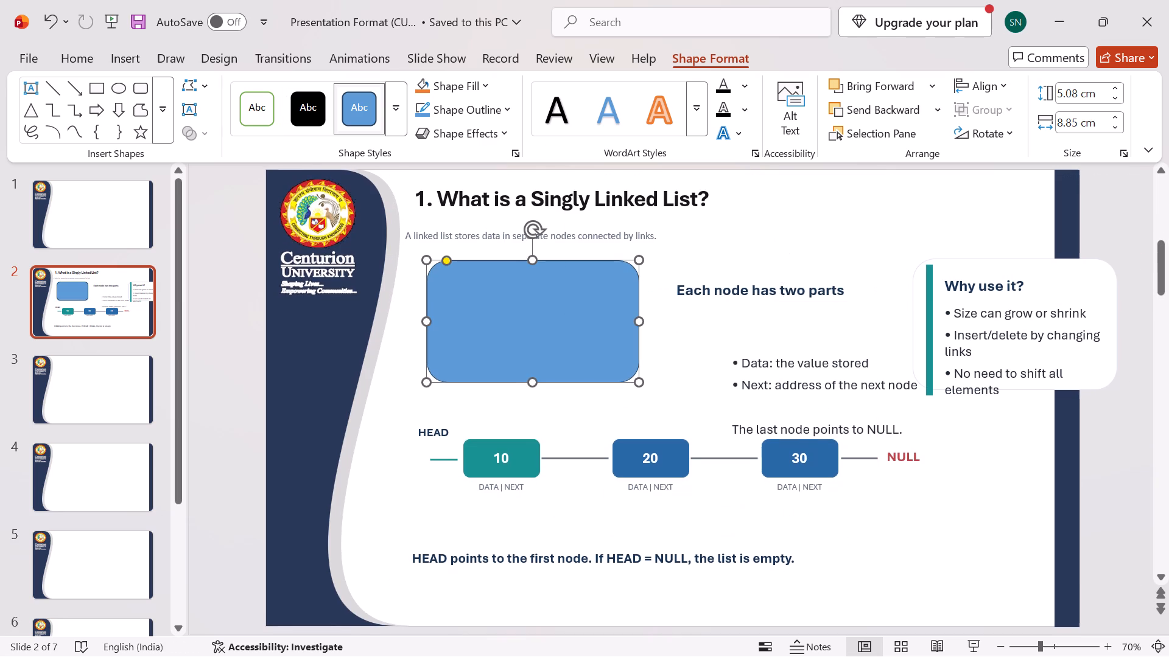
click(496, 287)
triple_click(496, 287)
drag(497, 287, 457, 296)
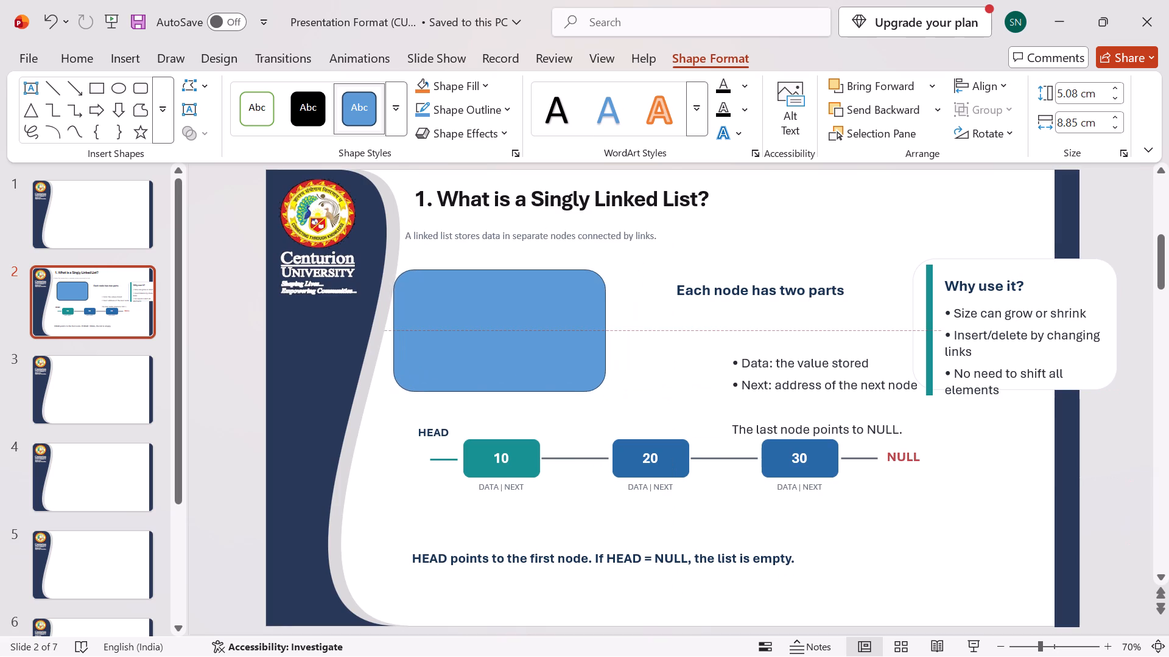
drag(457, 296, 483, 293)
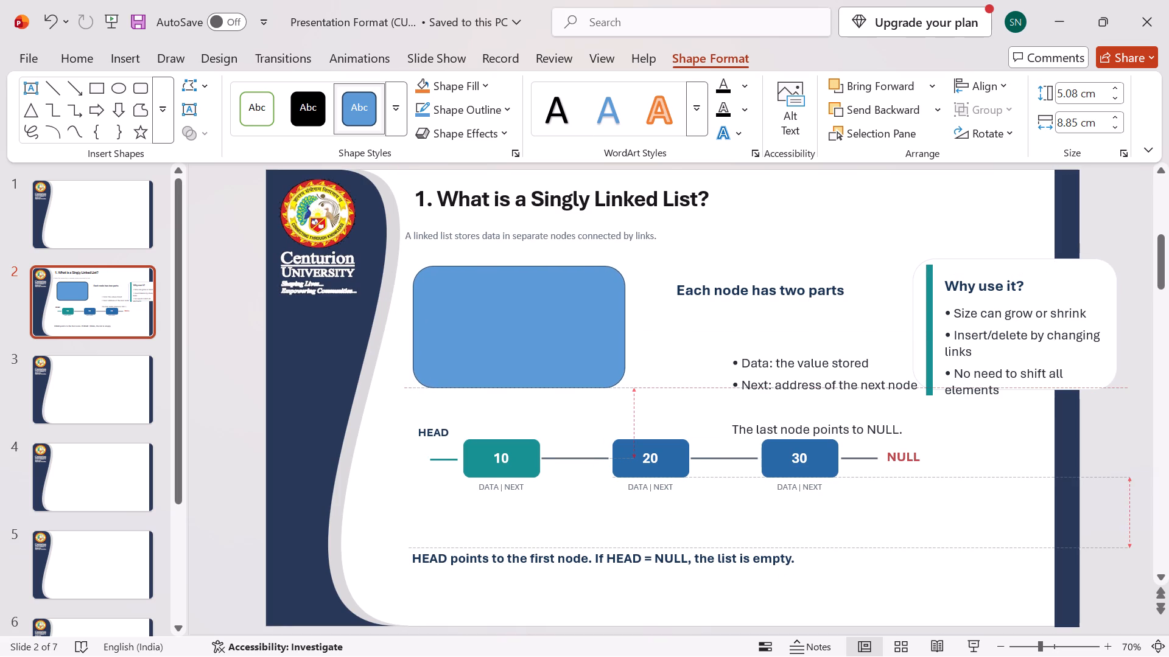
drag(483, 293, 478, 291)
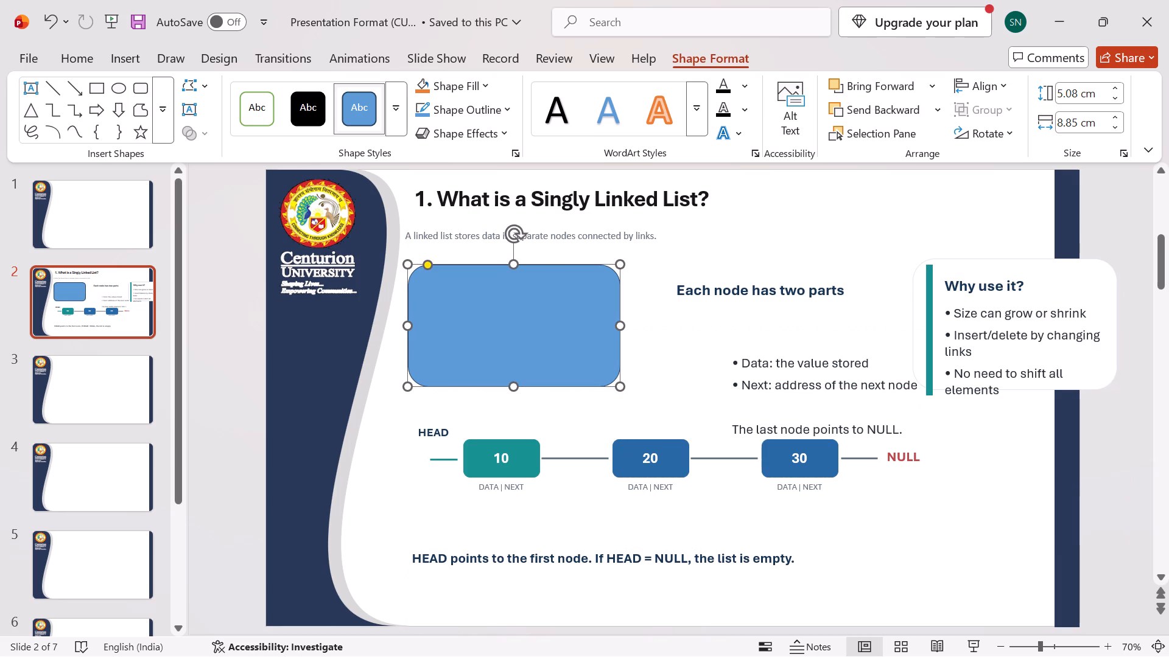
Switch to the Insertion_Deletion source presentation and look through slides 3 to 7 to review their content and card styling.
click(744, 547)
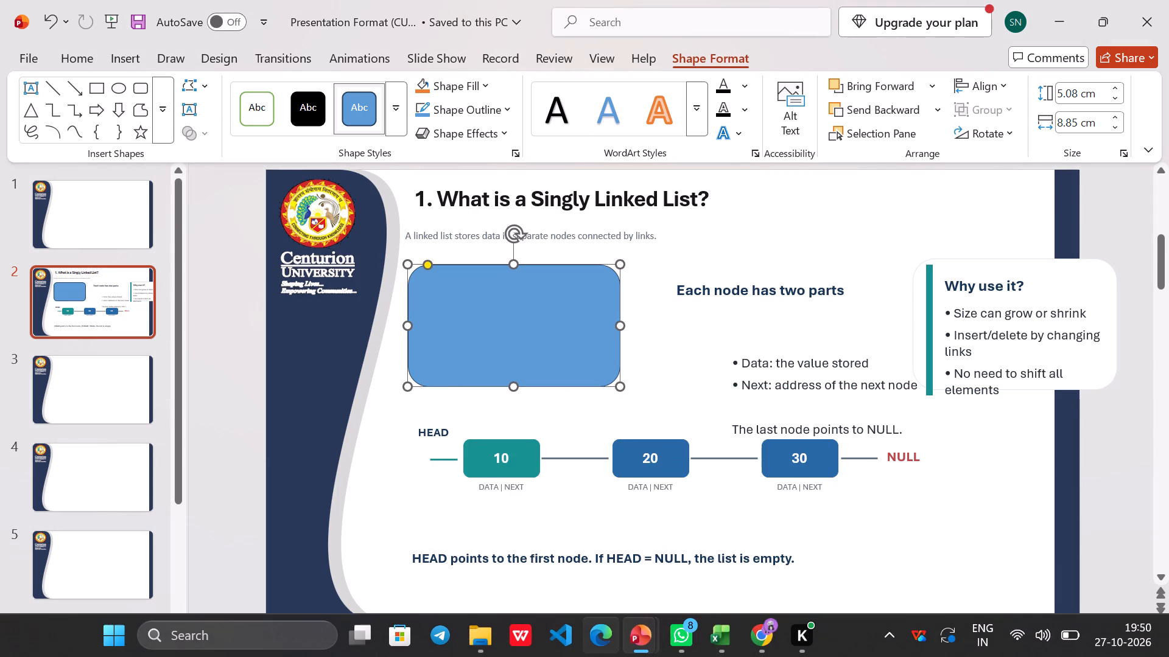
click(578, 554)
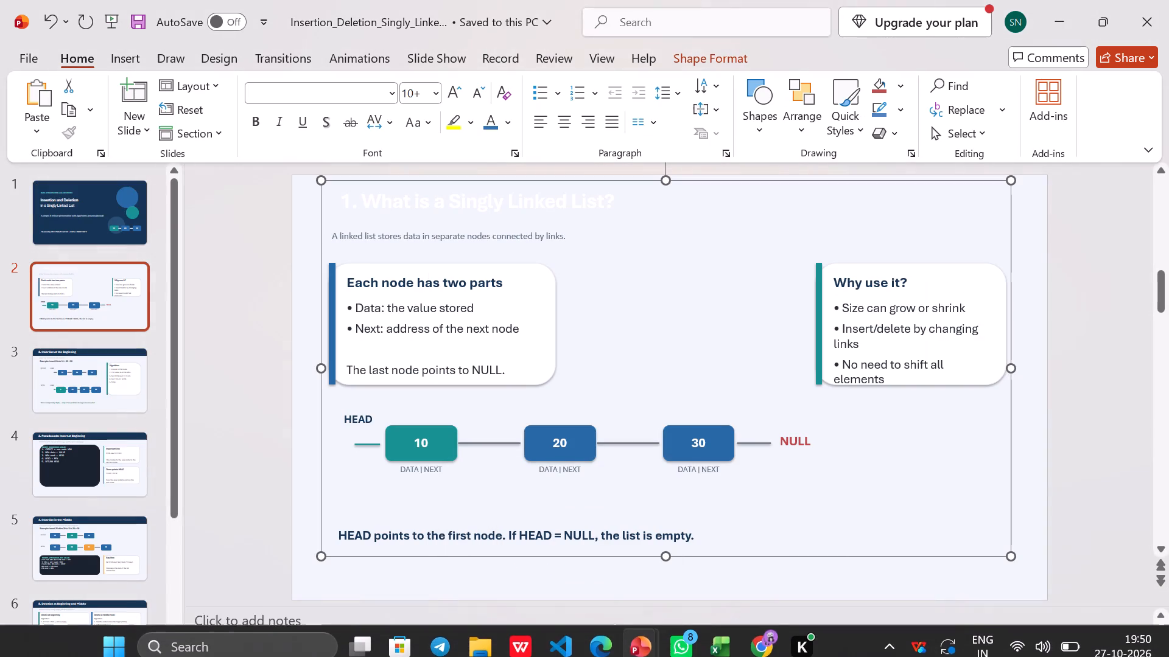
click(90, 378)
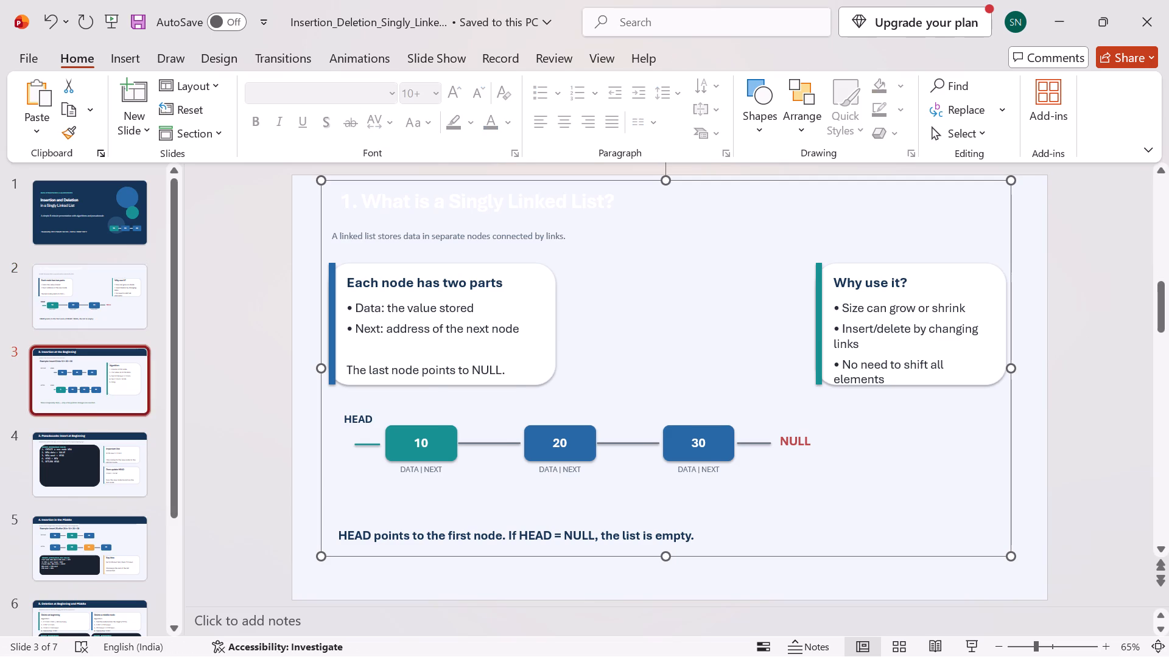
click(95, 471)
click(93, 550)
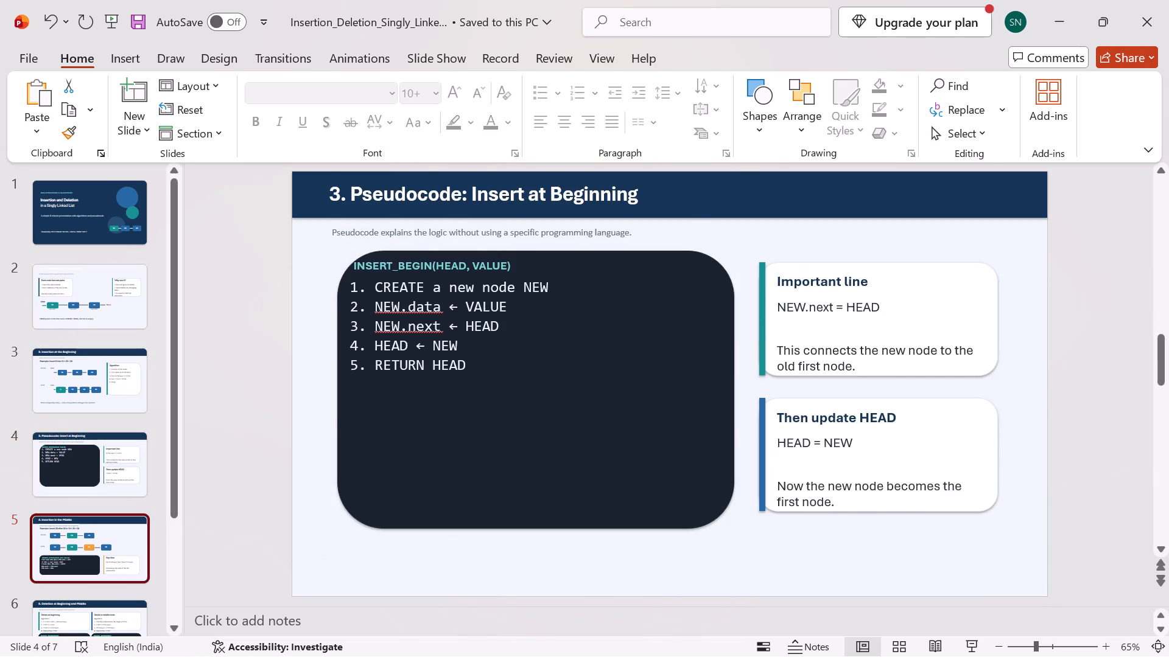
scroll(102, 516, down, 7)
click(107, 485)
scroll(107, 485, down, 1)
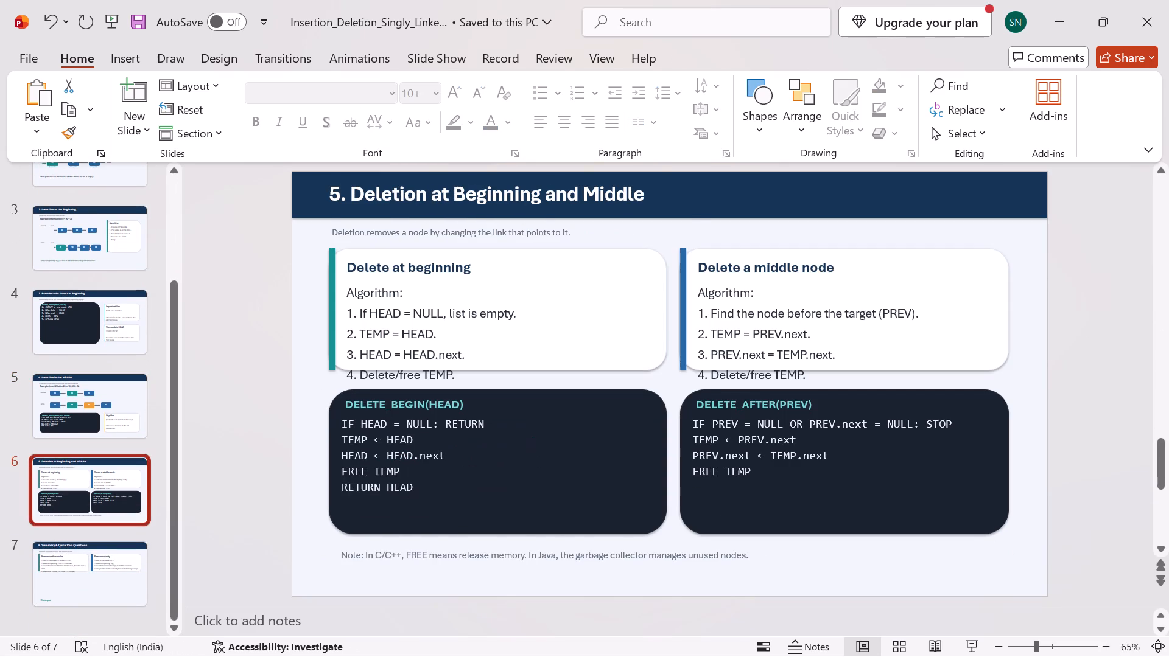
scroll(107, 485, down, 2)
click(85, 562)
scroll(85, 562, up, 7)
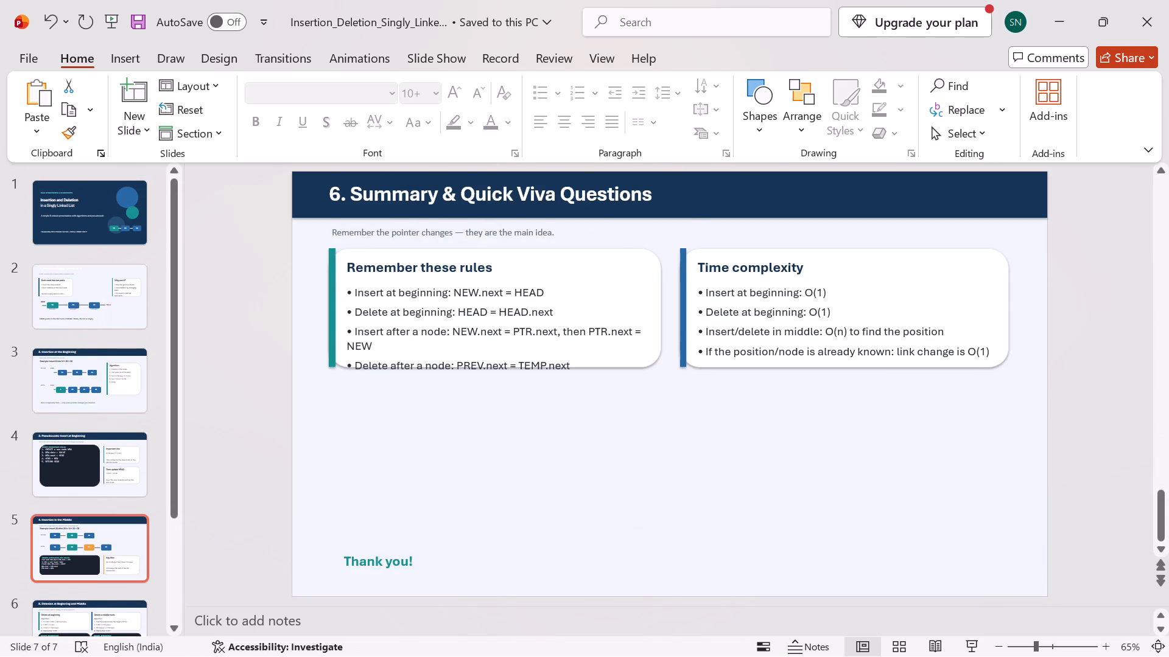
scroll(85, 562, up, 9)
Examine which separate shapes make up the "Remember these rules" and "Time complexity" cards on slide 7.
click(572, 281)
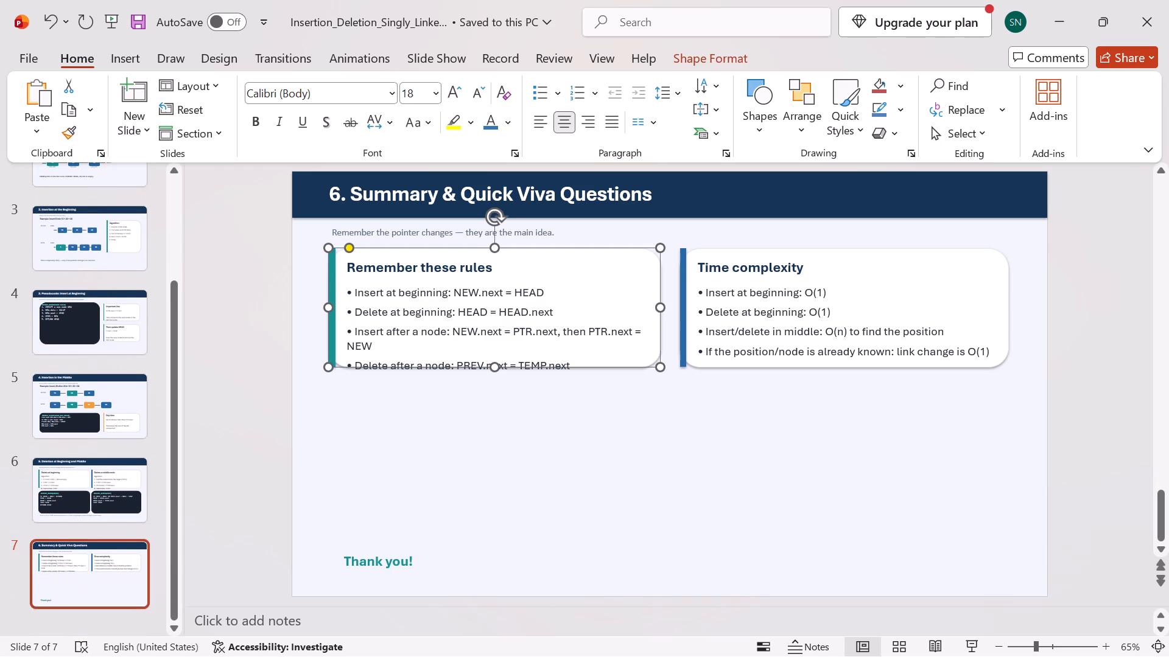
click(599, 270)
click(680, 309)
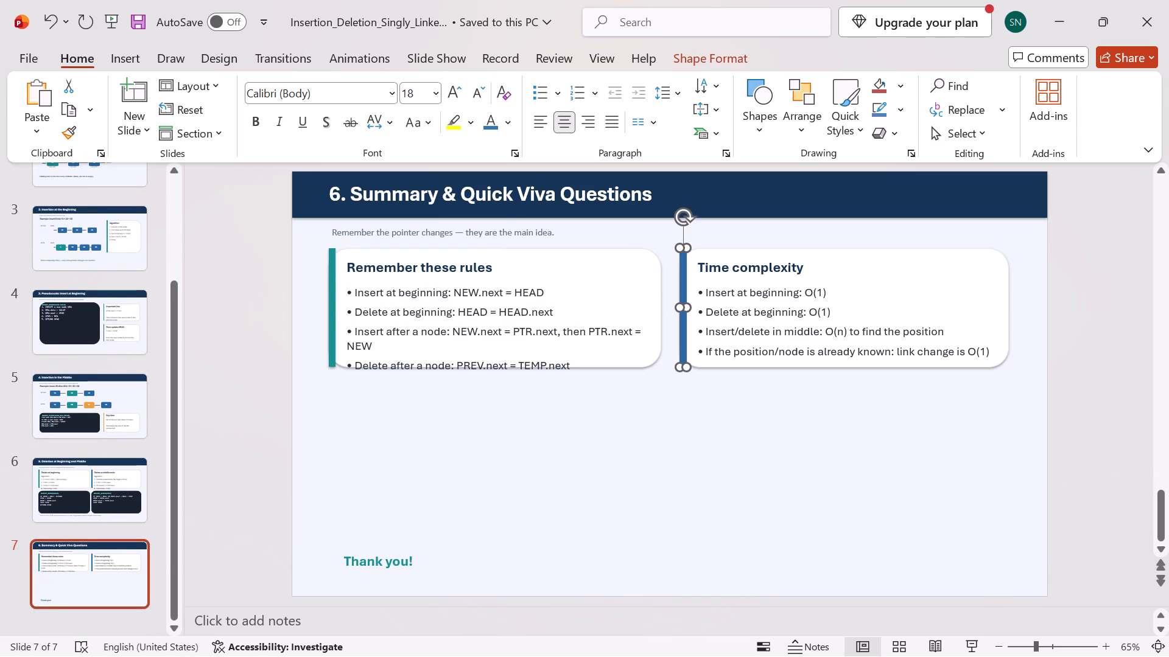
click(642, 268)
click(660, 290)
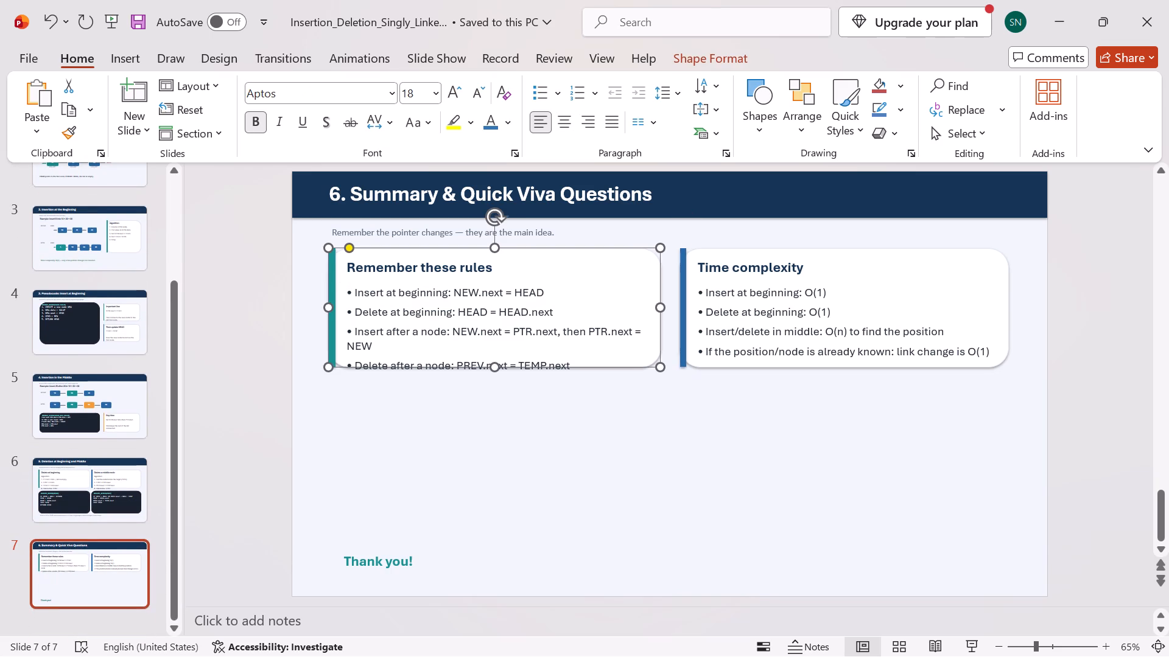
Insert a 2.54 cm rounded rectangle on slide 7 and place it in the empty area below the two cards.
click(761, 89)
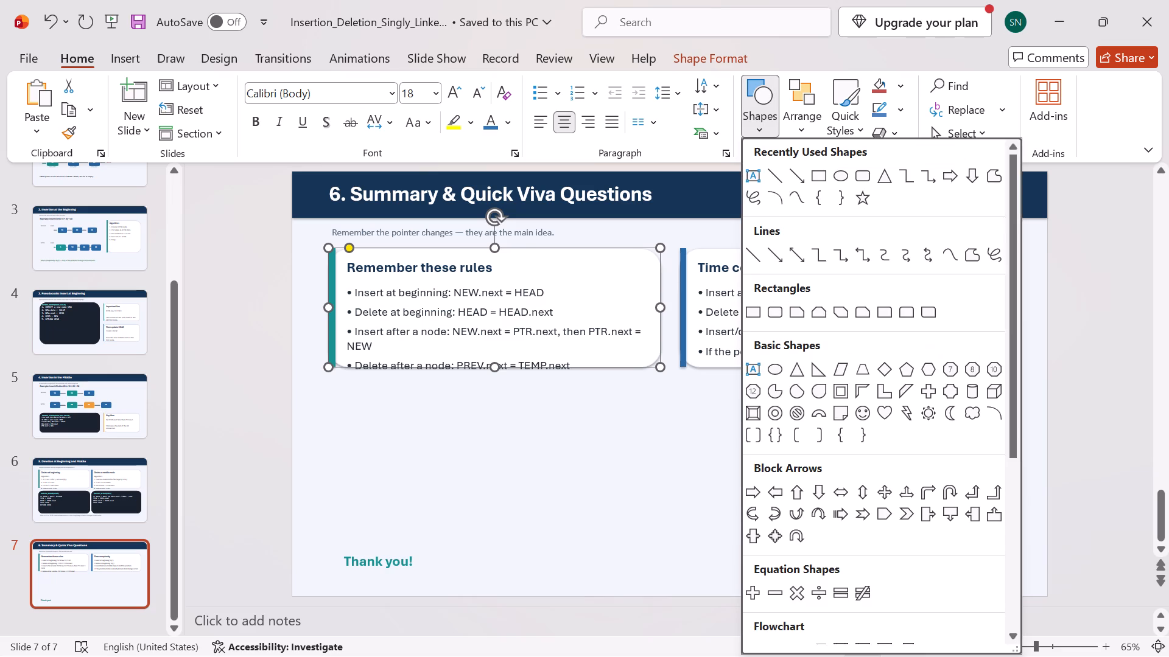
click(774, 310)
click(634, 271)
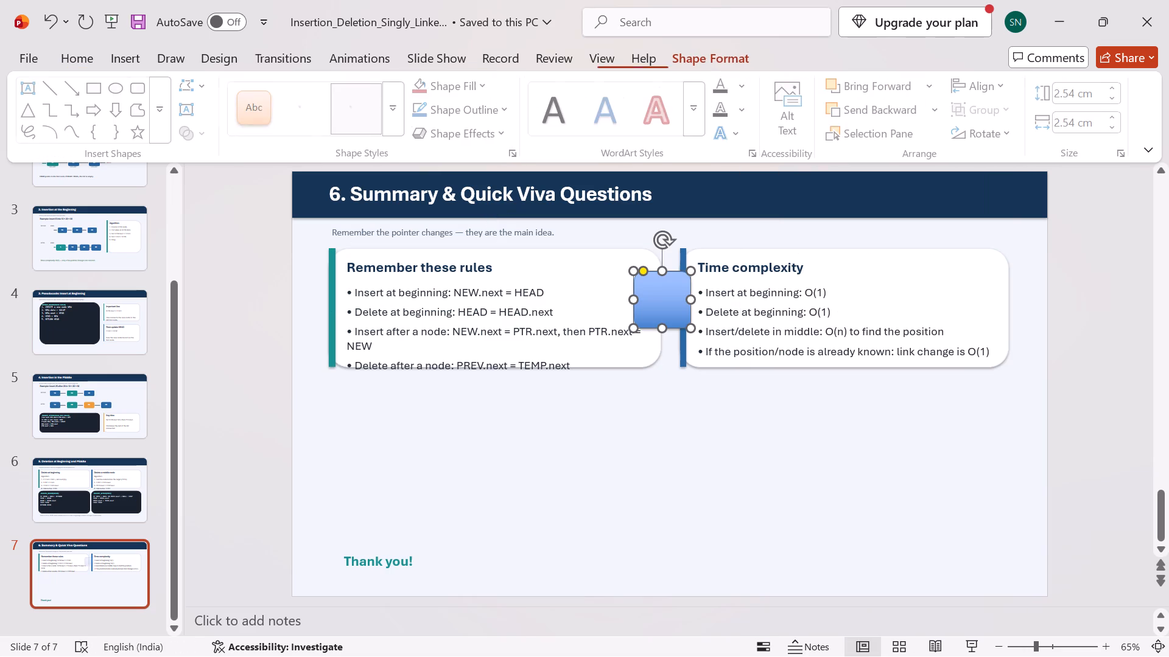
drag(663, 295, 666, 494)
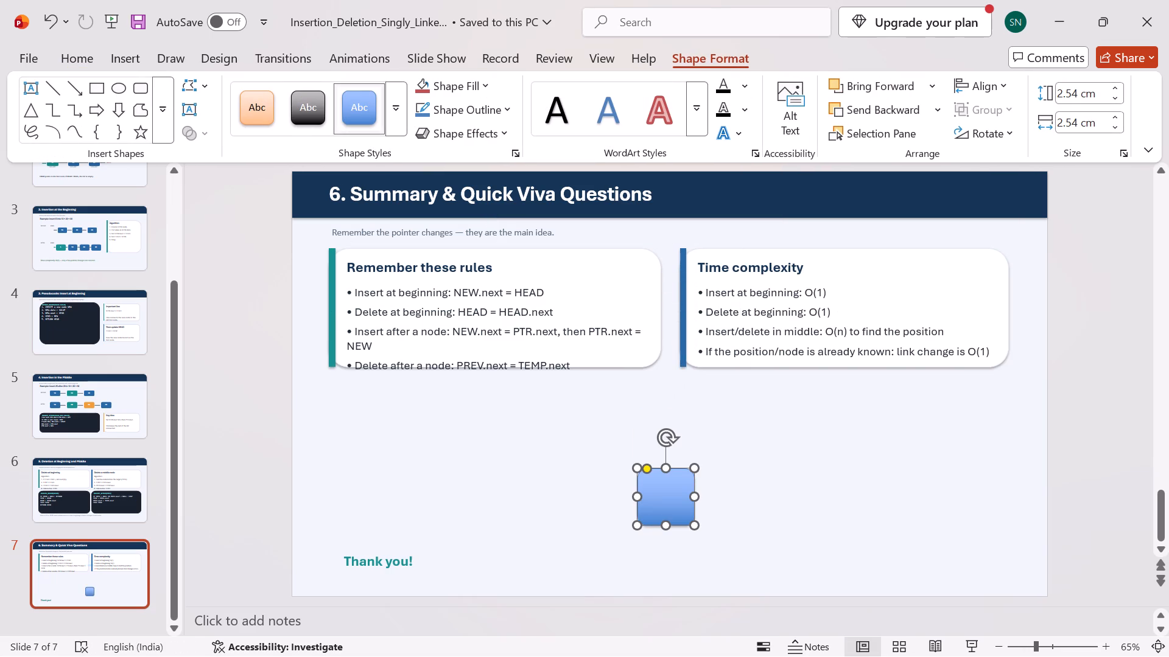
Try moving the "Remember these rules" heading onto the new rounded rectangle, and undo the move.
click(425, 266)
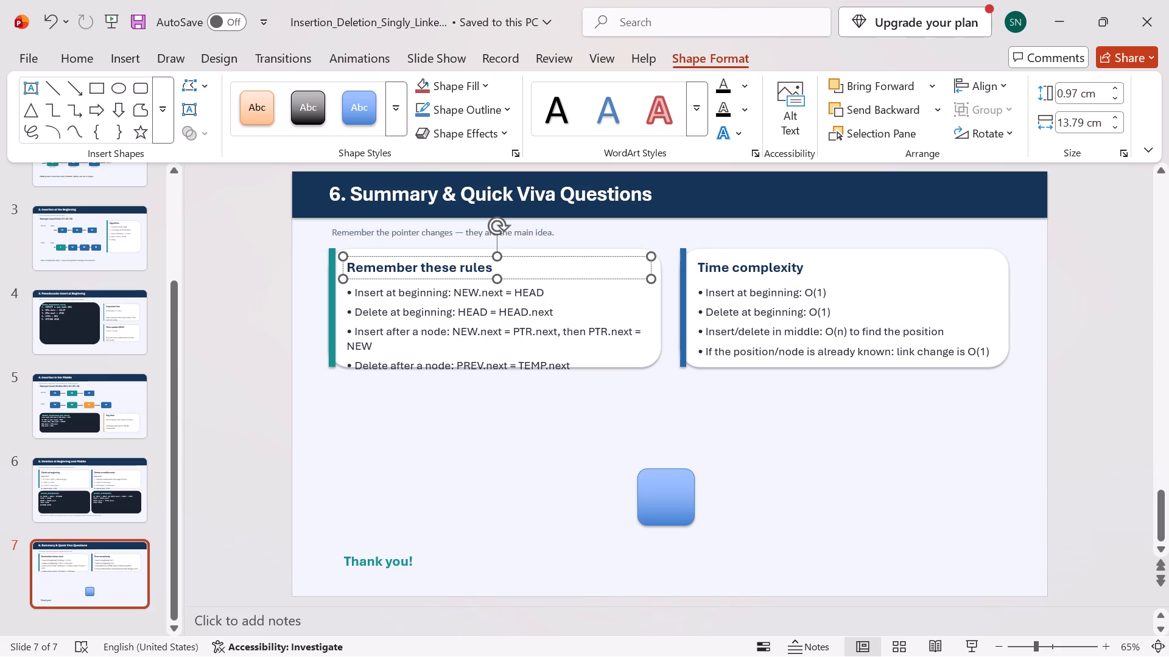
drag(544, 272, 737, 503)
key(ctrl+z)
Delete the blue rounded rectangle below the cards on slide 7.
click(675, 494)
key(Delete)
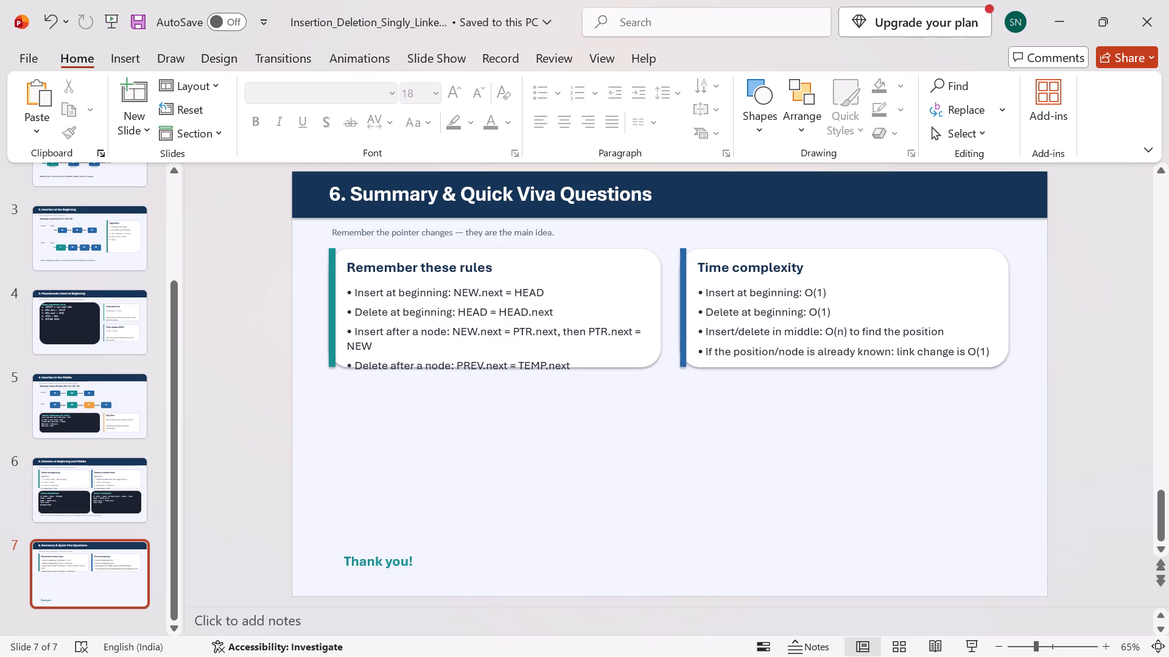
Examine the background shape and text boxes of the "Remember these rules" card on slide 7.
click(653, 257)
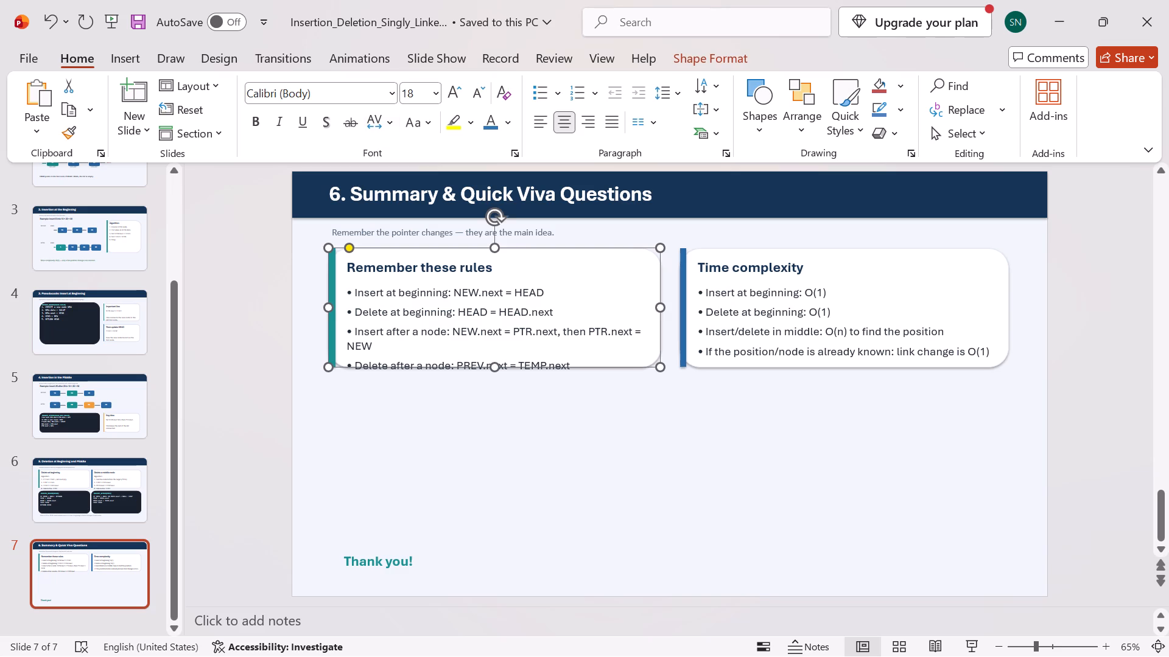
click(493, 123)
click(599, 265)
click(630, 308)
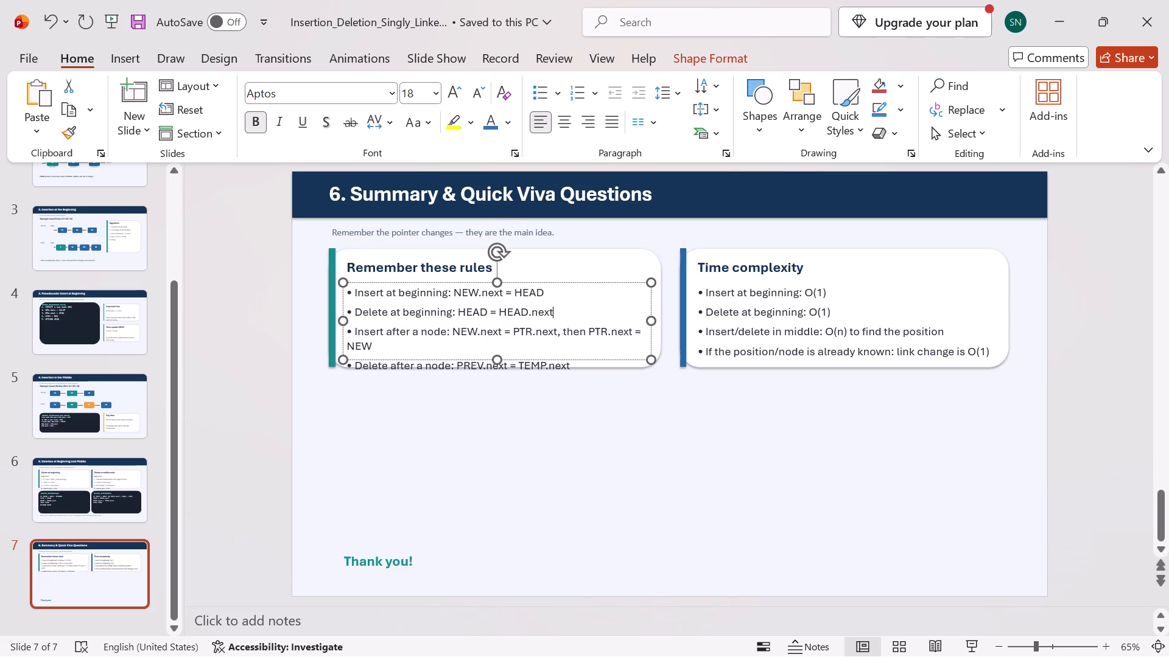
click(645, 254)
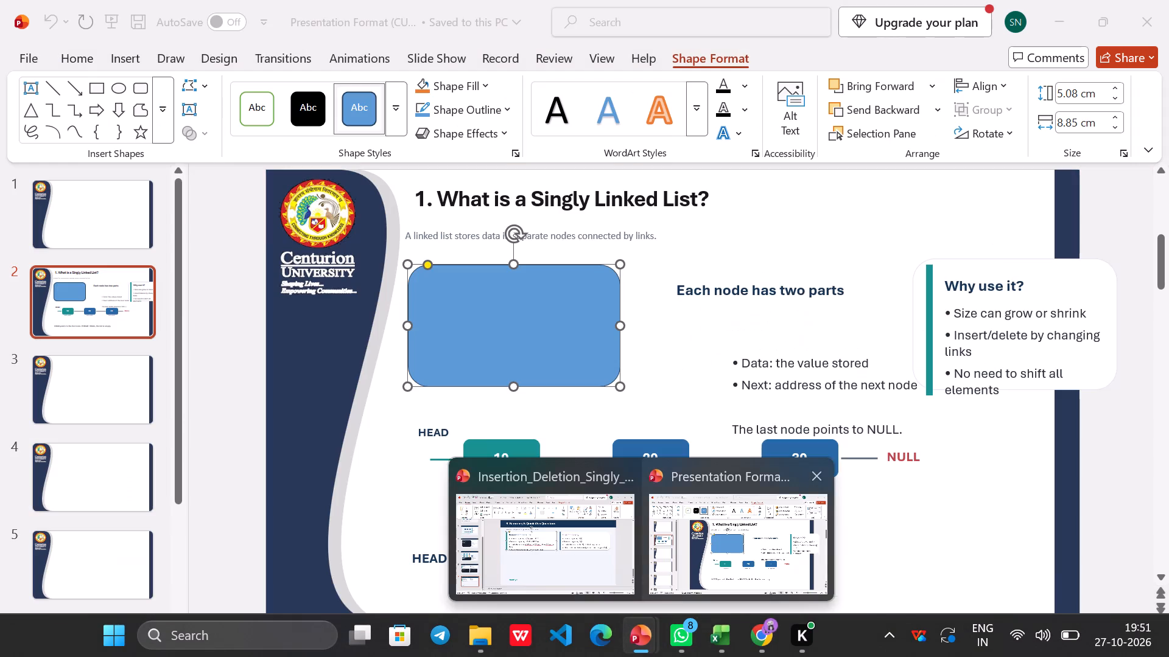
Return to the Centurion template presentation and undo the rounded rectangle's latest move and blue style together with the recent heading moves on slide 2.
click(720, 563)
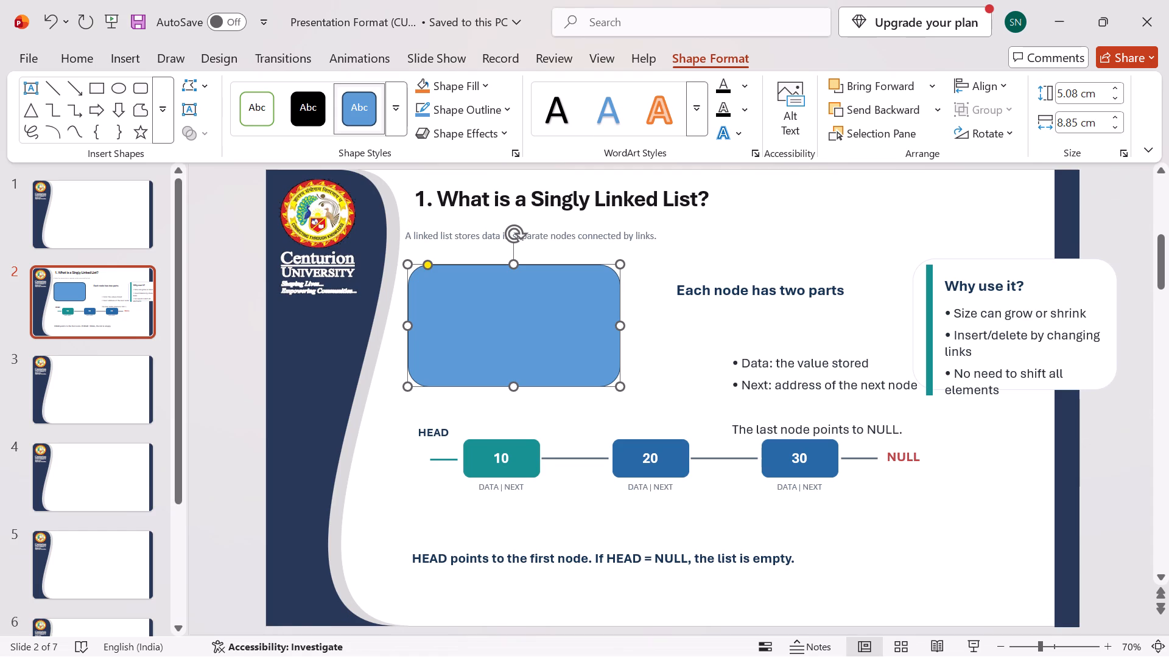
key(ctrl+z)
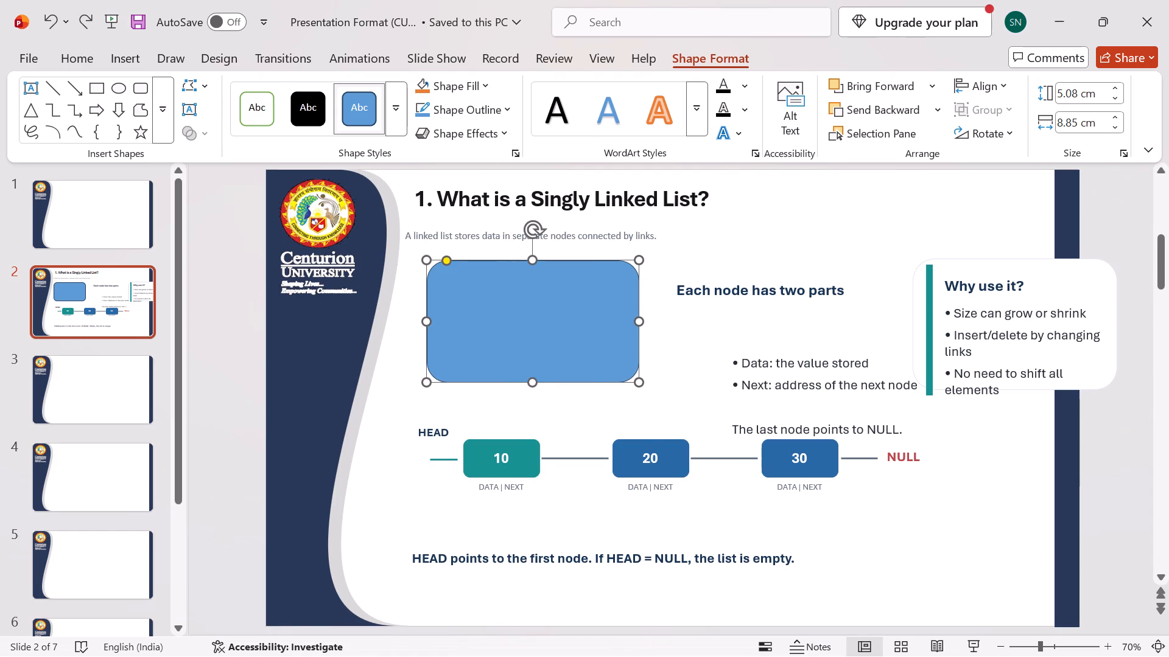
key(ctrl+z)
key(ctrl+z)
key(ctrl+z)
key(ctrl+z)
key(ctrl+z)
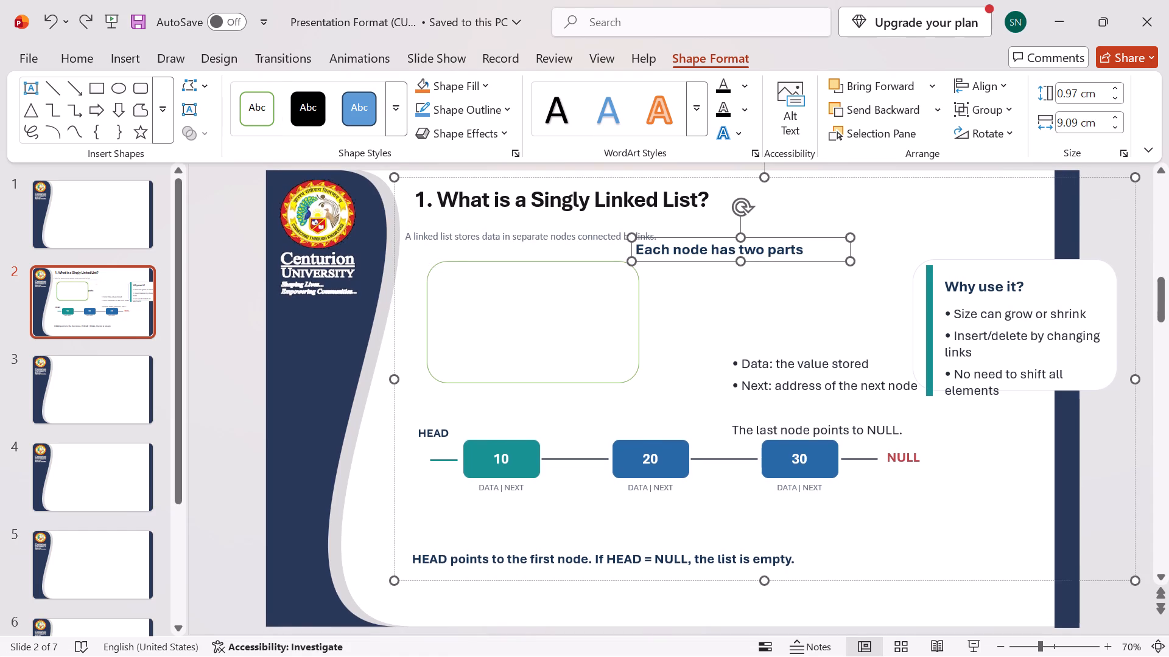
Undo the new rounded rectangle, the text moves and the removal of the blue bar and background from slide 2's "Each node has two parts" card.
key(ctrl+z)
key(ctrl+z)
key(ctrl+z)
key(ctrl+z)
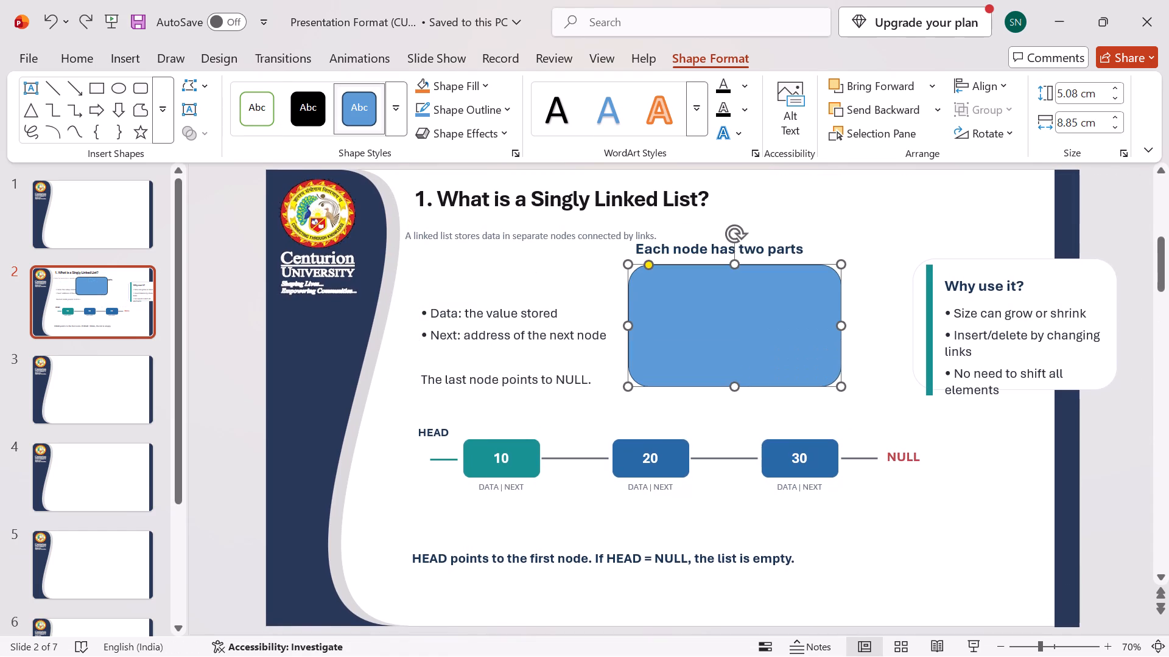
key(ctrl+z)
key(ctrl+z)
key(ctrl+z)
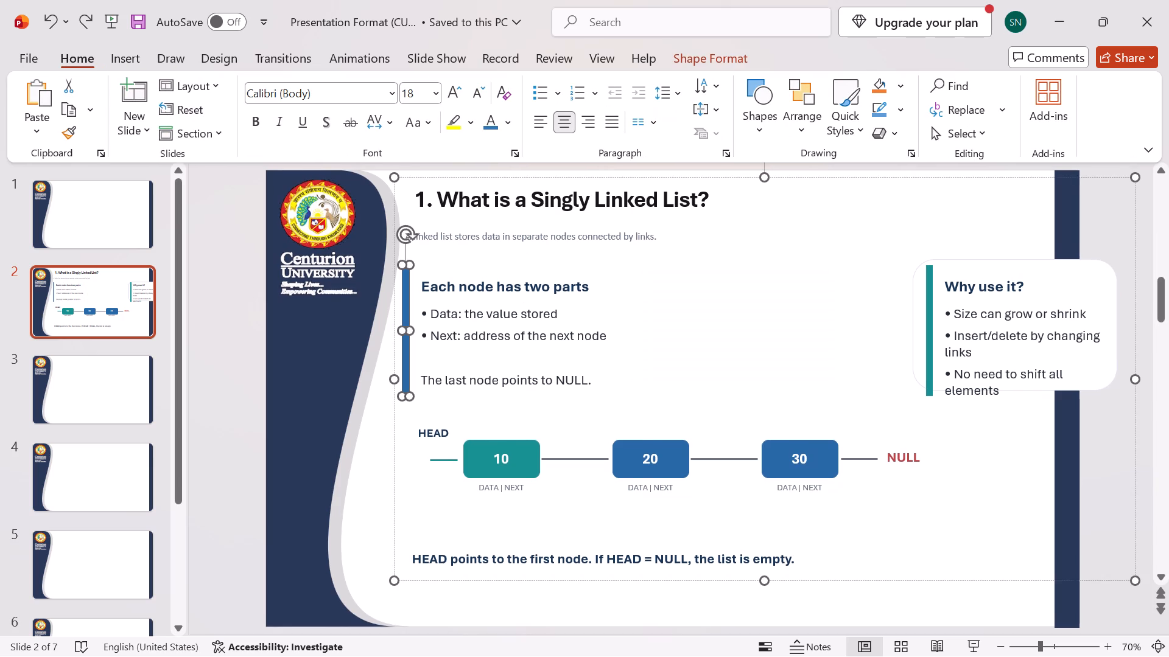
key(ctrl+z)
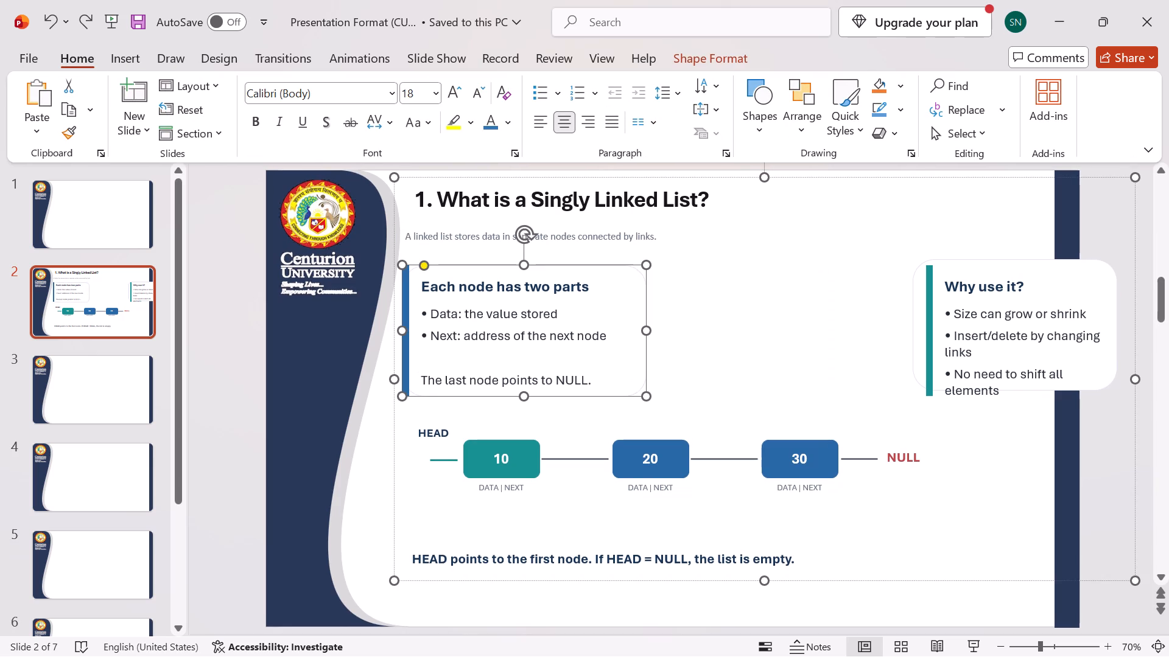
click(826, 350)
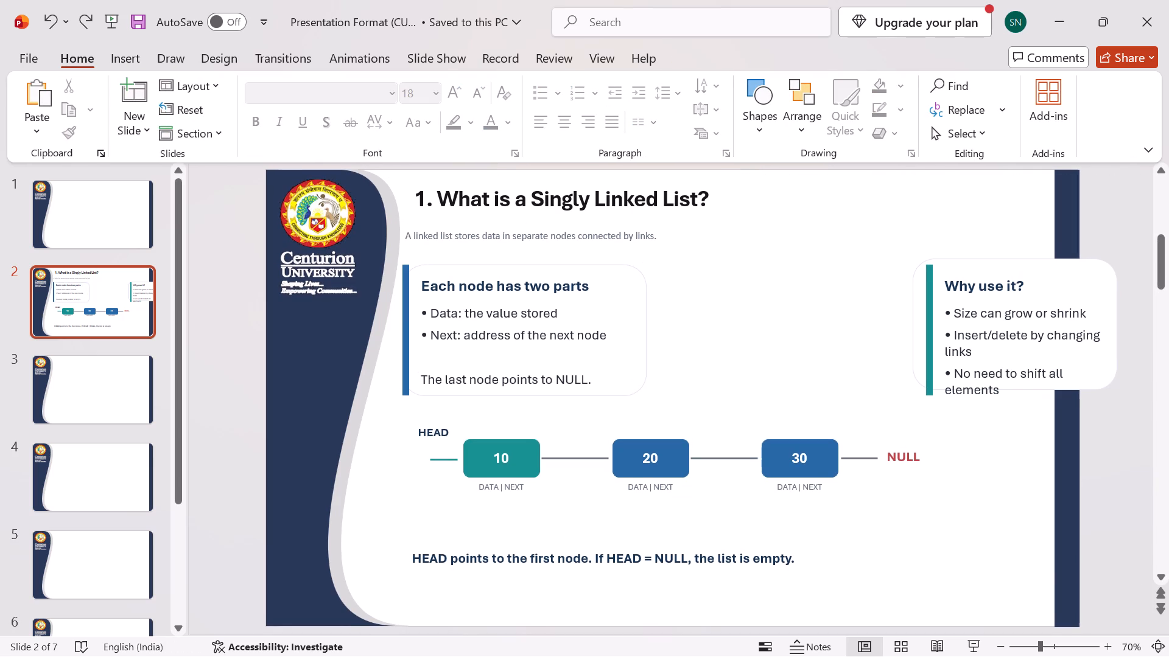
Shift the whole singly linked list content group slightly down on slide 2.
click(1065, 282)
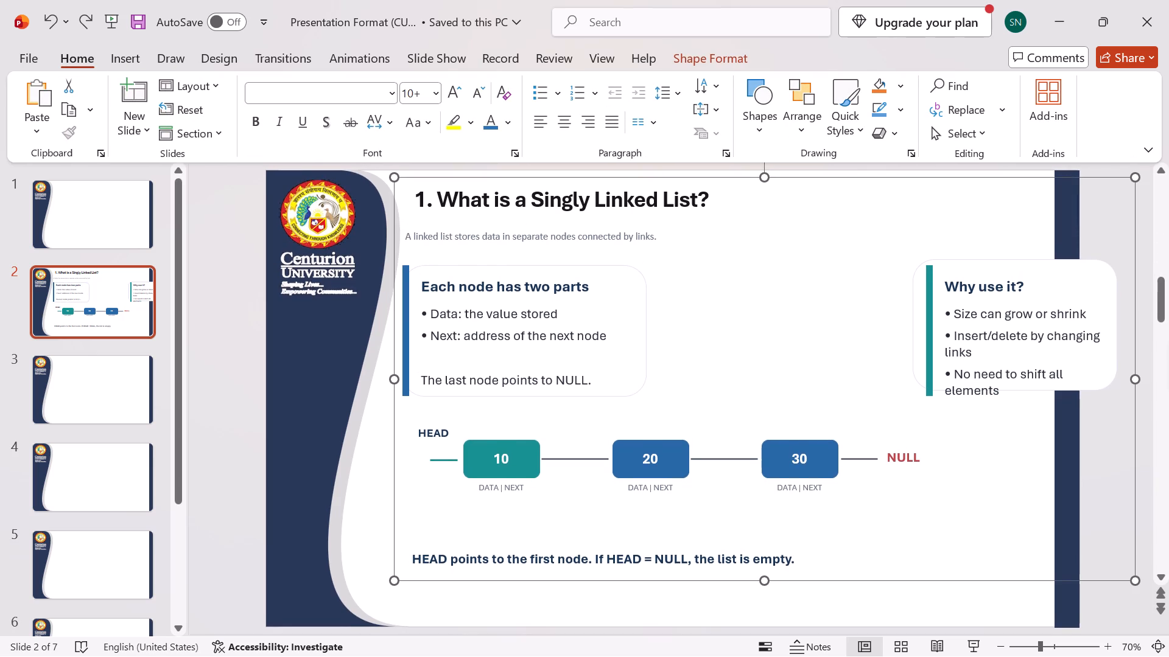
click(1065, 282)
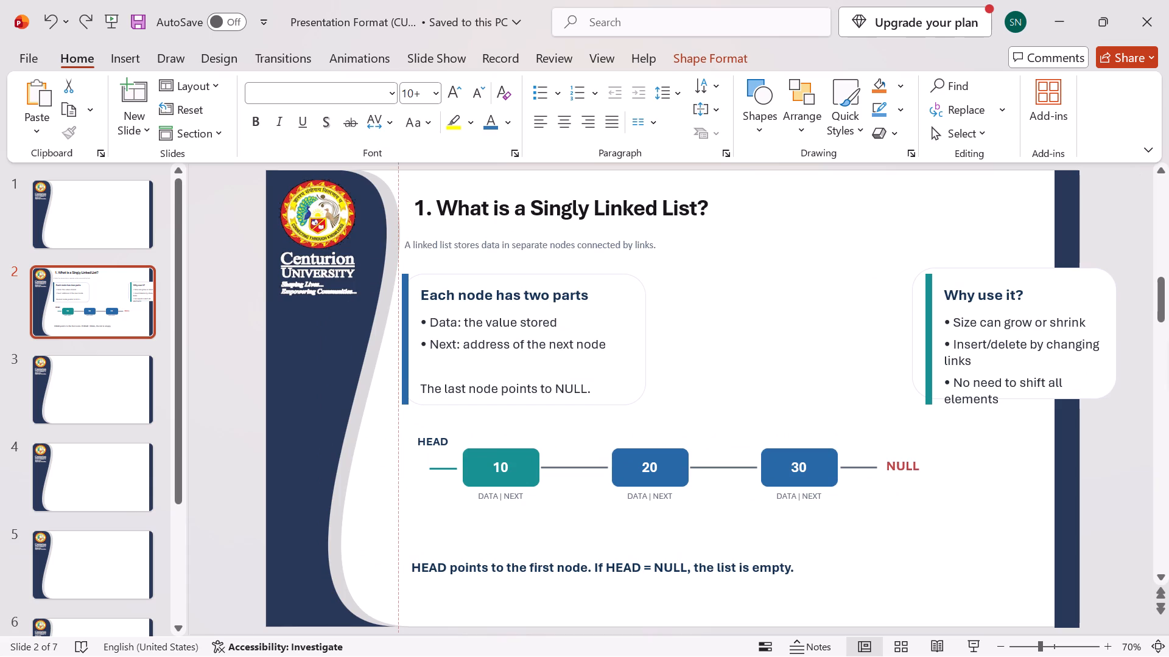
Move the white rounded background of the "Why use it?" card inward onto the slide's white area, above the 30 node.
click(1072, 290)
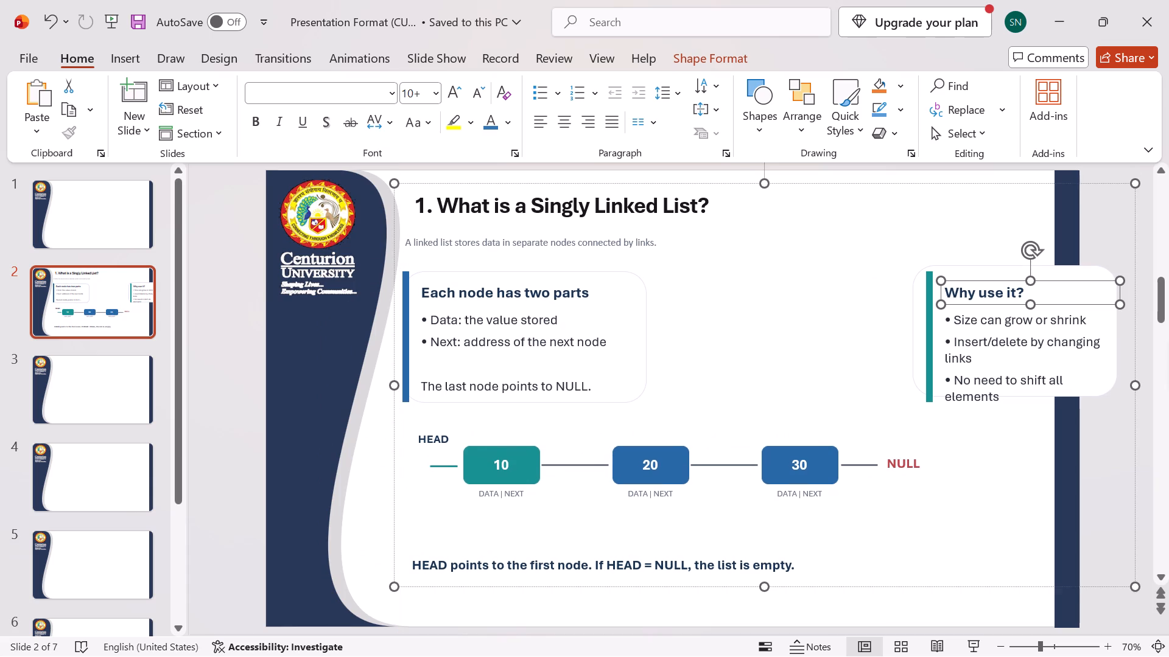
click(1096, 270)
drag(1096, 270, 1033, 272)
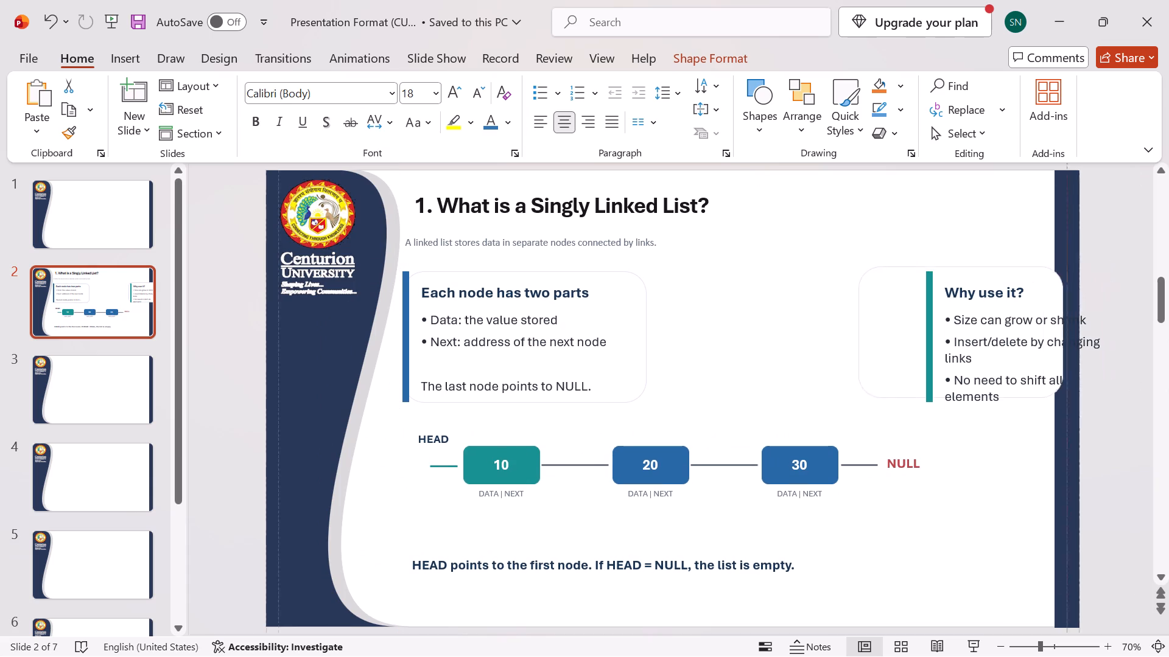
drag(1033, 272, 873, 267)
drag(873, 267, 878, 267)
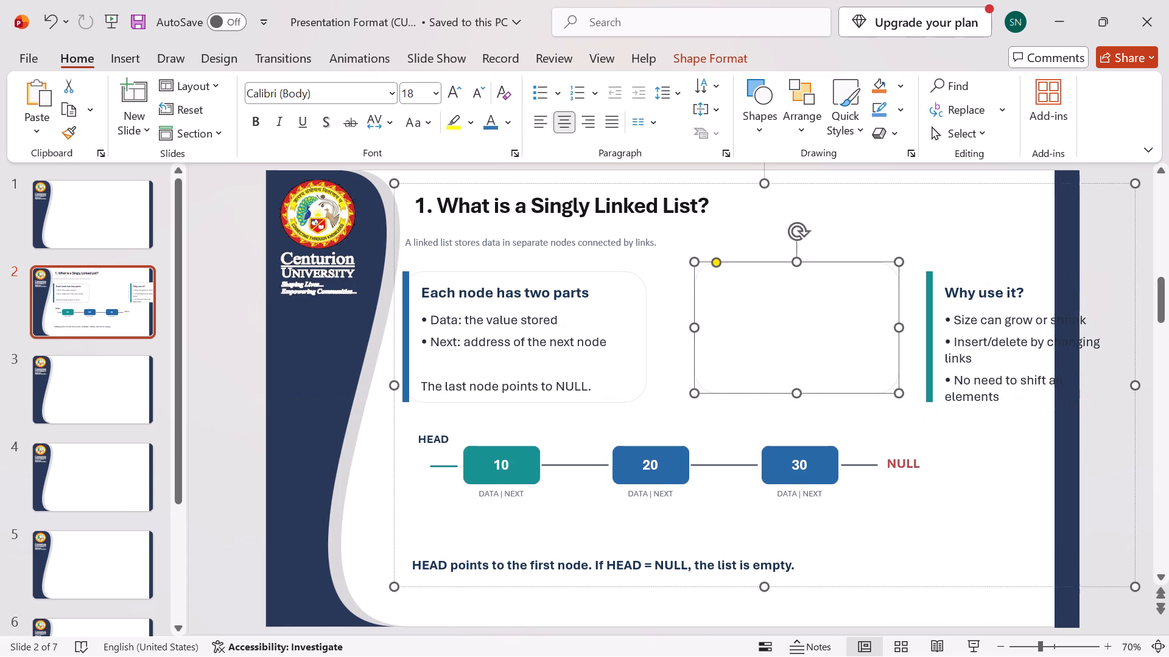
drag(878, 267, 933, 260)
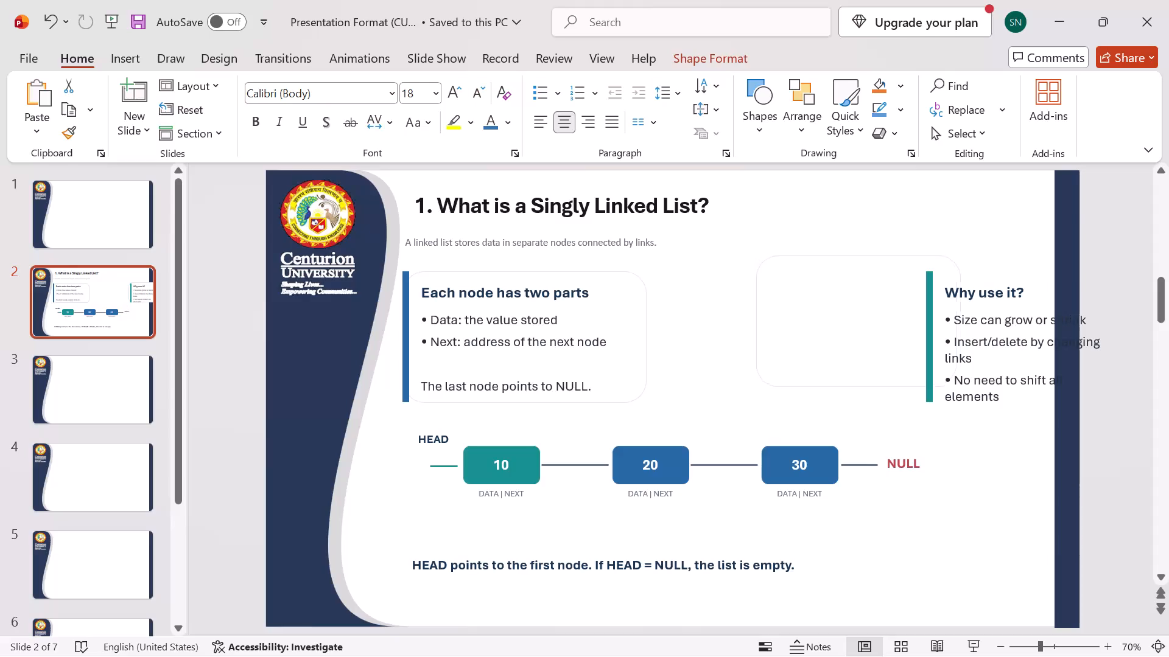
drag(933, 260, 934, 266)
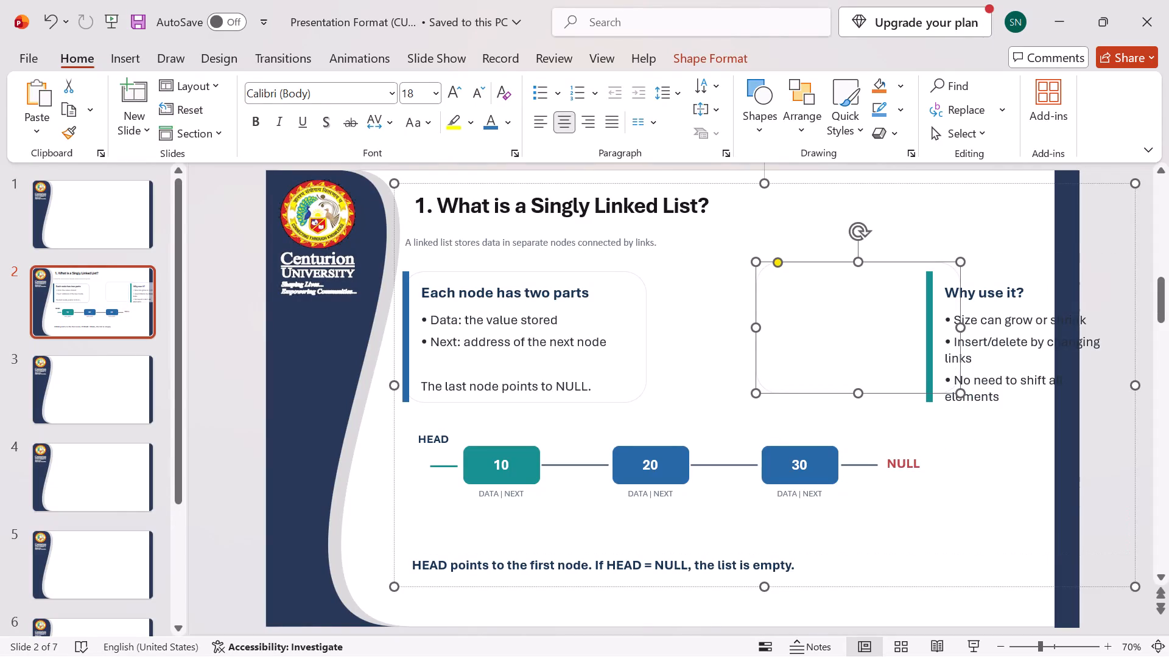
Move the teal bar of the "Why use it?" card just inside the left edge of its relocated background.
click(1022, 300)
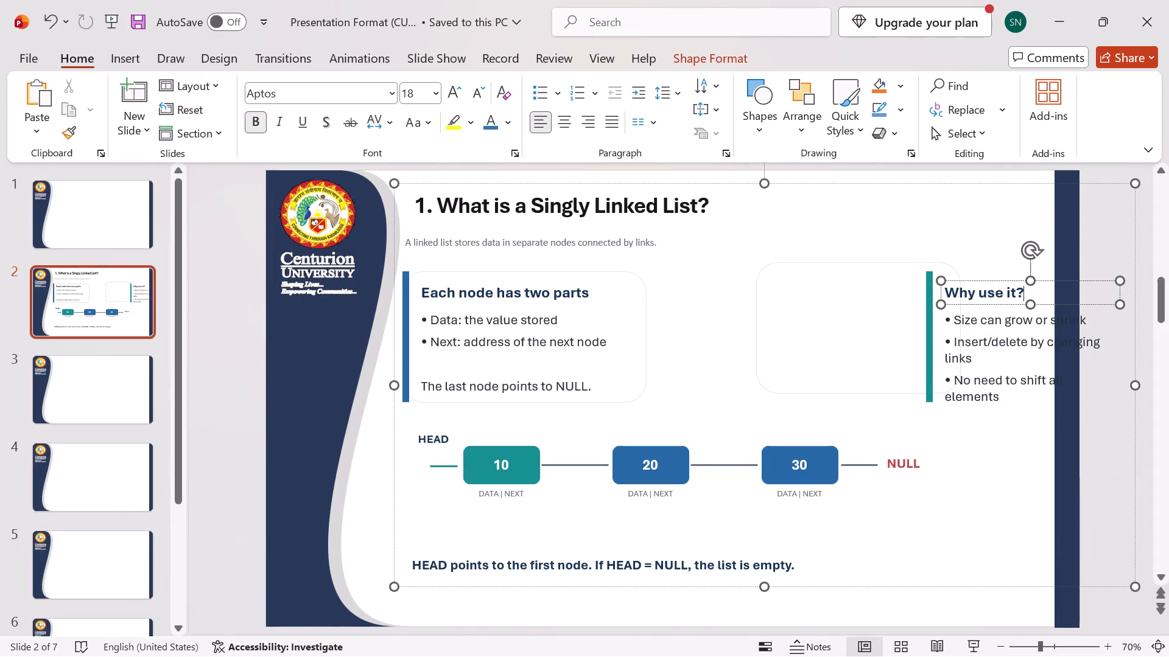
click(932, 307)
drag(932, 305, 774, 308)
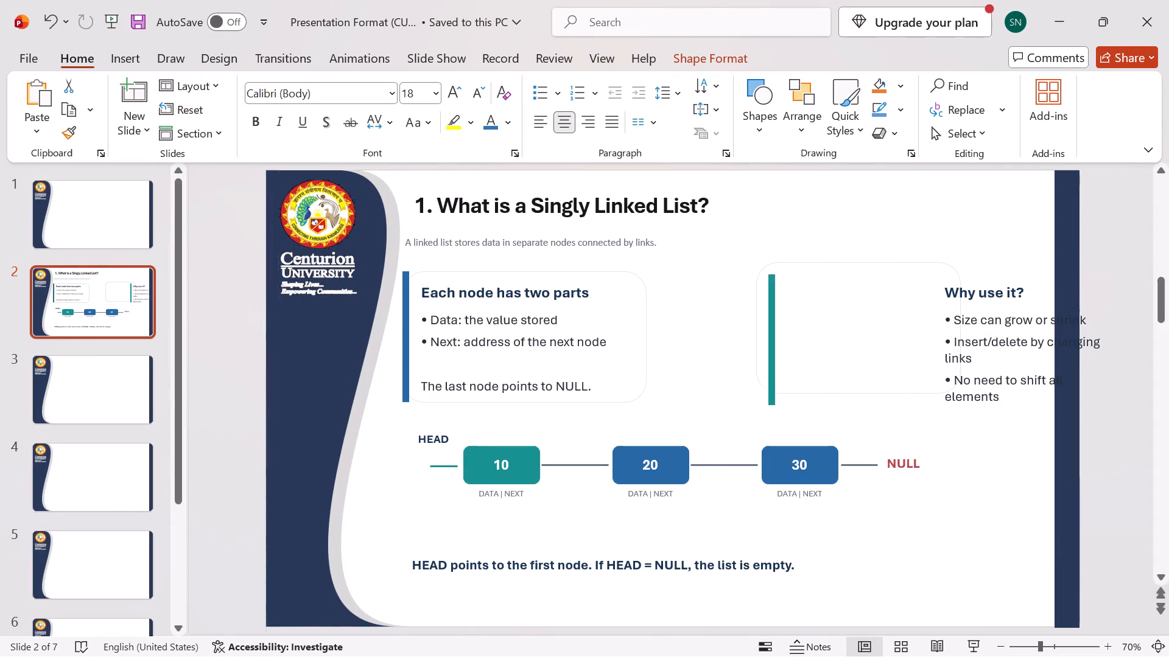
drag(774, 308, 777, 298)
Move the "Why use it?" heading and its bullet text onto the relocated card, beside the teal bar.
click(1006, 295)
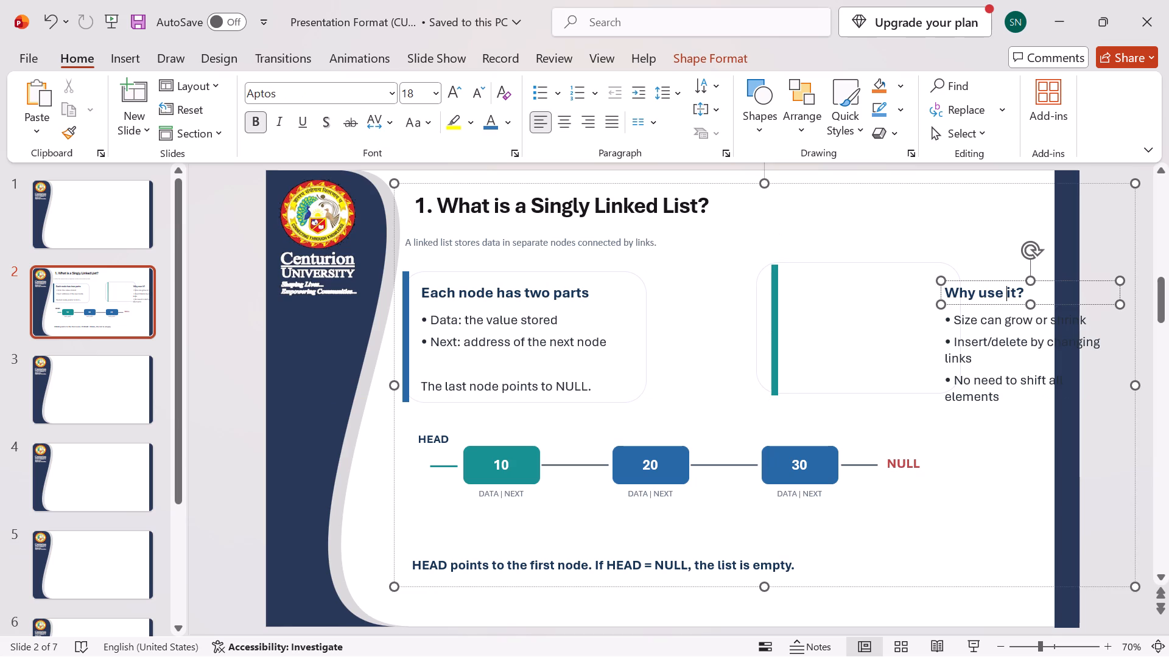
drag(1056, 286, 913, 277)
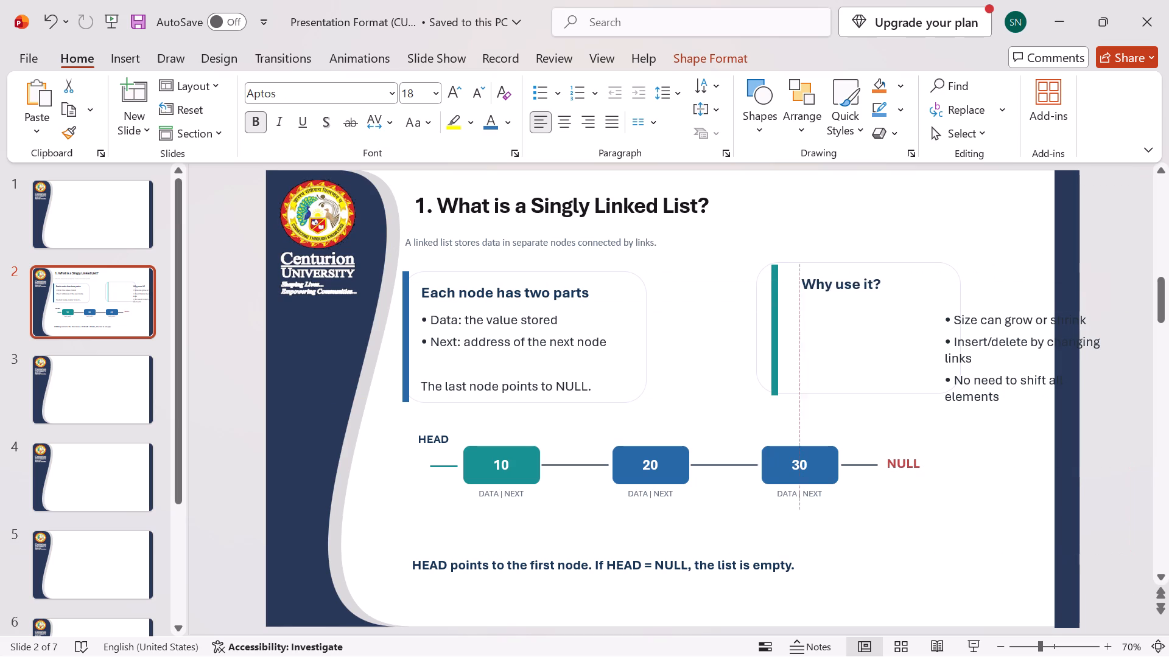
drag(913, 277, 901, 271)
click(1034, 332)
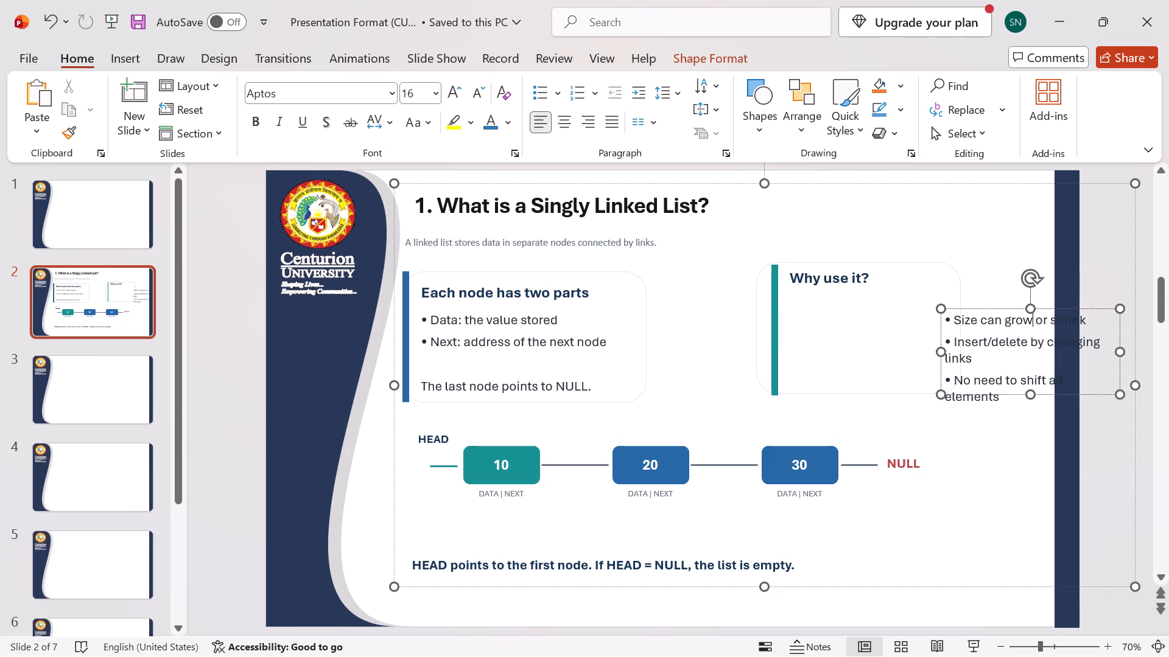
drag(1052, 309, 917, 304)
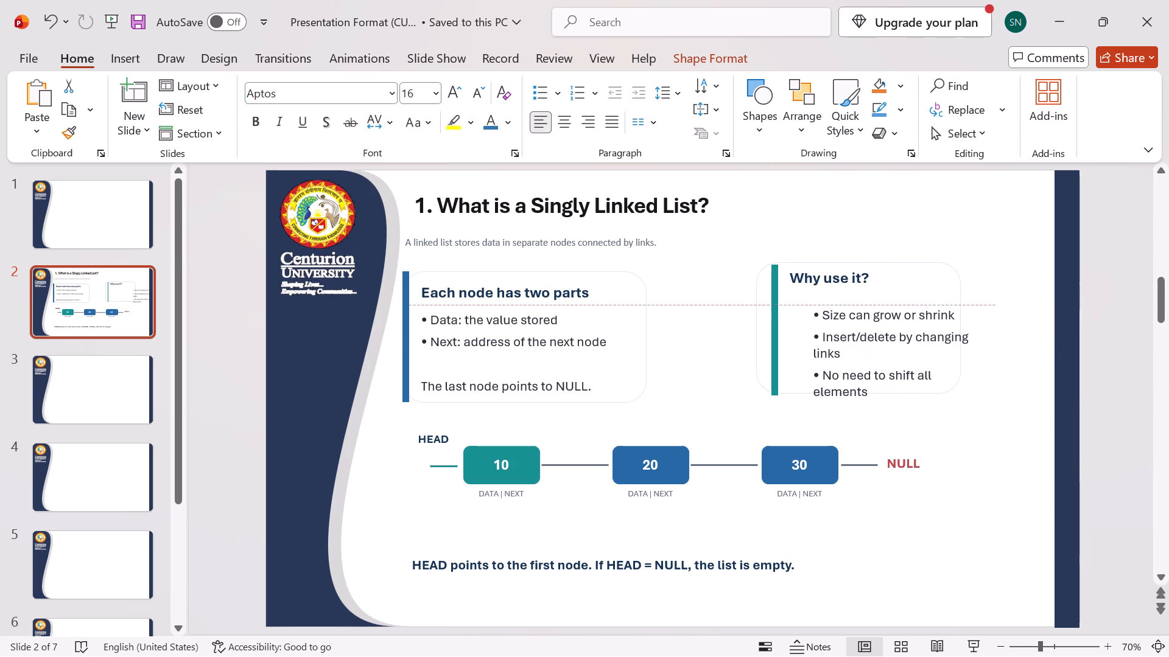
drag(917, 304, 890, 291)
click(978, 427)
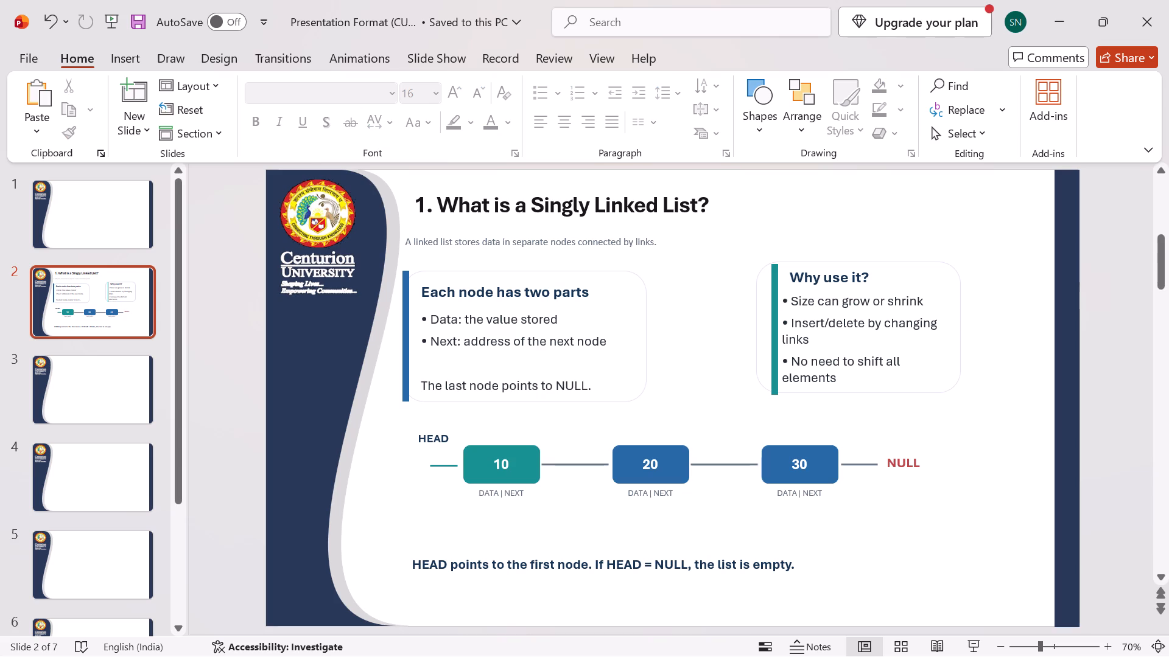
Shift the bullet text and heading of the "Each node has two parts" card slightly to the right, away from the blue bar.
click(471, 335)
click(509, 360)
click(500, 330)
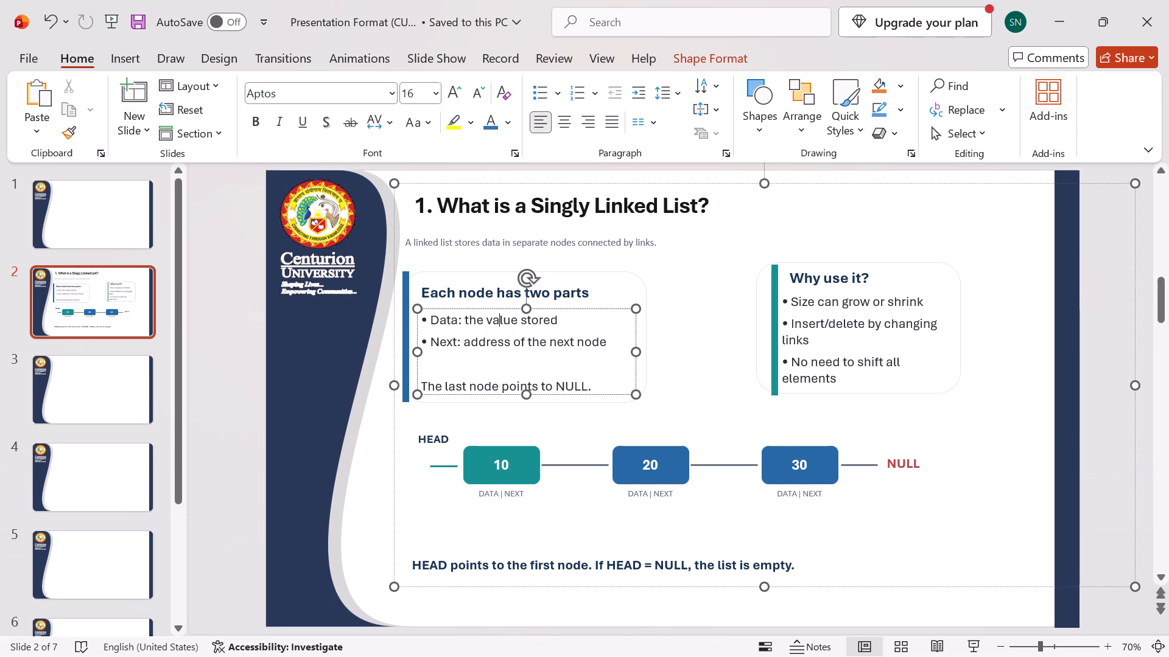
click(606, 308)
drag(606, 308, 617, 305)
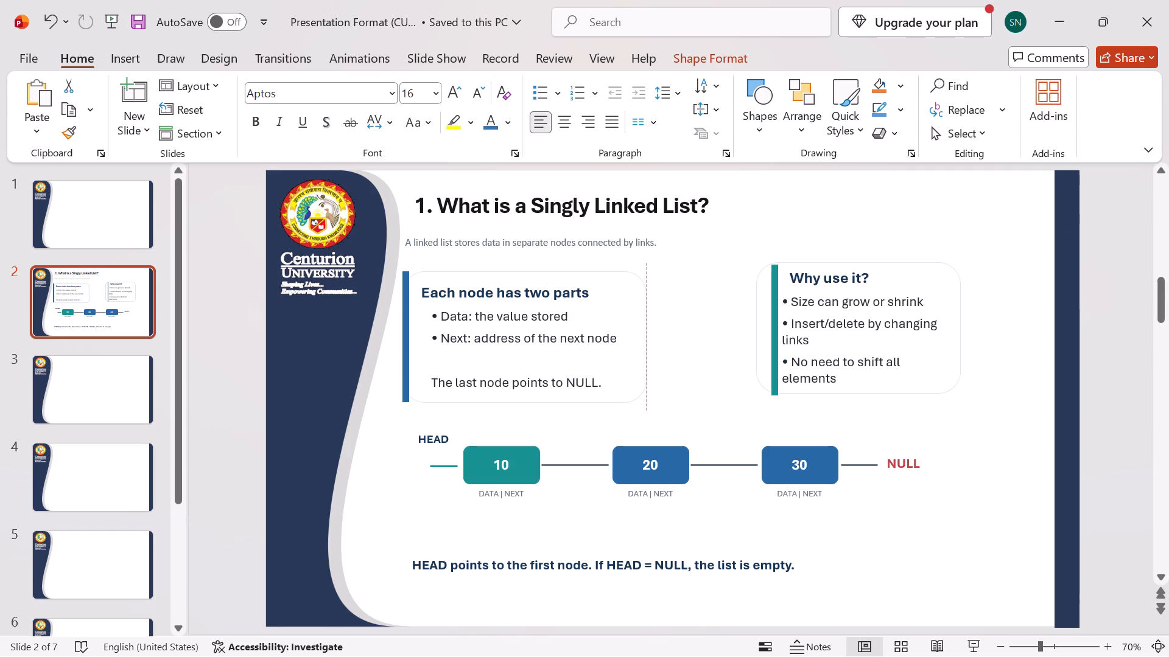
click(557, 290)
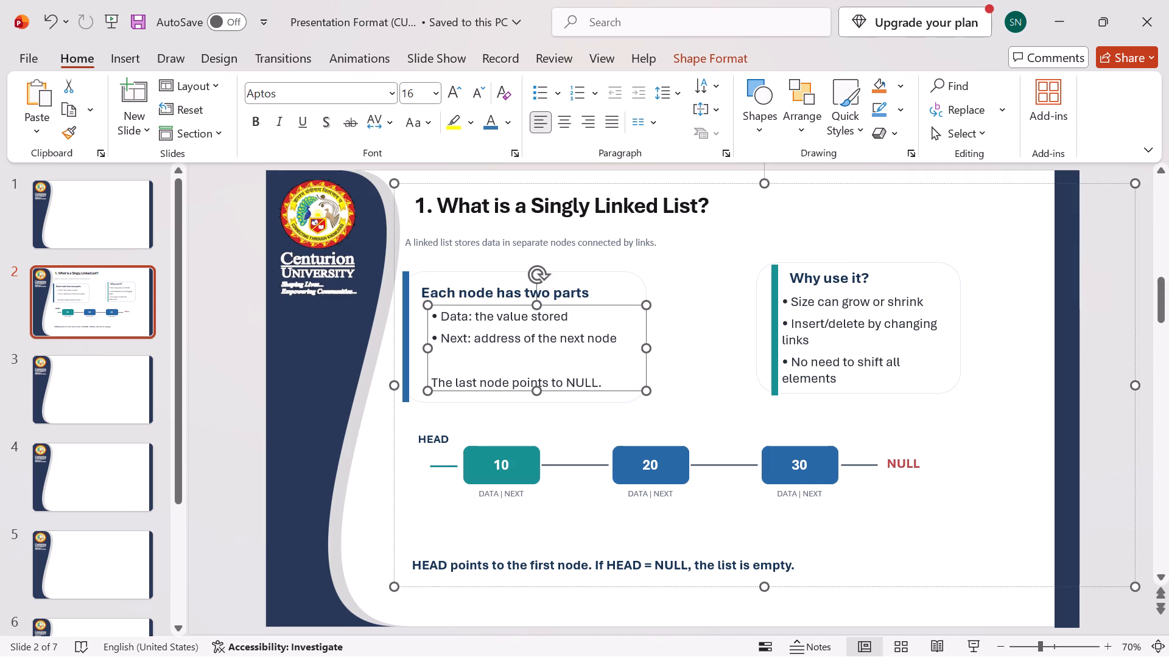
click(591, 282)
drag(591, 282, 593, 282)
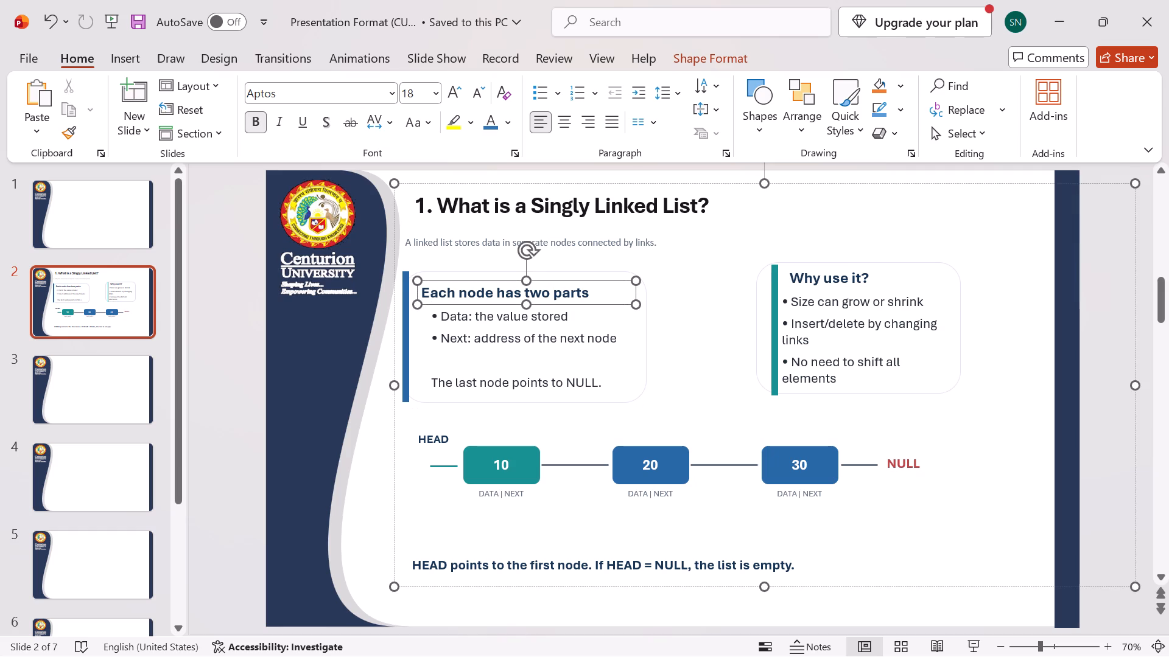
drag(593, 282, 609, 281)
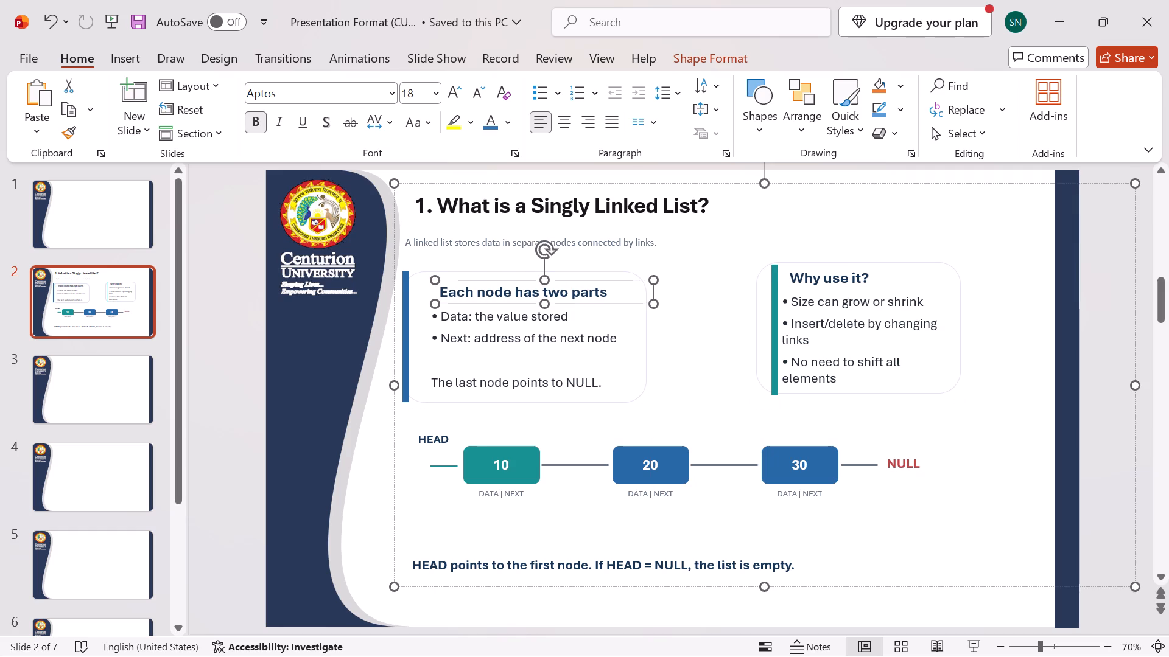
Move the blue bar inside the "Each node has two parts" card next to its text, and make it slightly shorter and narrower.
click(407, 315)
drag(407, 315, 419, 316)
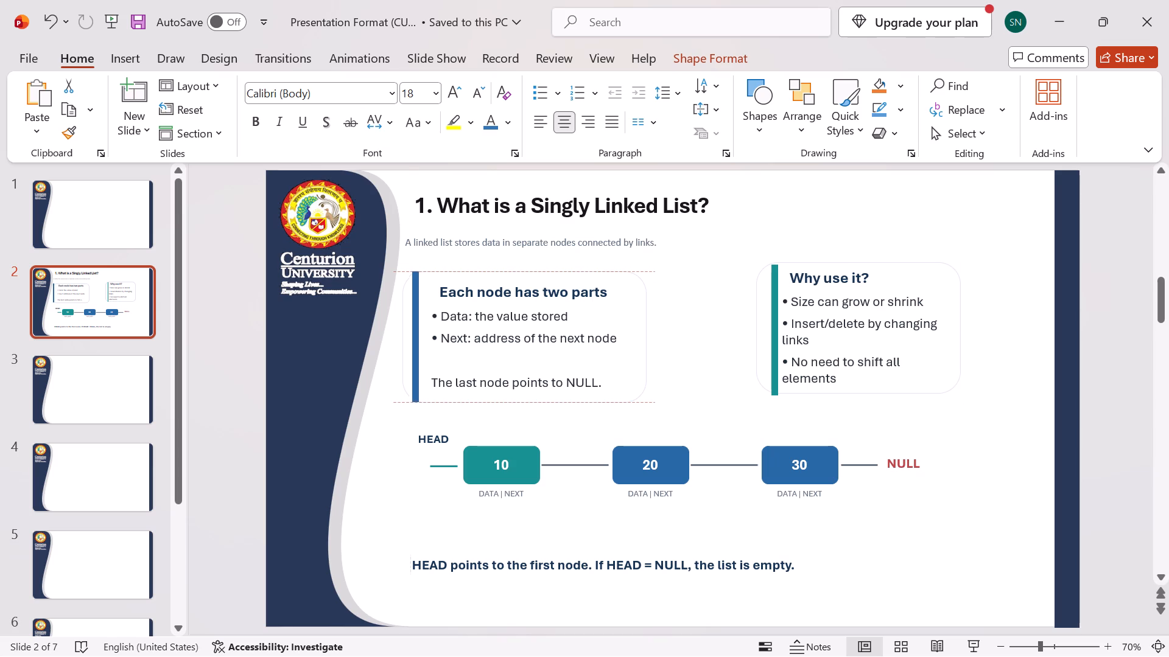
drag(419, 316, 421, 316)
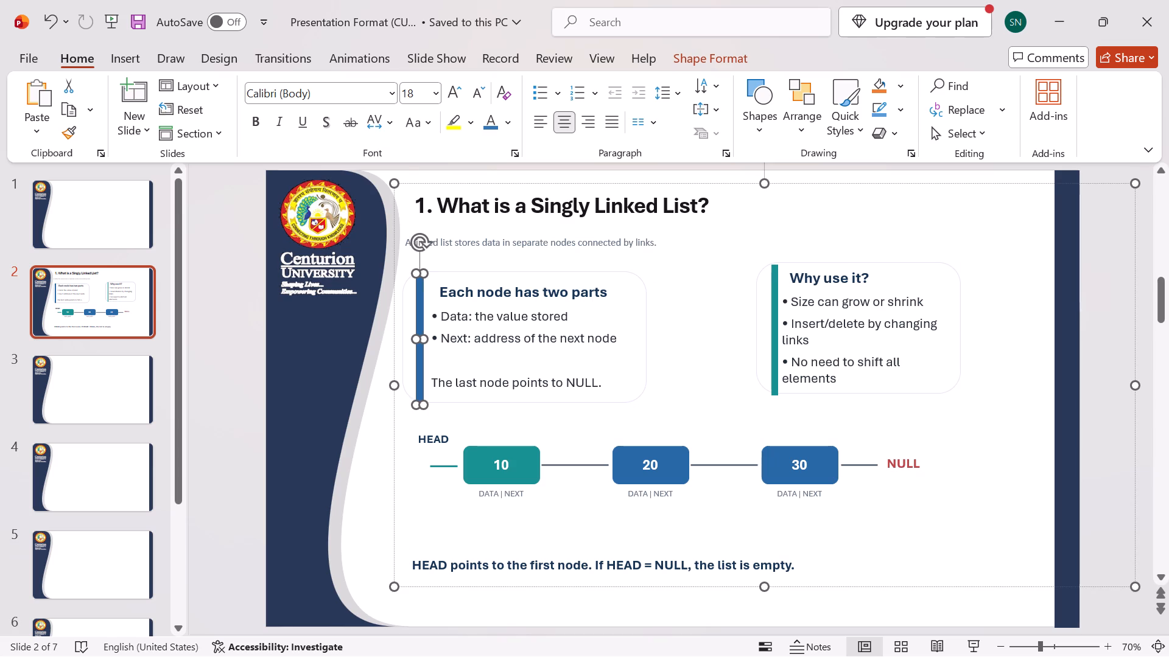
drag(420, 403, 420, 398)
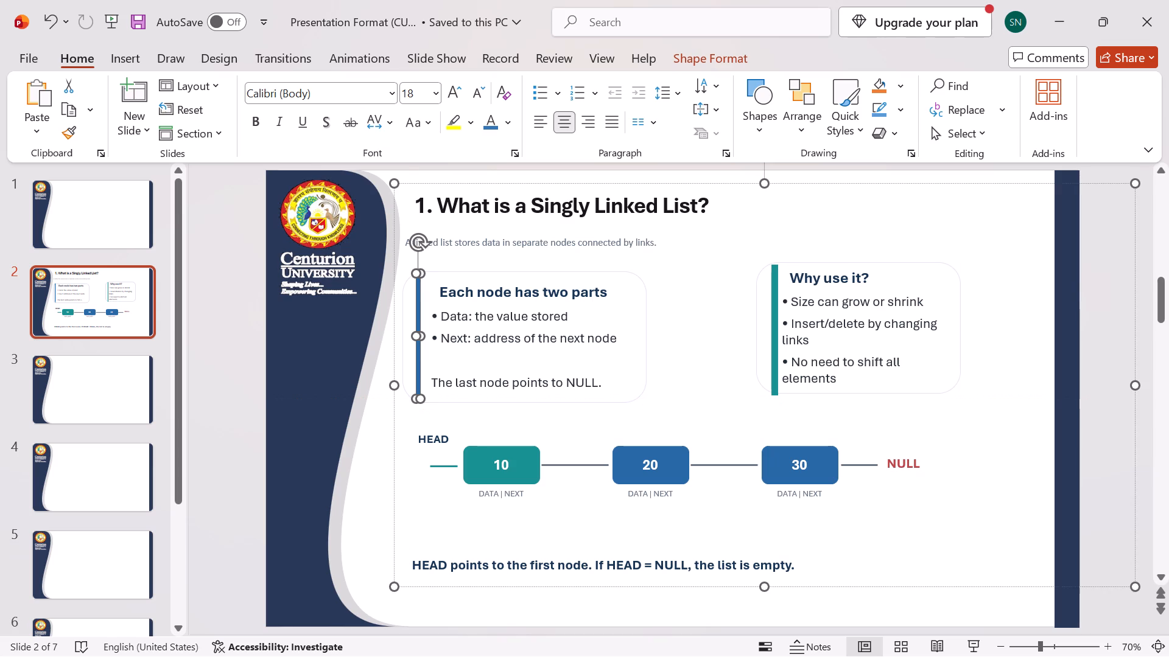
click(660, 374)
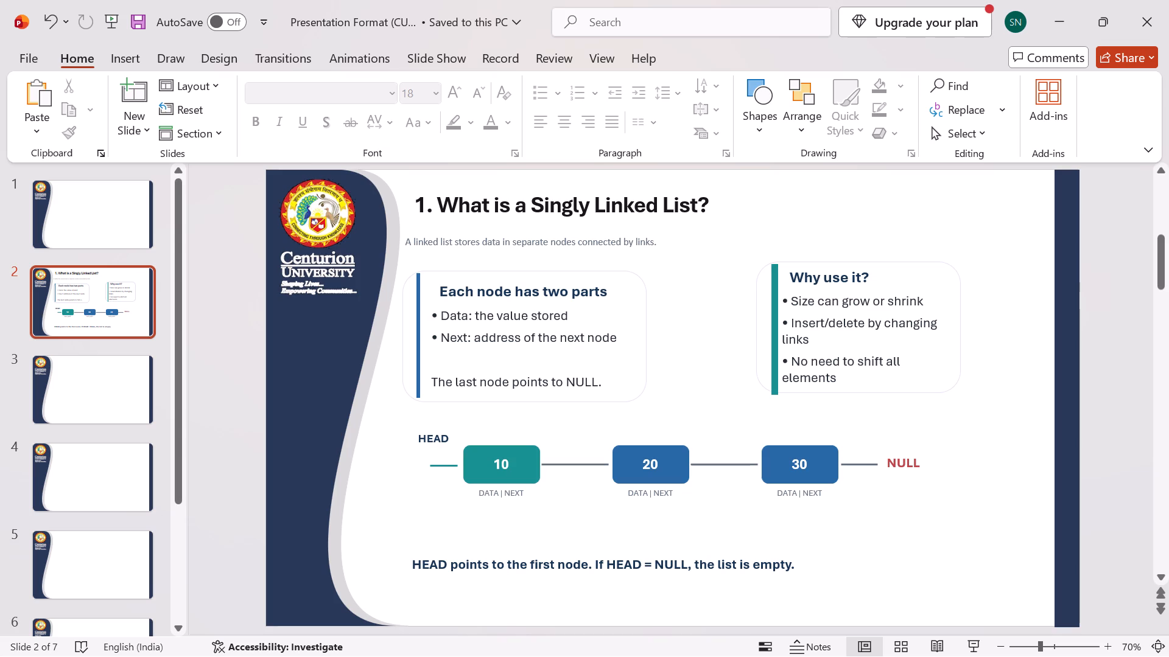
Switch to the Insertion_Deletion source presentation and delete the navy header band from its slide 3, keeping the title text.
click(73, 384)
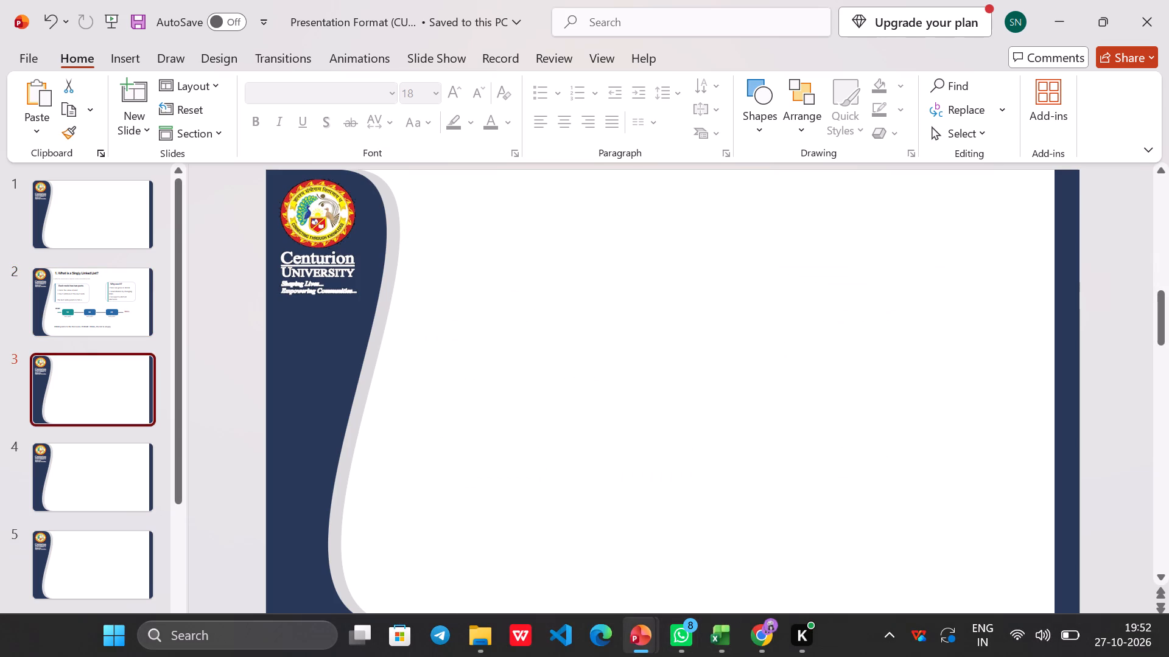
click(572, 556)
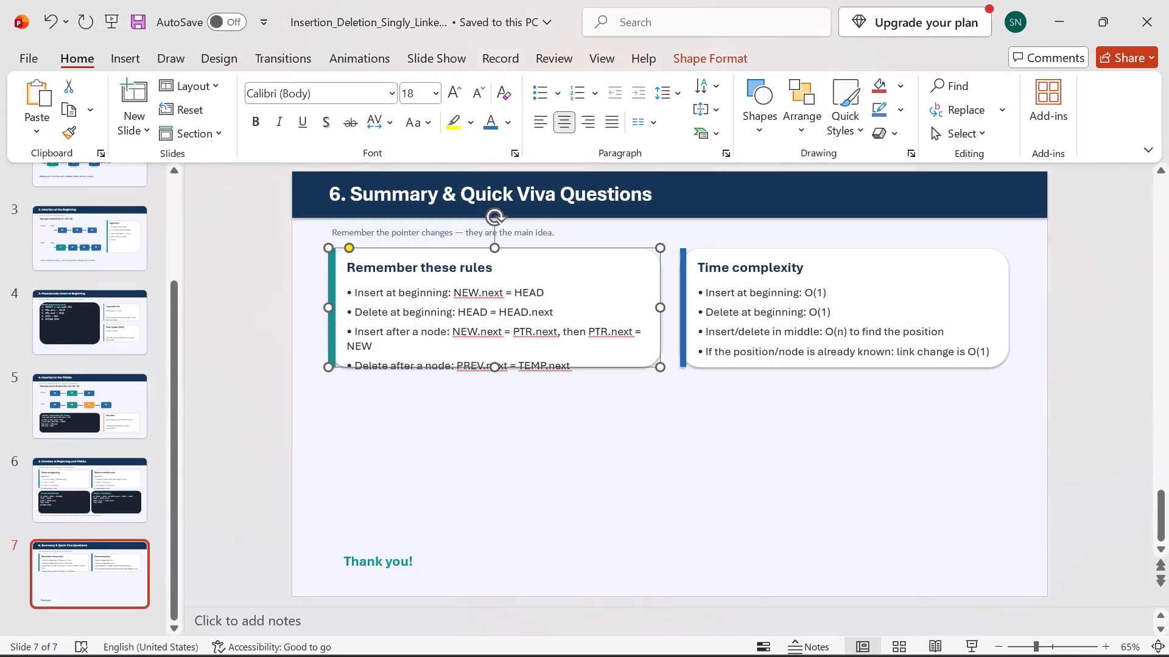
scroll(72, 330, up, 11)
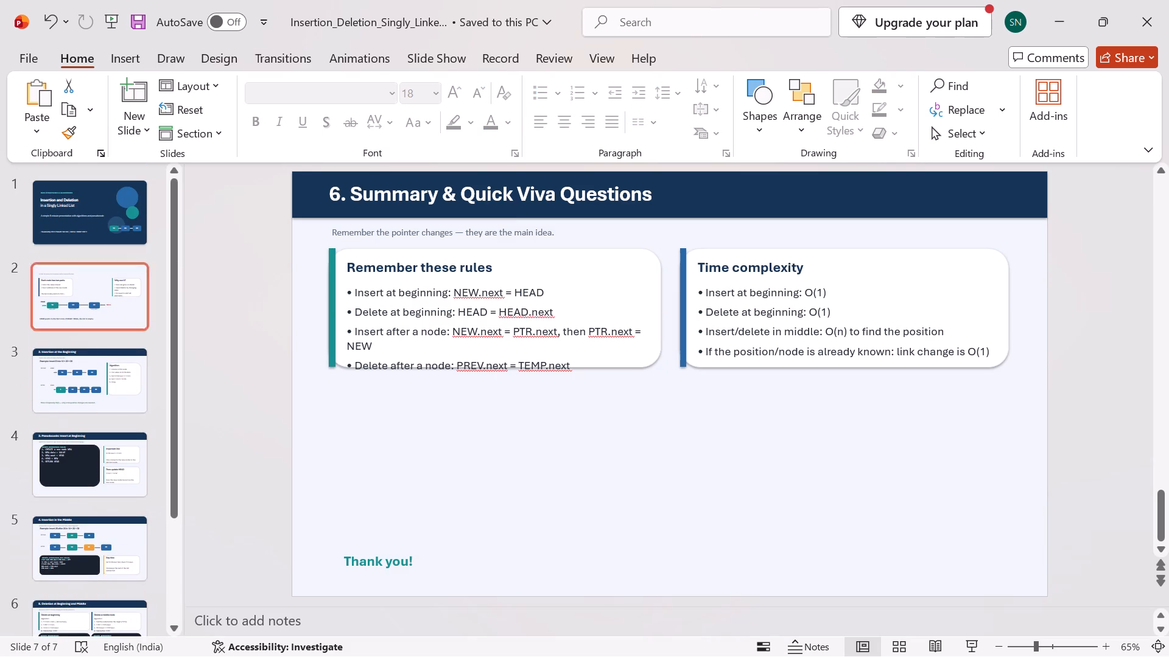
click(85, 381)
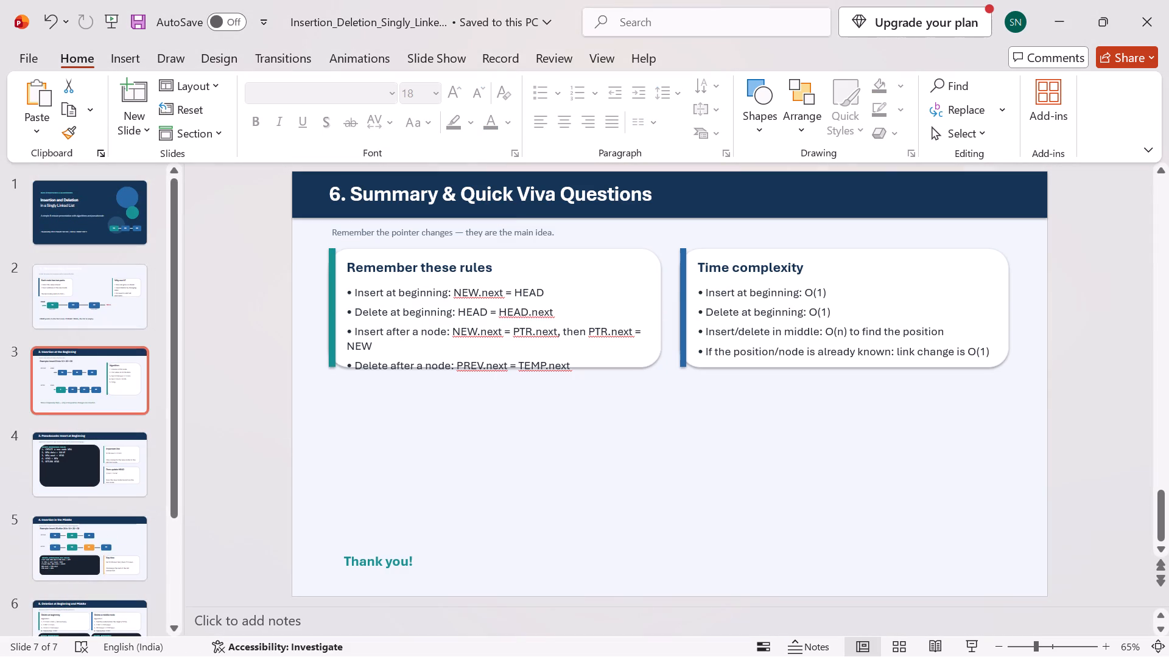
click(82, 392)
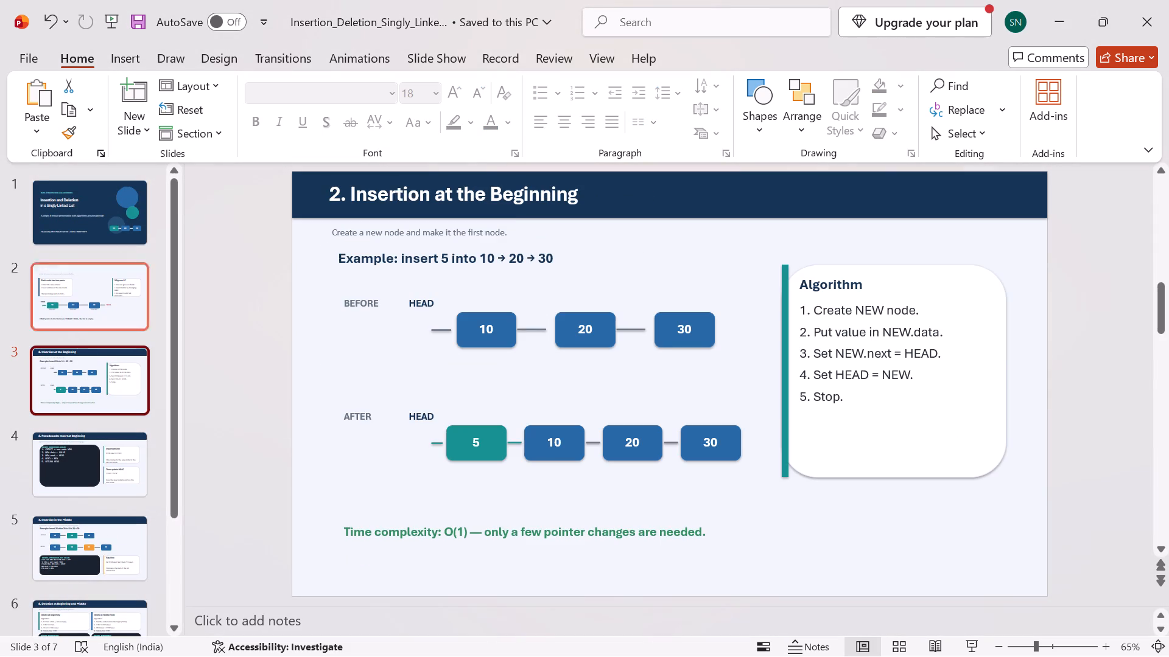
click(92, 201)
click(74, 368)
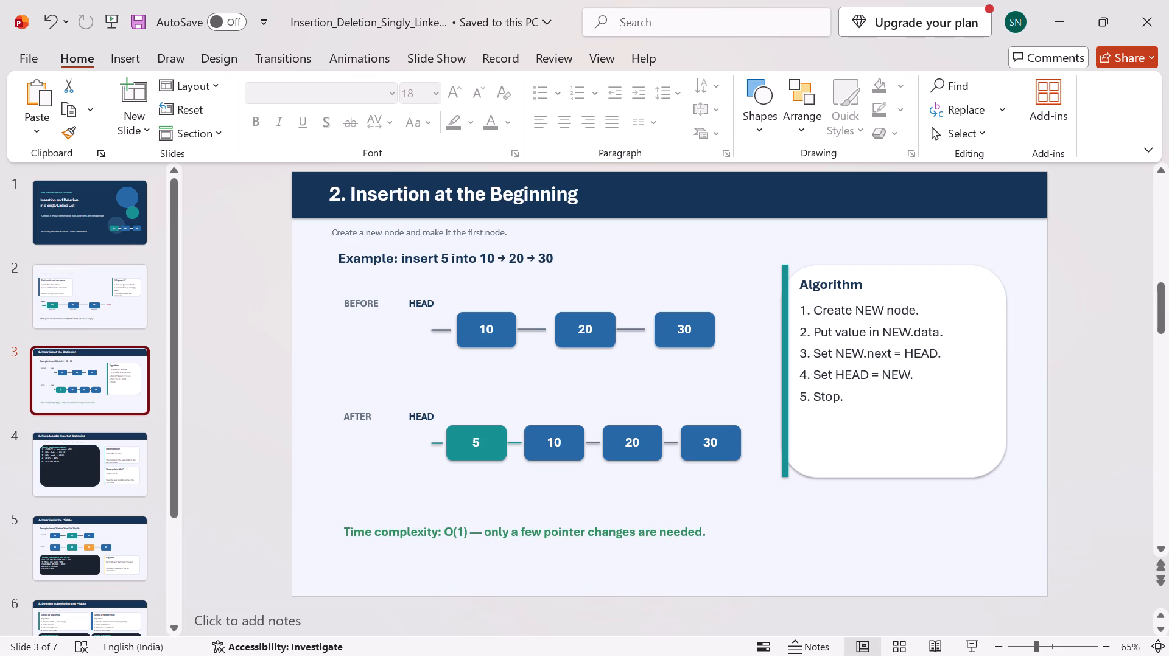
click(689, 198)
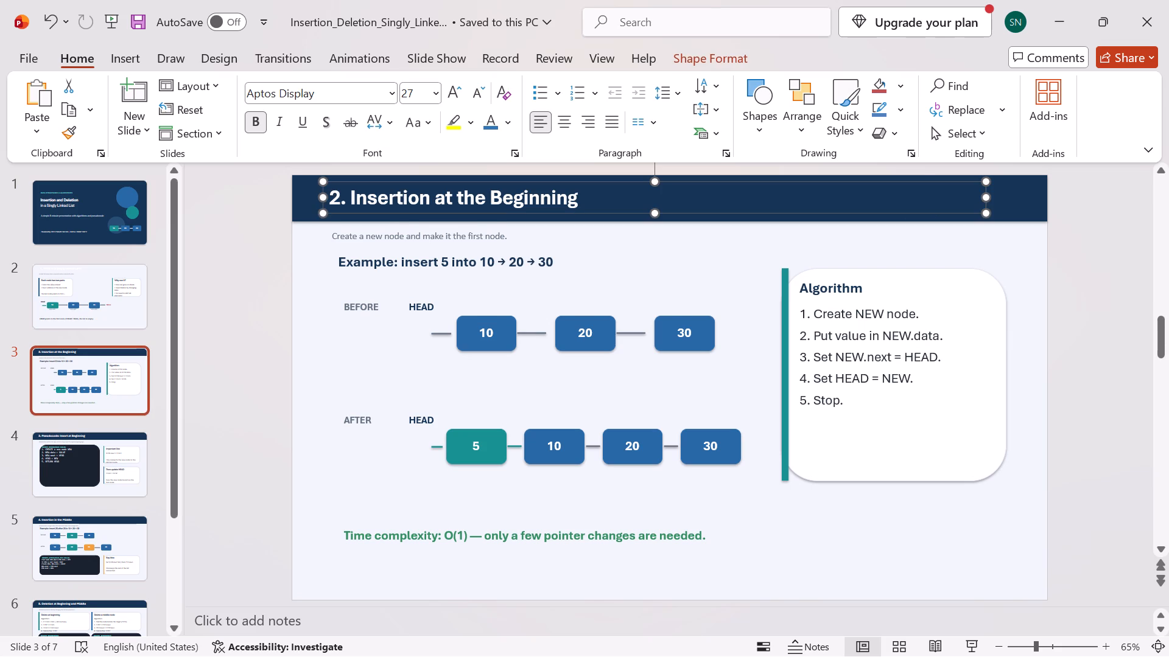
click(689, 198)
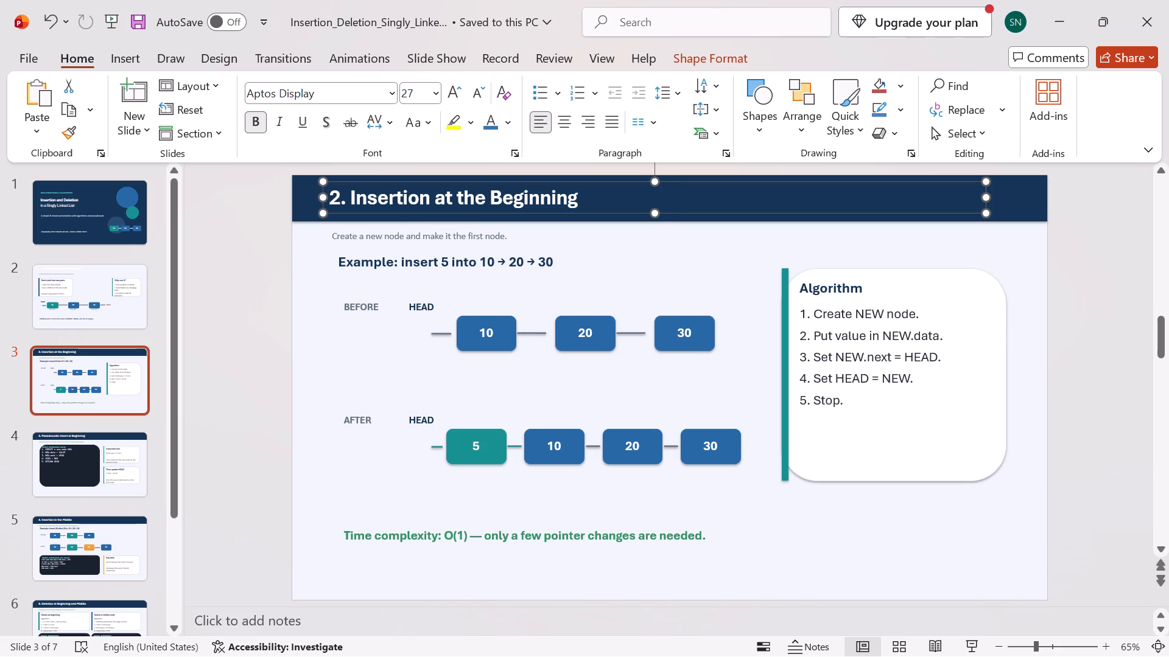
click(1045, 193)
key(Delete)
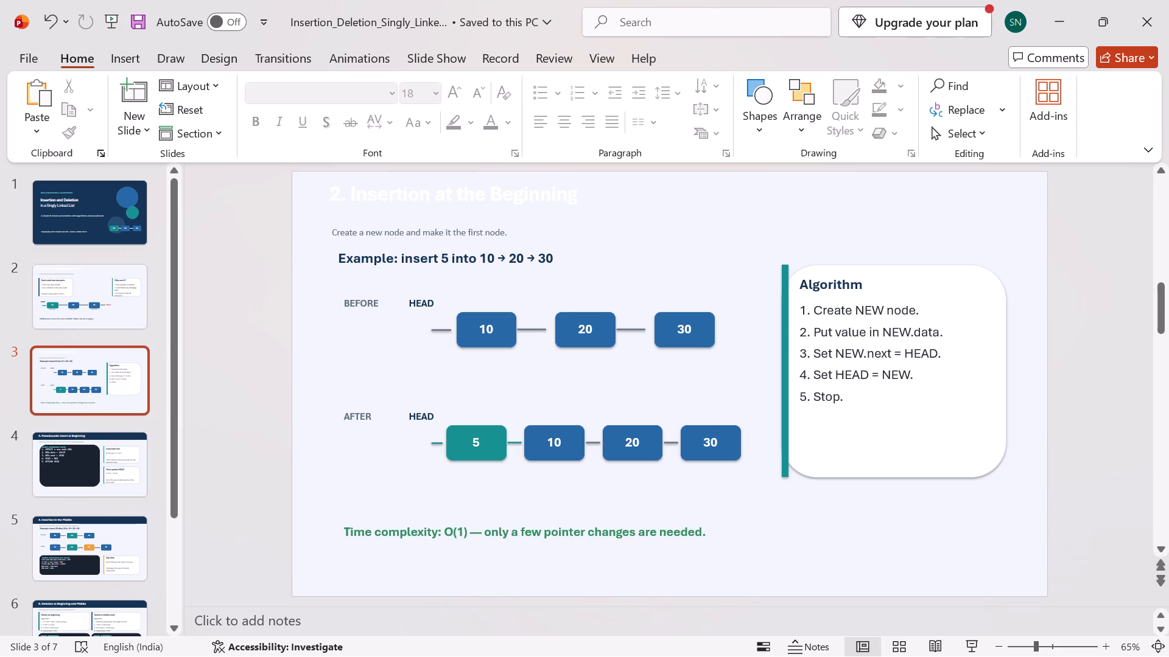
Group all the remaining objects on the "2. Insertion at the Beginning" source slide.
drag(303, 178, 412, 240)
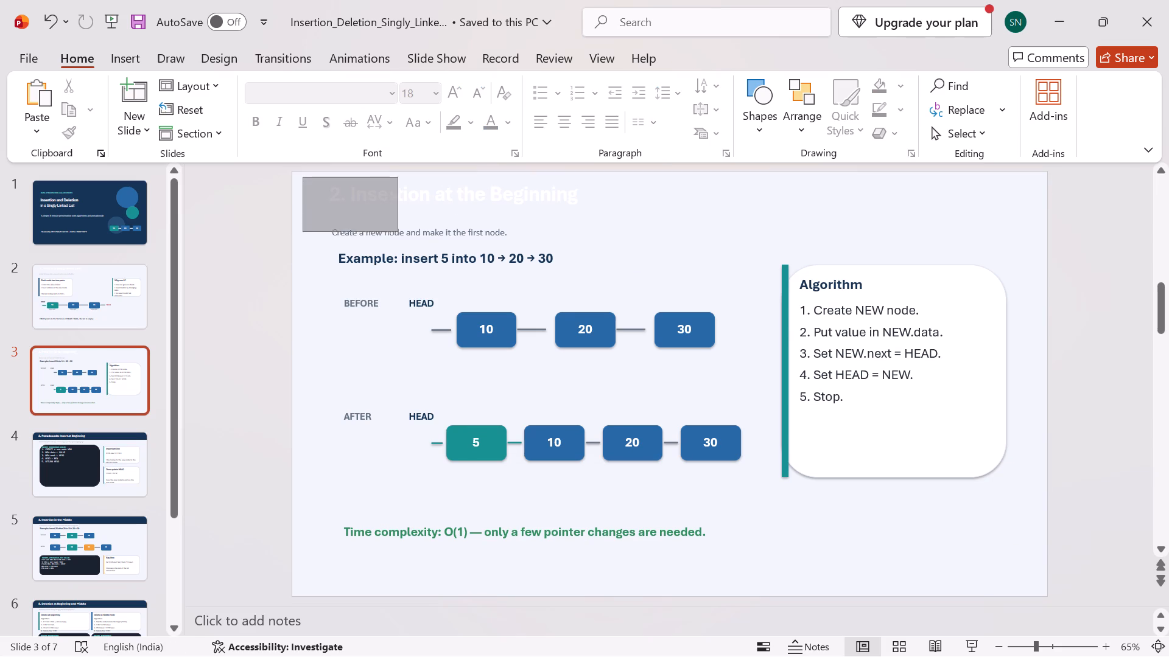
drag(412, 240, 904, 560)
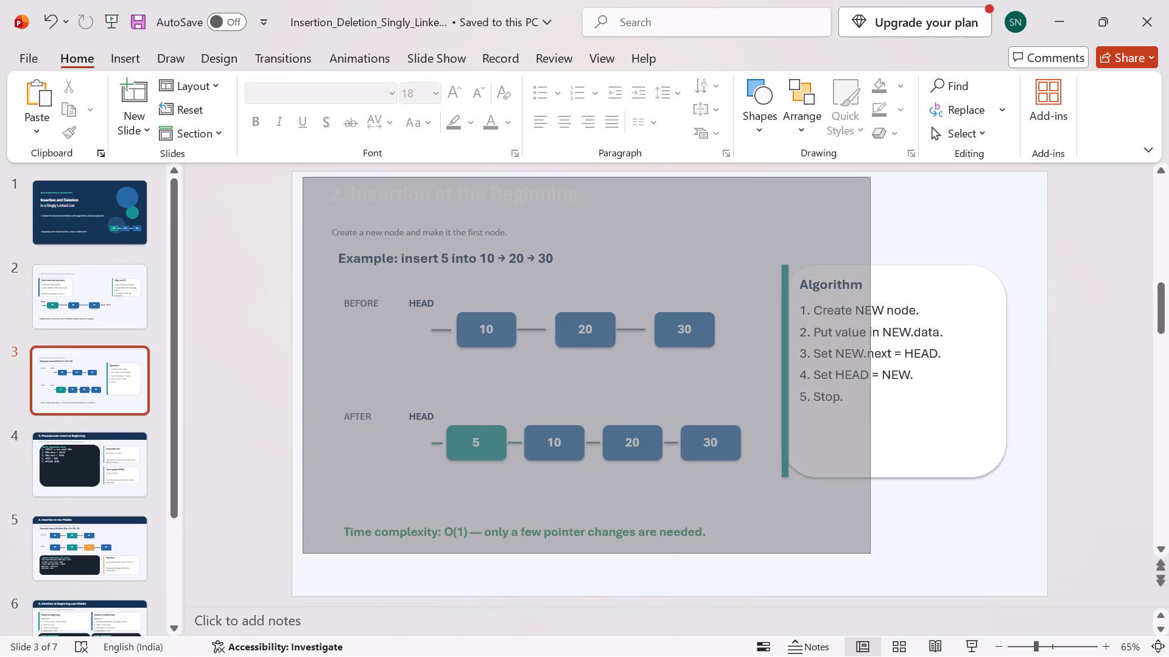
drag(904, 560, 1037, 580)
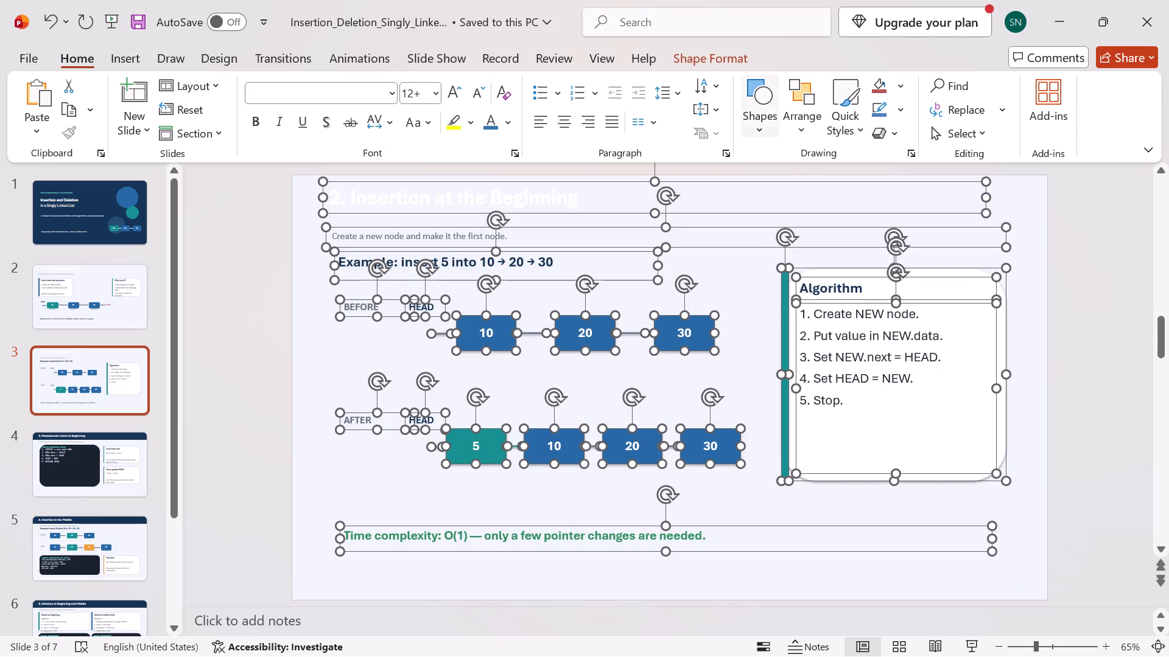
click(801, 130)
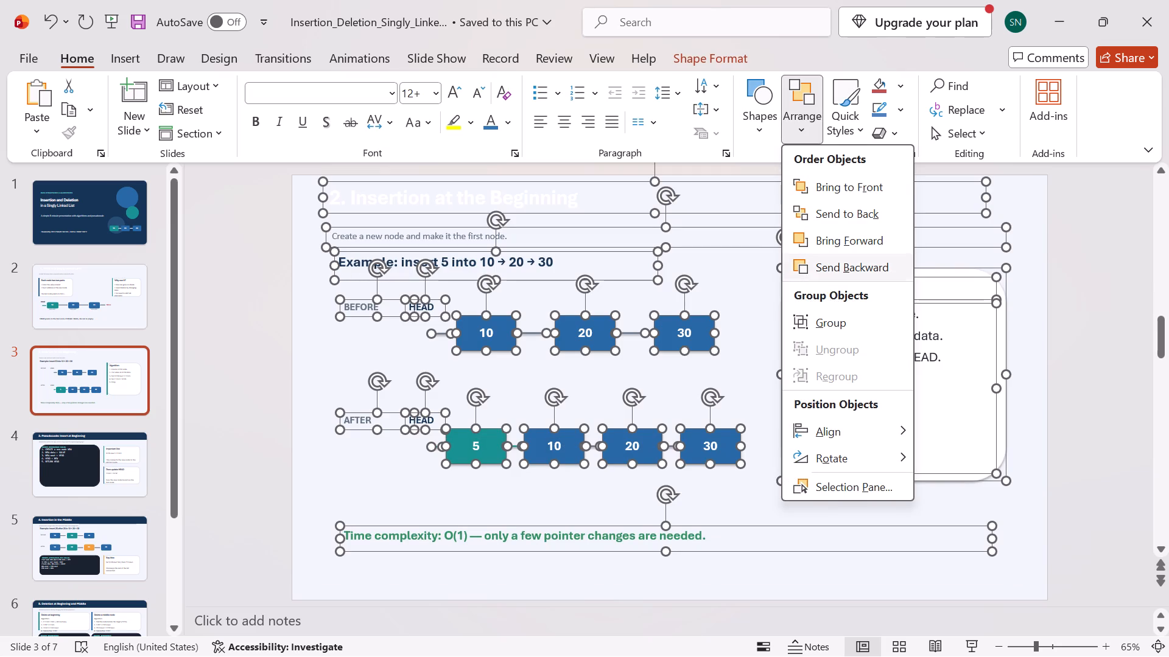
click(809, 319)
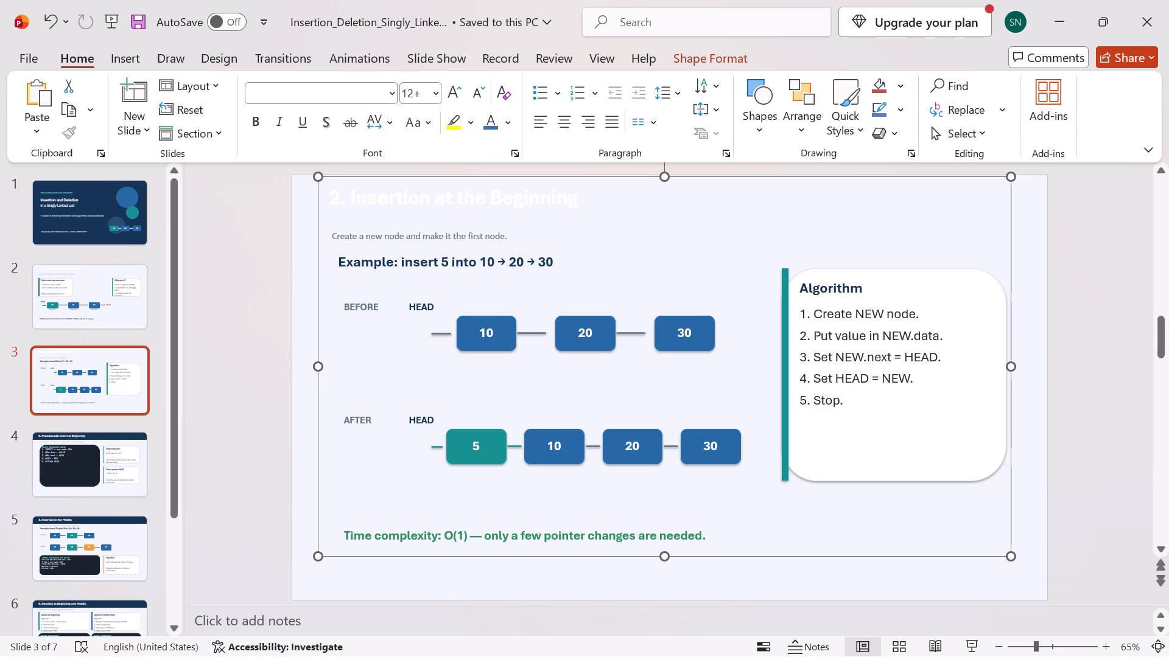
Copy the group onto slide 3 of the Centurion University template and shift it right, clear of the logo curve.
key(ctrl+c)
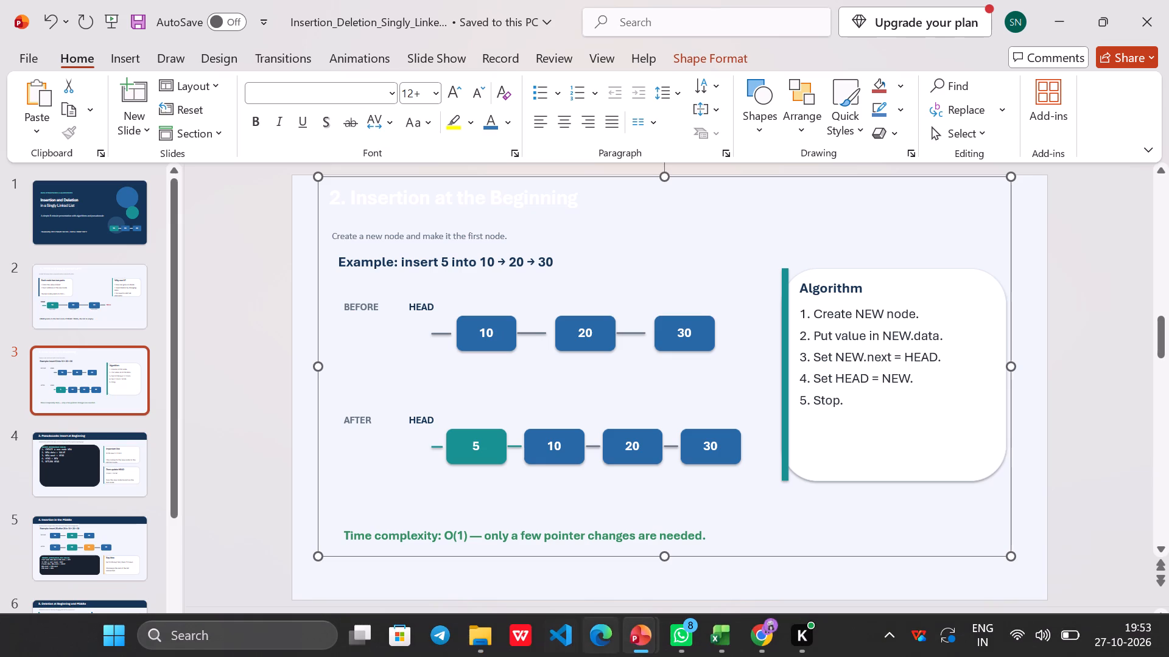
click(735, 546)
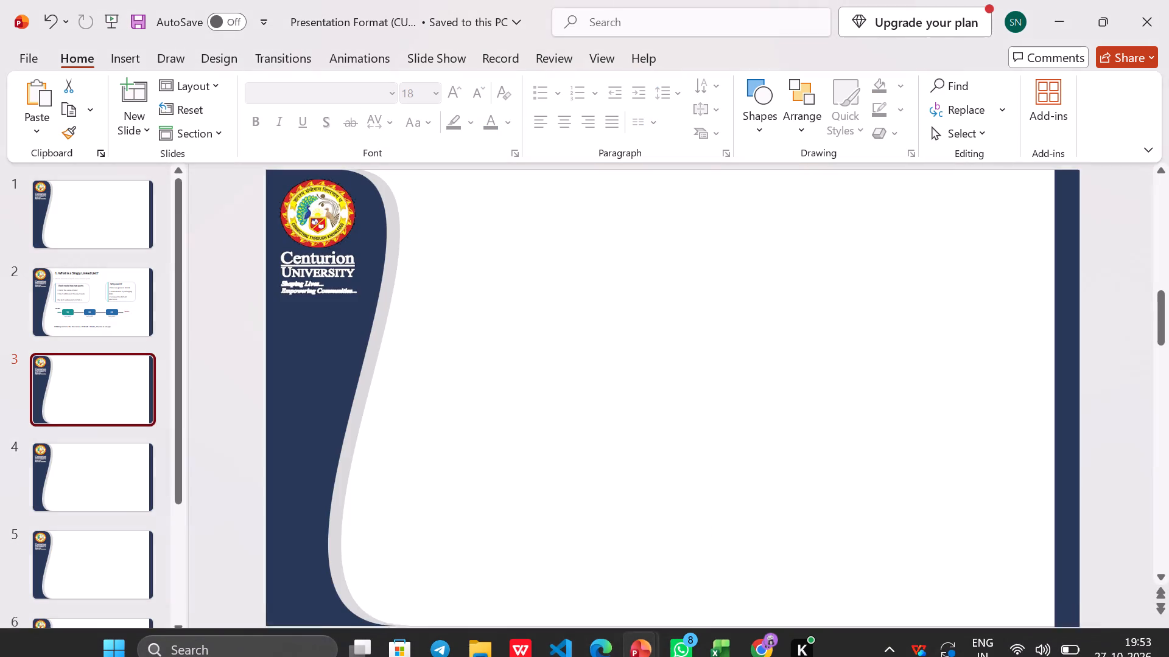
key(ctrl+v)
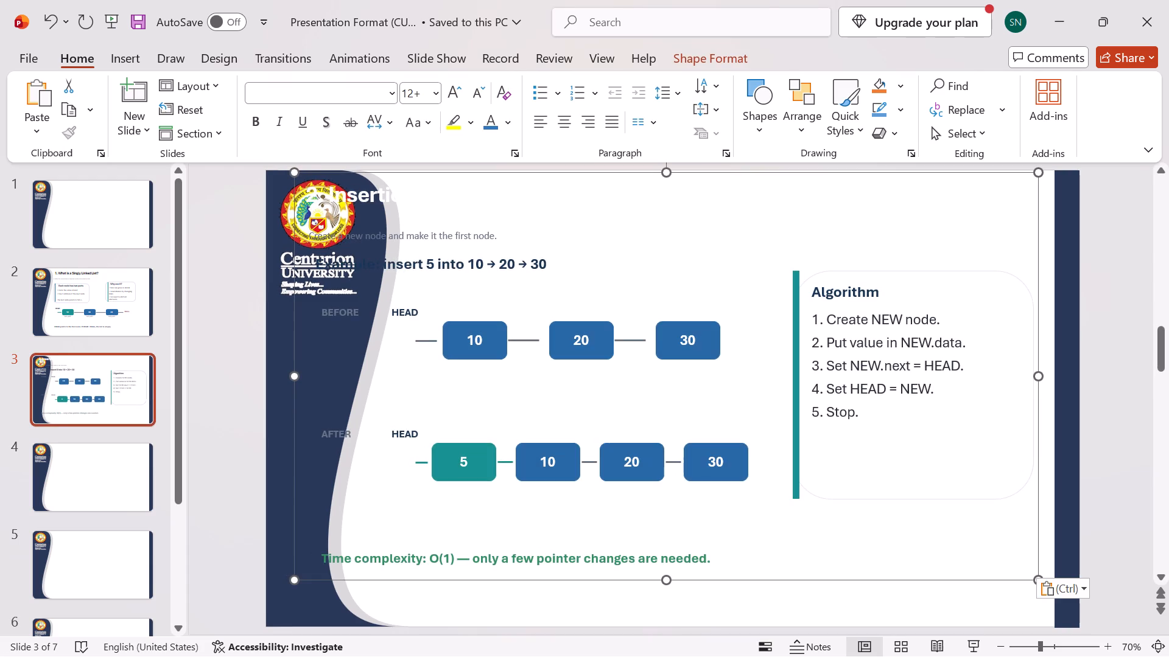
drag(648, 256, 771, 269)
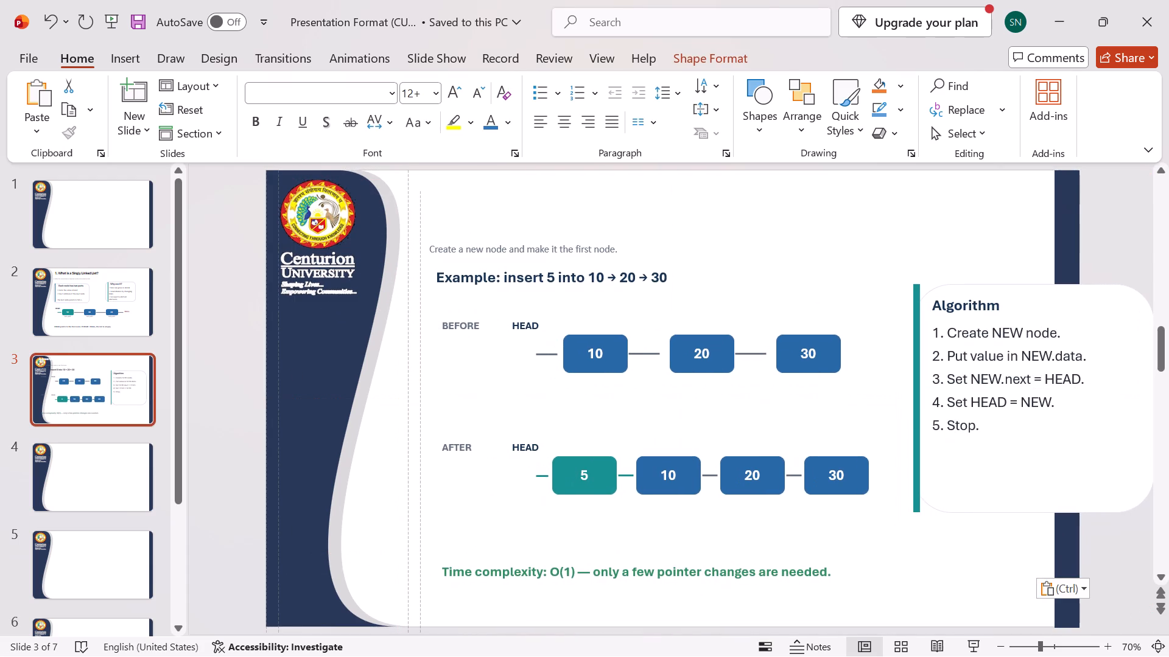
drag(771, 269, 760, 269)
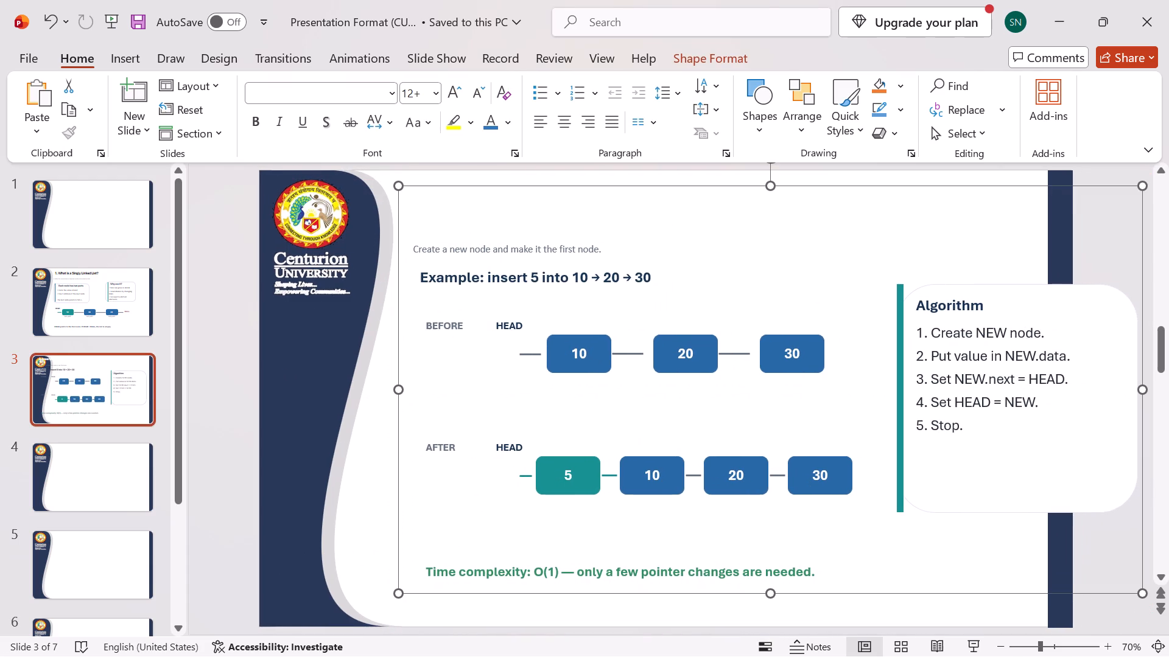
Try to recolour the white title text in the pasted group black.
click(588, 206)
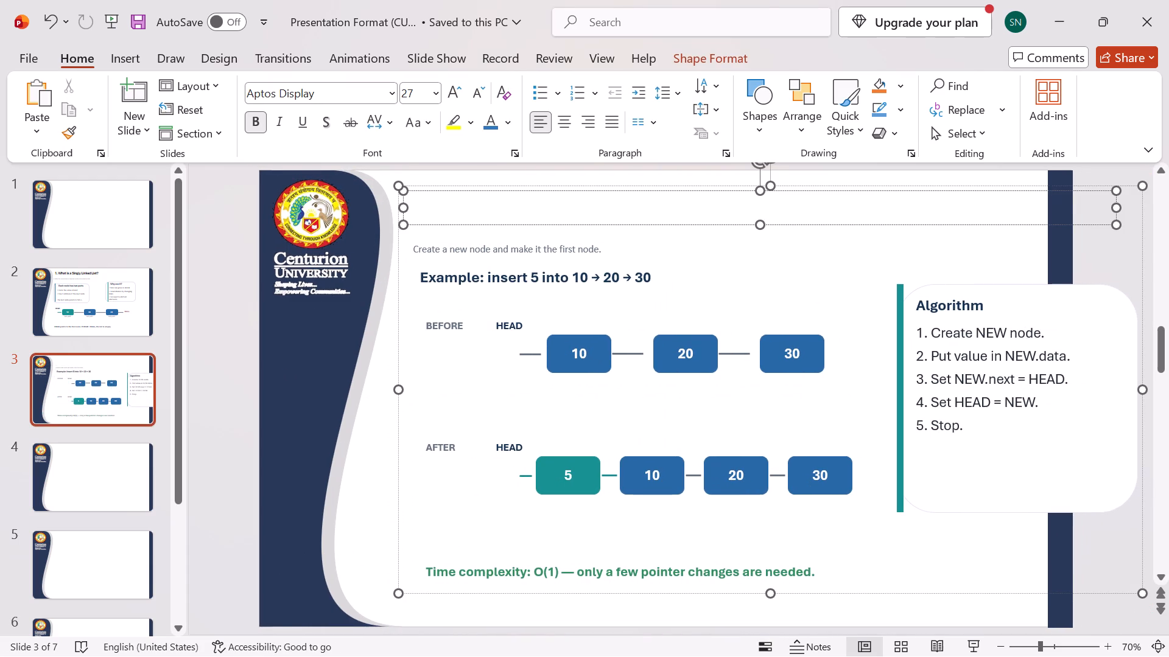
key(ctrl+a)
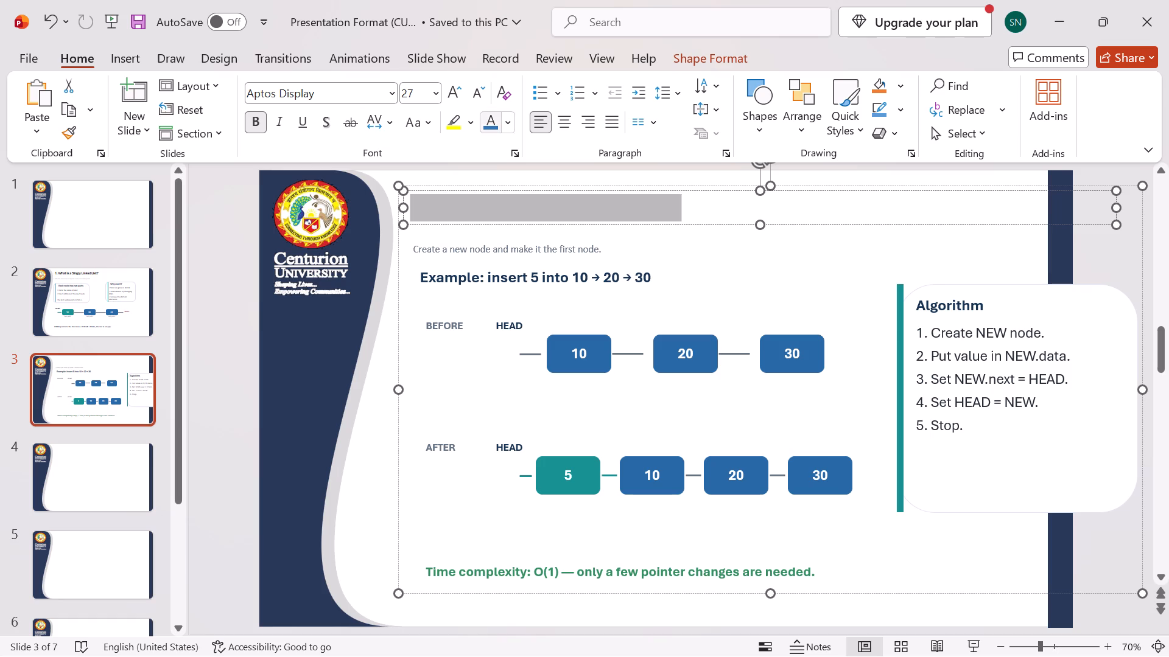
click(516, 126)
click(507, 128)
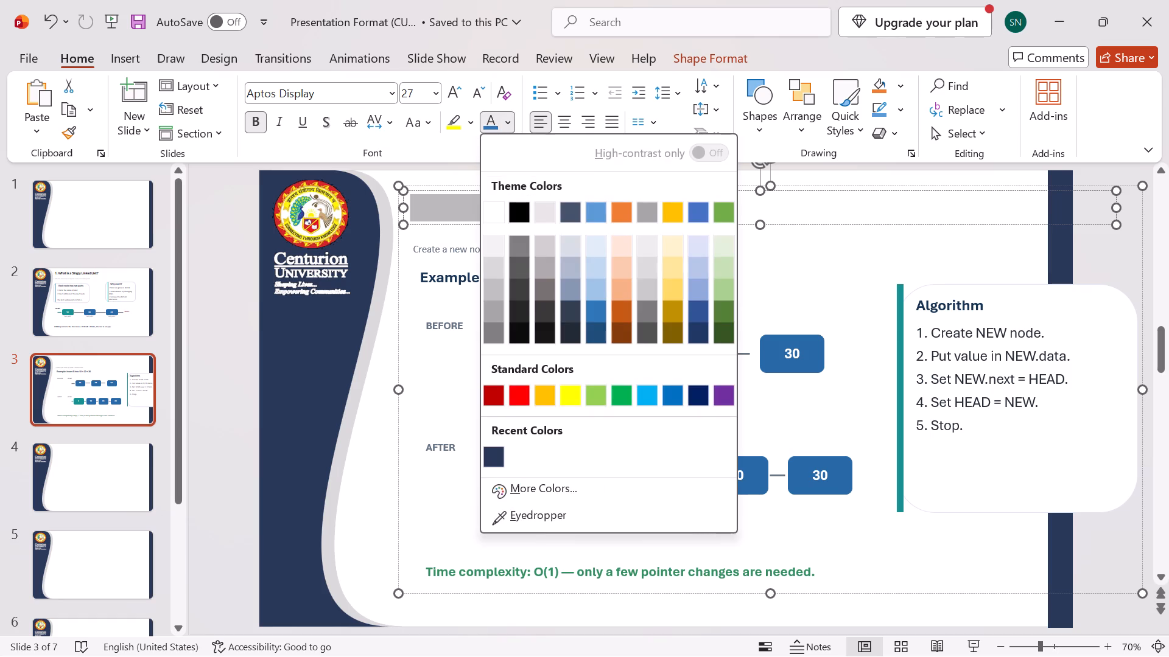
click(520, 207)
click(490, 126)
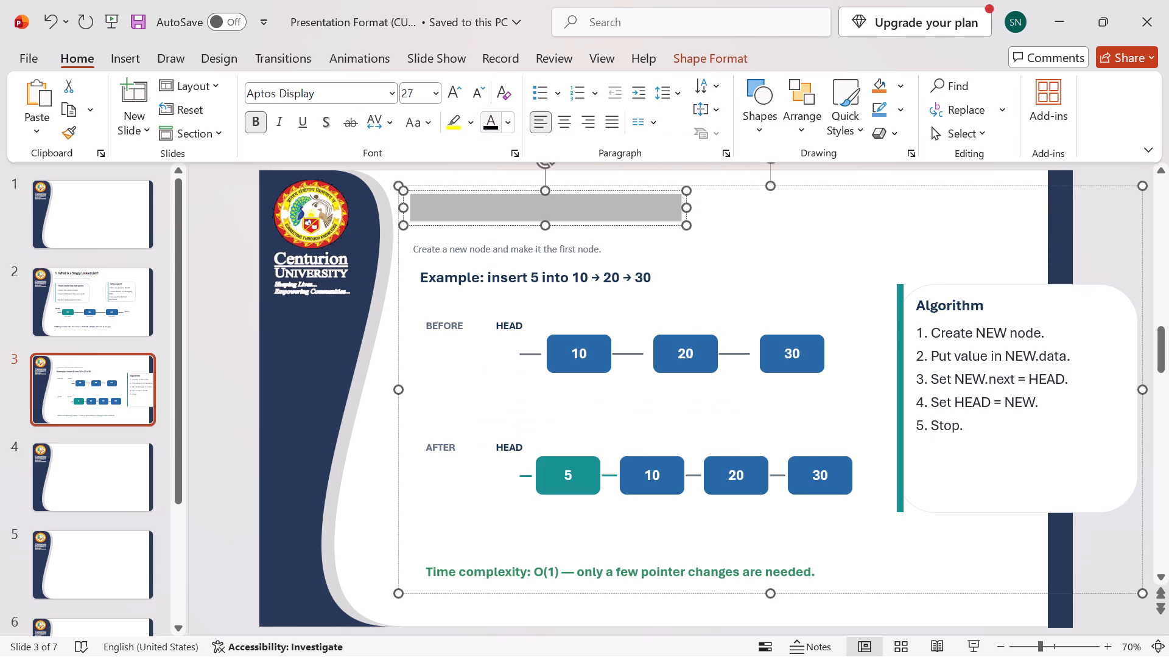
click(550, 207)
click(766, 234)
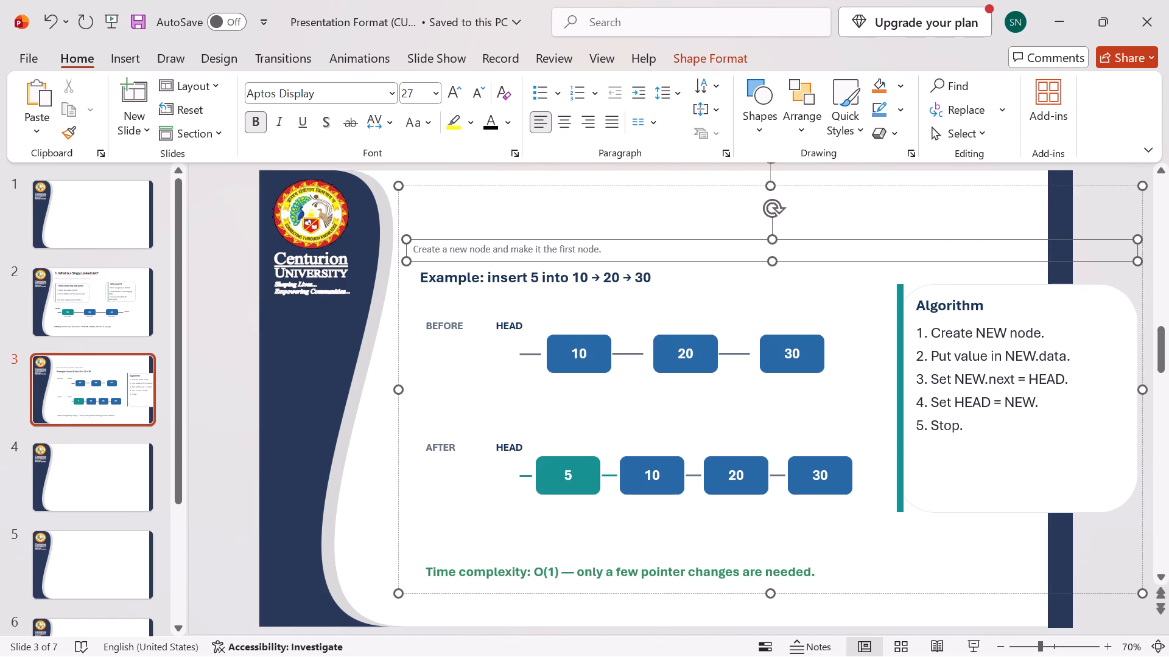
Set the font colour of the whole "2. Insertion at the Beginning" title to the darkest near-black theme shade.
click(634, 196)
click(655, 207)
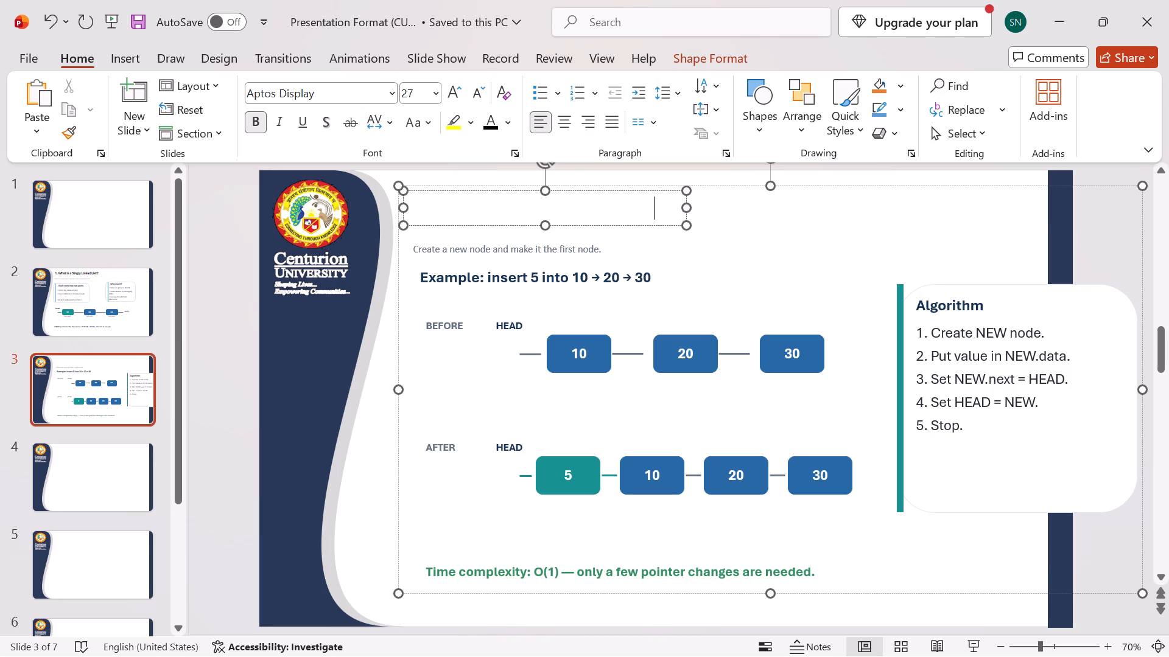
key(ctrl+a)
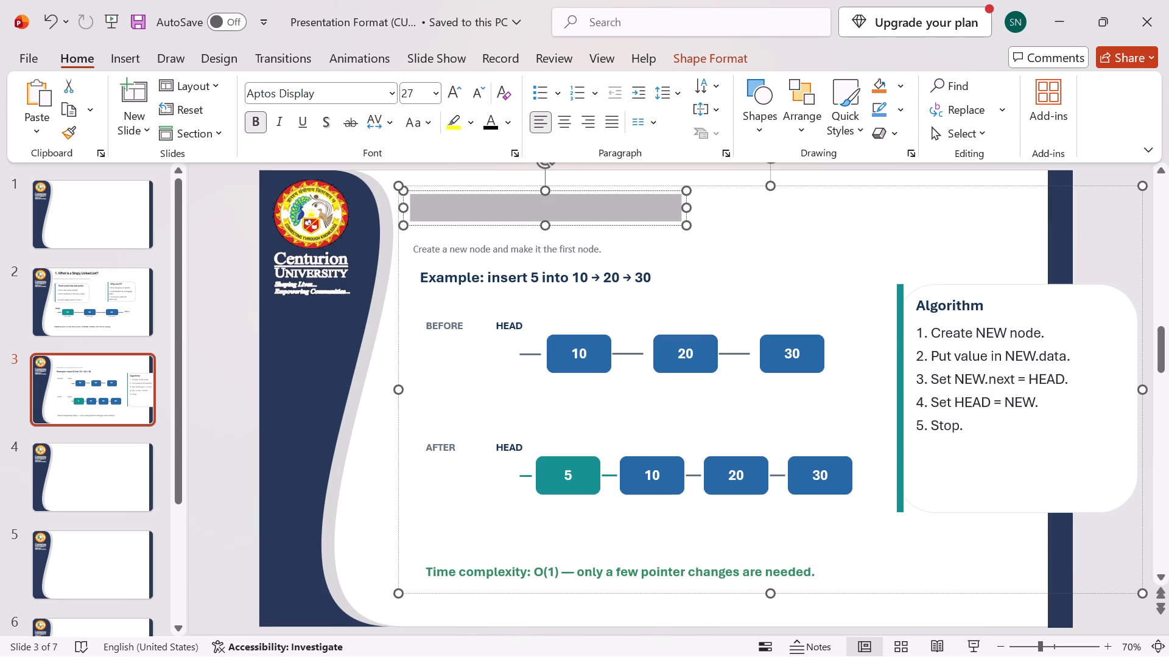
click(491, 127)
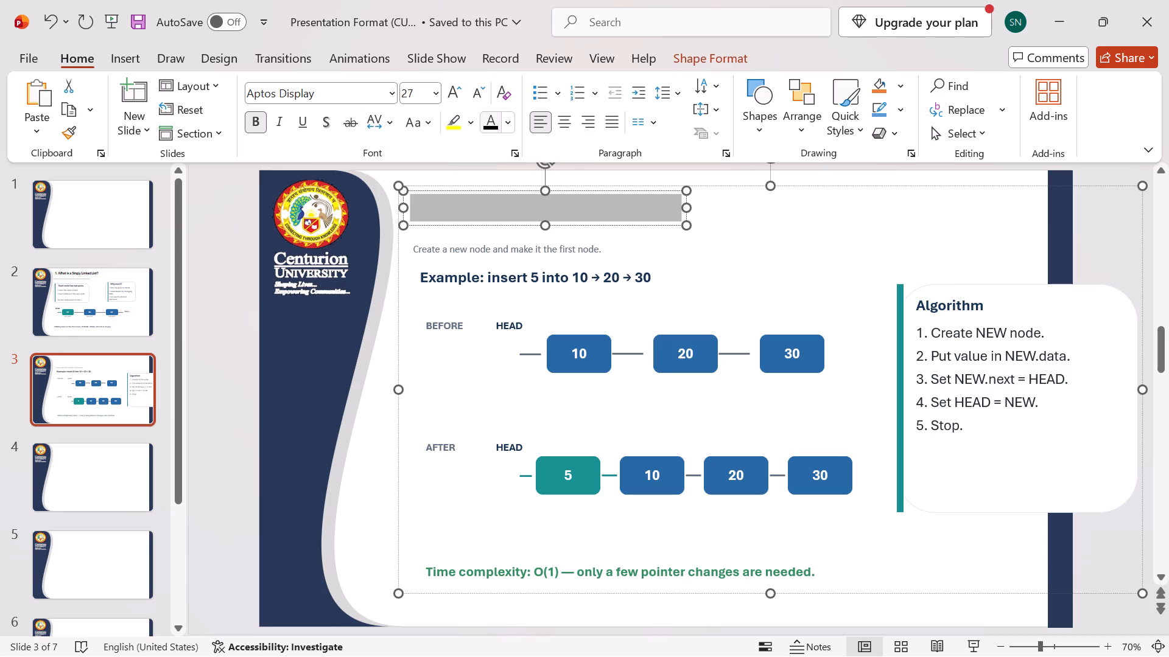
click(507, 119)
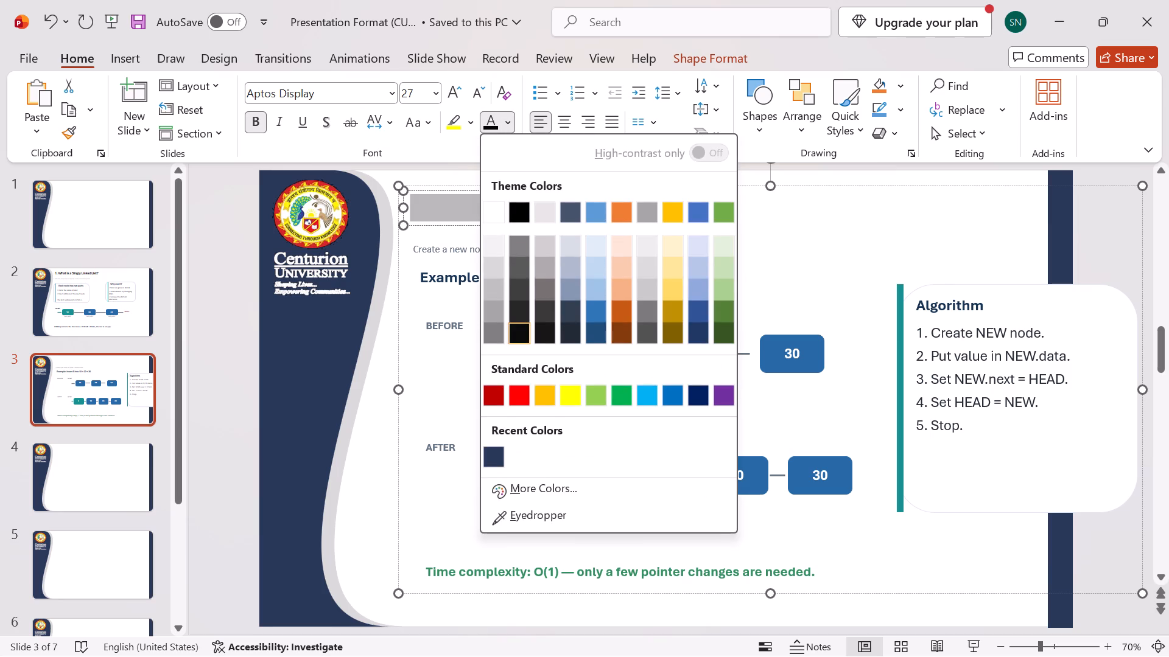
click(511, 330)
click(794, 249)
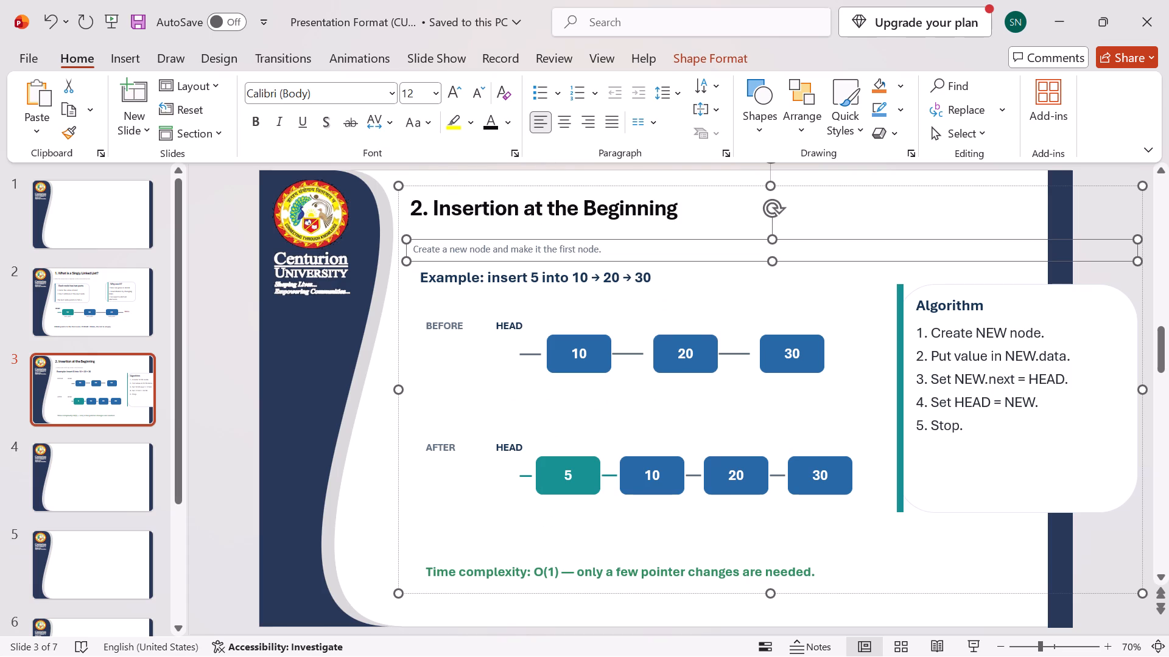
click(759, 407)
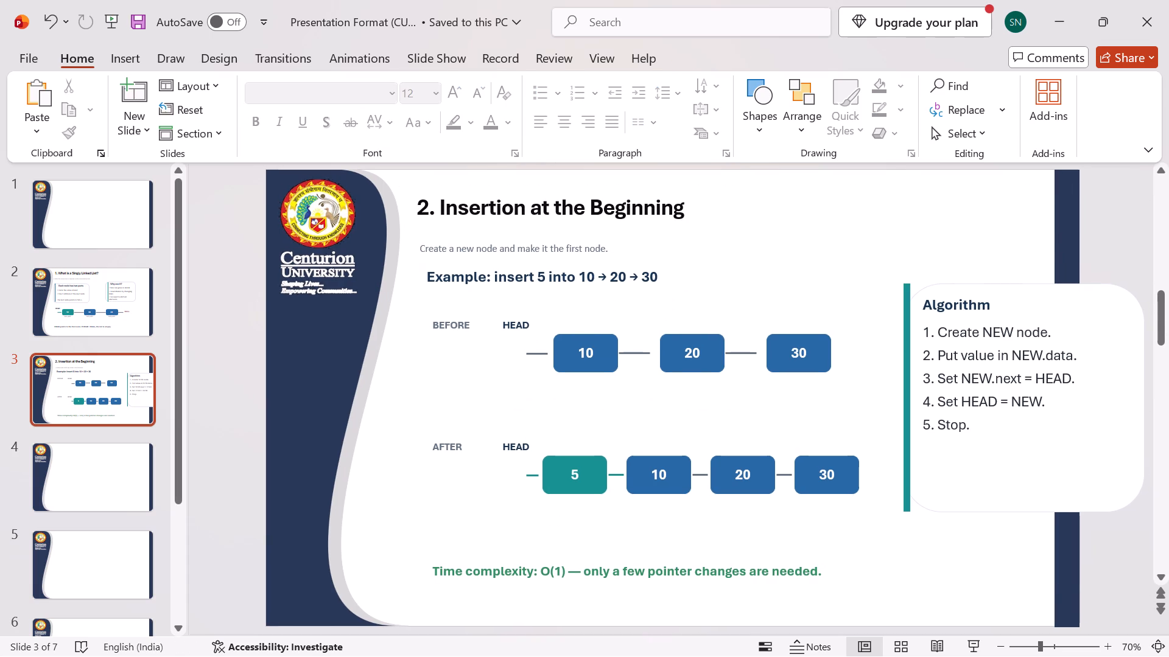
Move the whole pasted group slightly left and up, keeping the title beside the logo curve.
click(931, 239)
drag(939, 232, 932, 229)
drag(932, 229, 918, 215)
click(887, 206)
click(864, 287)
click(735, 232)
drag(842, 185, 832, 180)
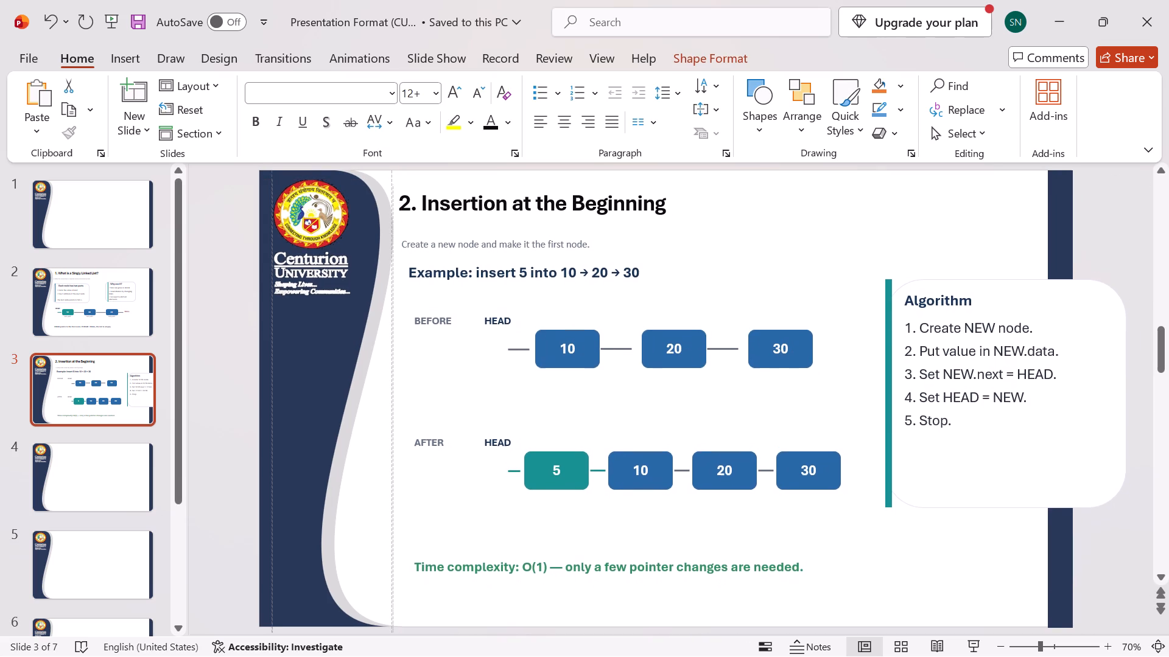
drag(832, 180, 832, 181)
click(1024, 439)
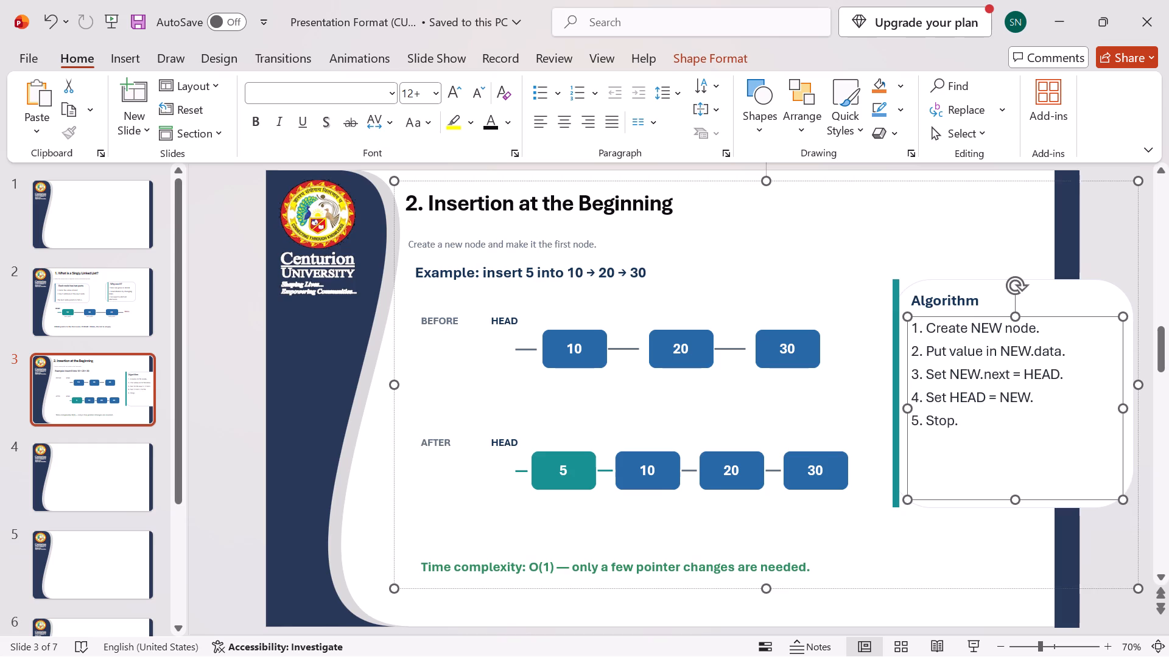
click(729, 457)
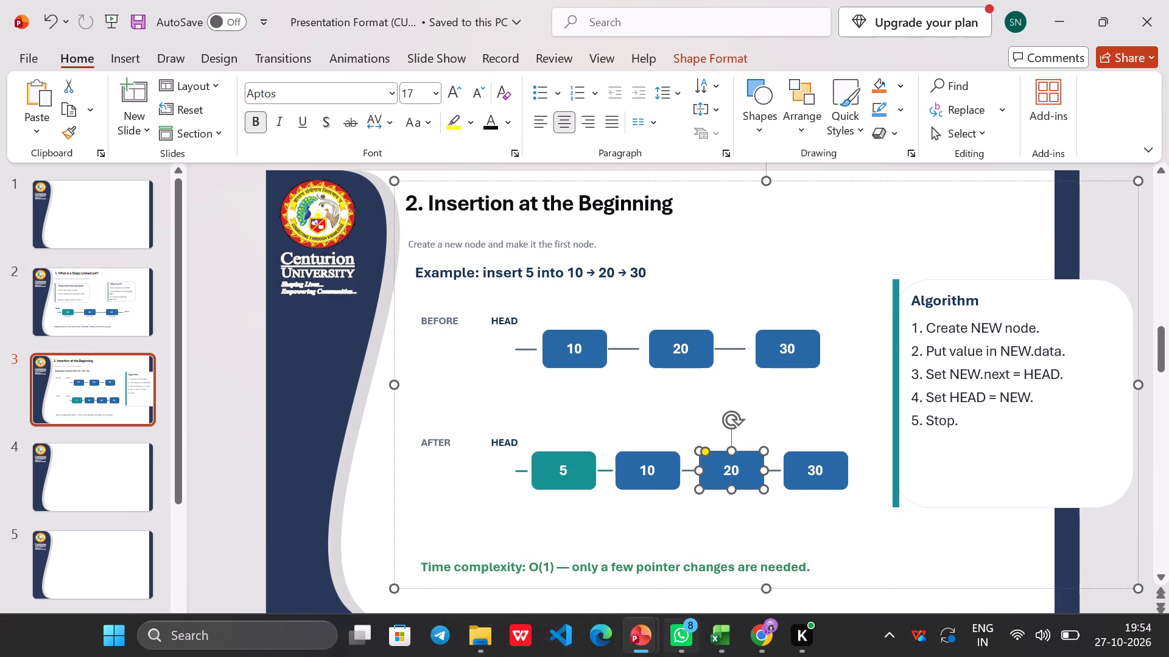
Delete the white rounded card and the teal vertical bar around the Algorithm text on slide 3.
click(549, 564)
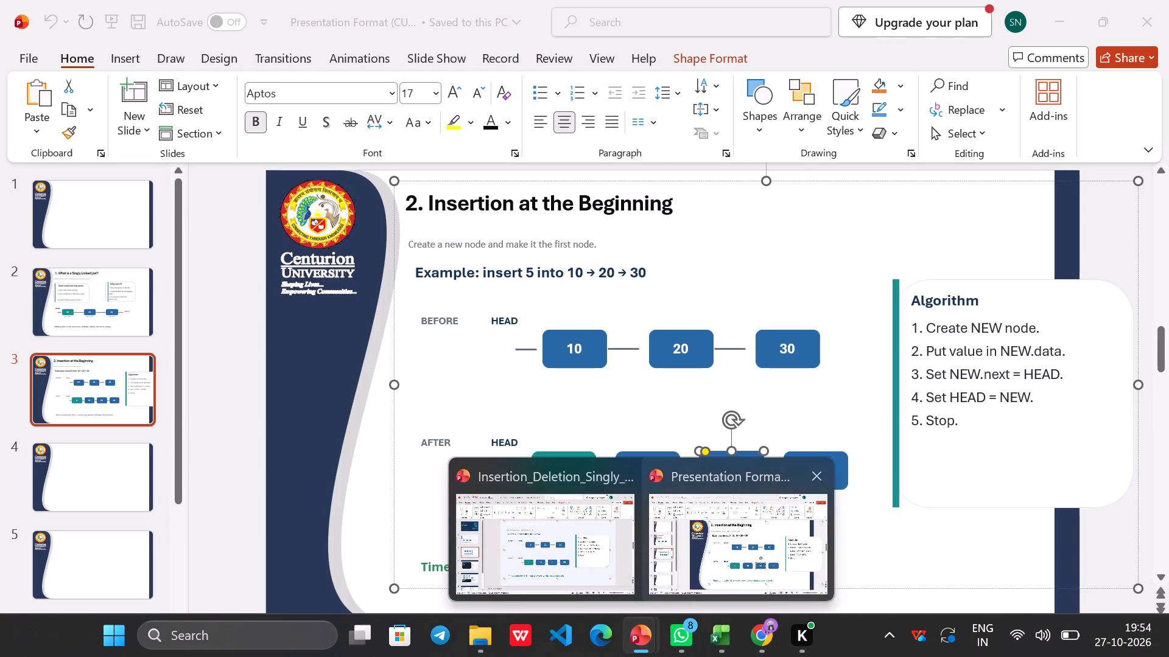
click(754, 566)
click(1026, 465)
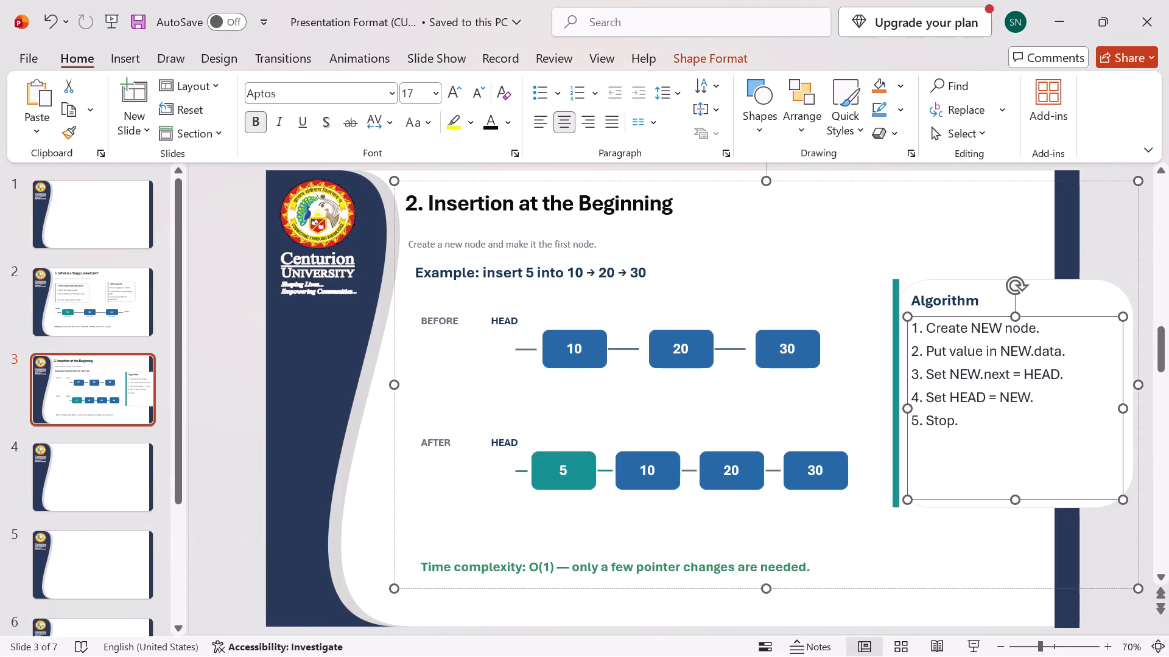
click(1086, 296)
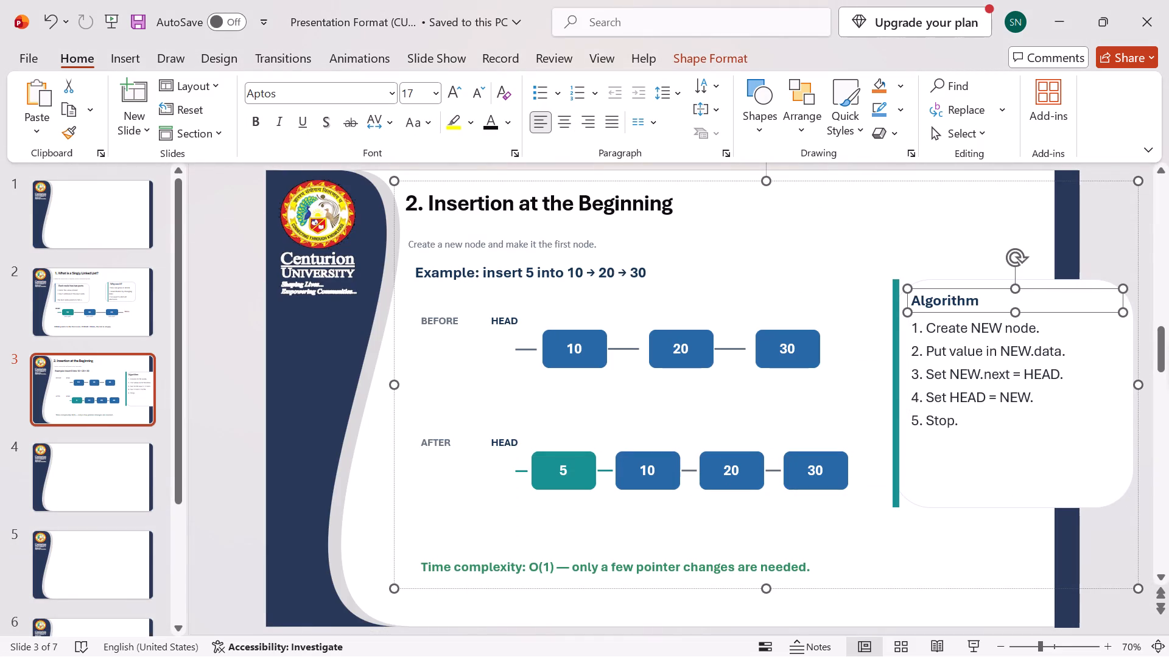
click(1122, 322)
click(1117, 294)
click(1125, 490)
key(Delete)
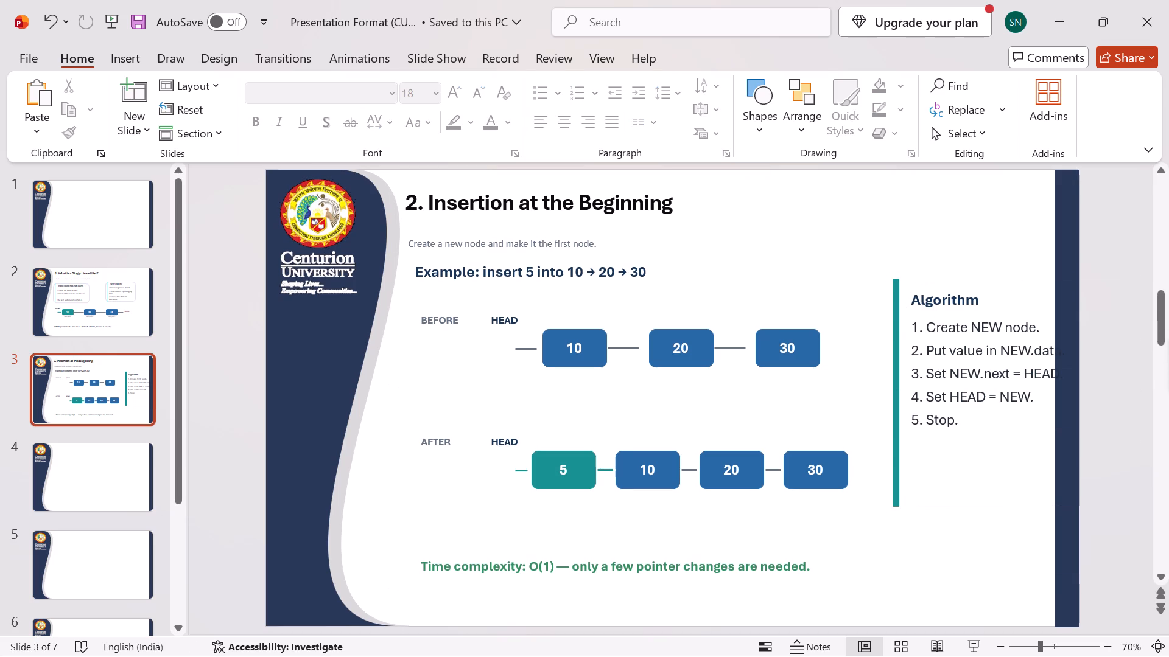
click(896, 435)
click(896, 435)
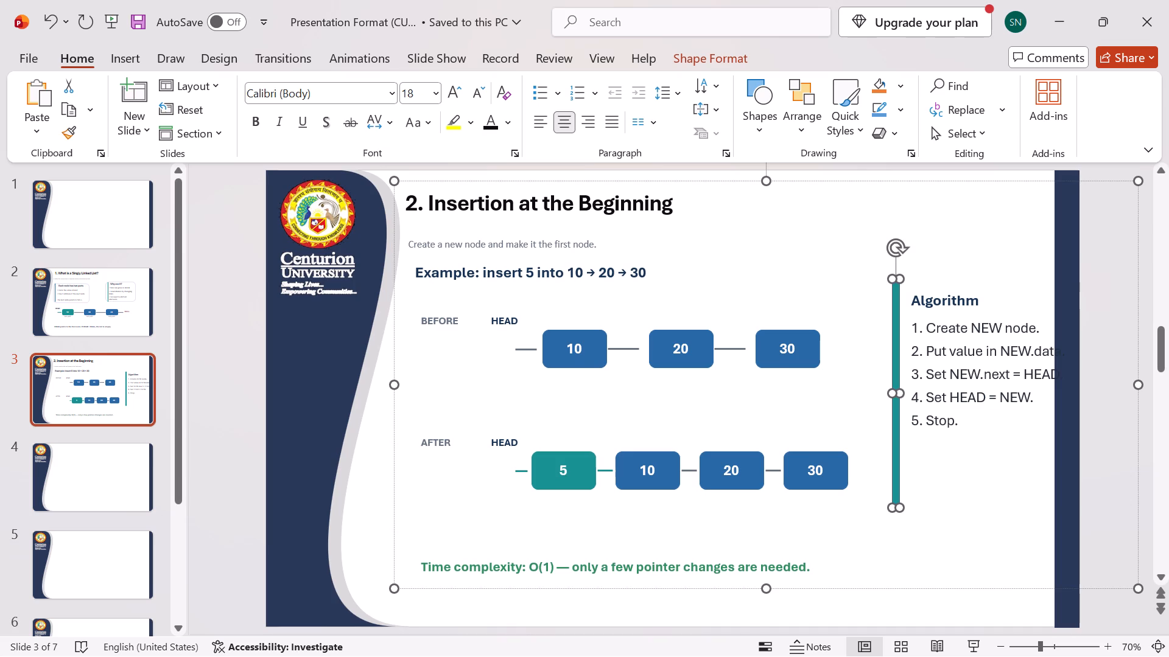
key(Delete)
Move the numbered algorithm steps and the "Algorithm" heading left, clear of the navy strip and aligned with each other.
click(963, 388)
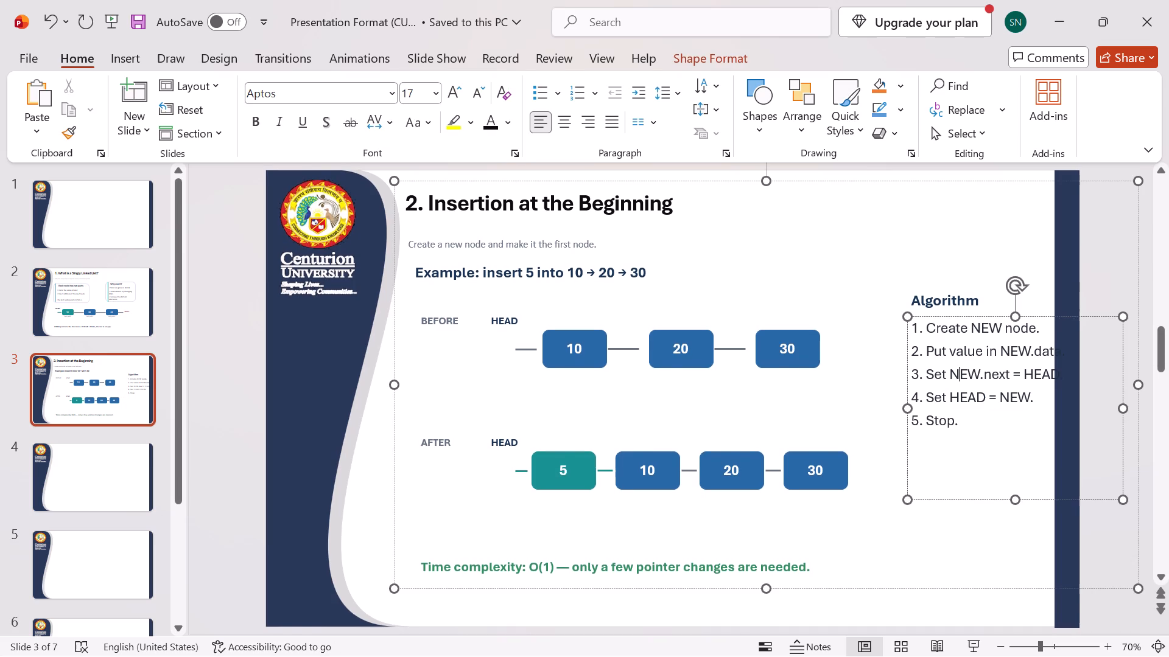
drag(1013, 453, 984, 453)
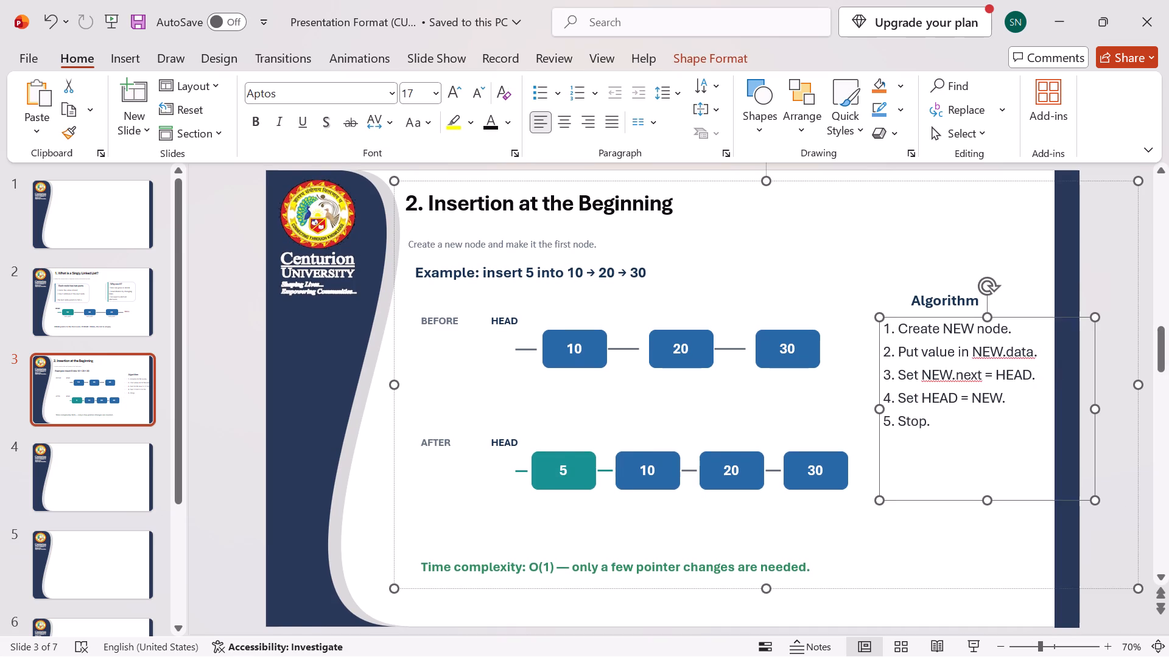
click(945, 302)
drag(1011, 295, 997, 293)
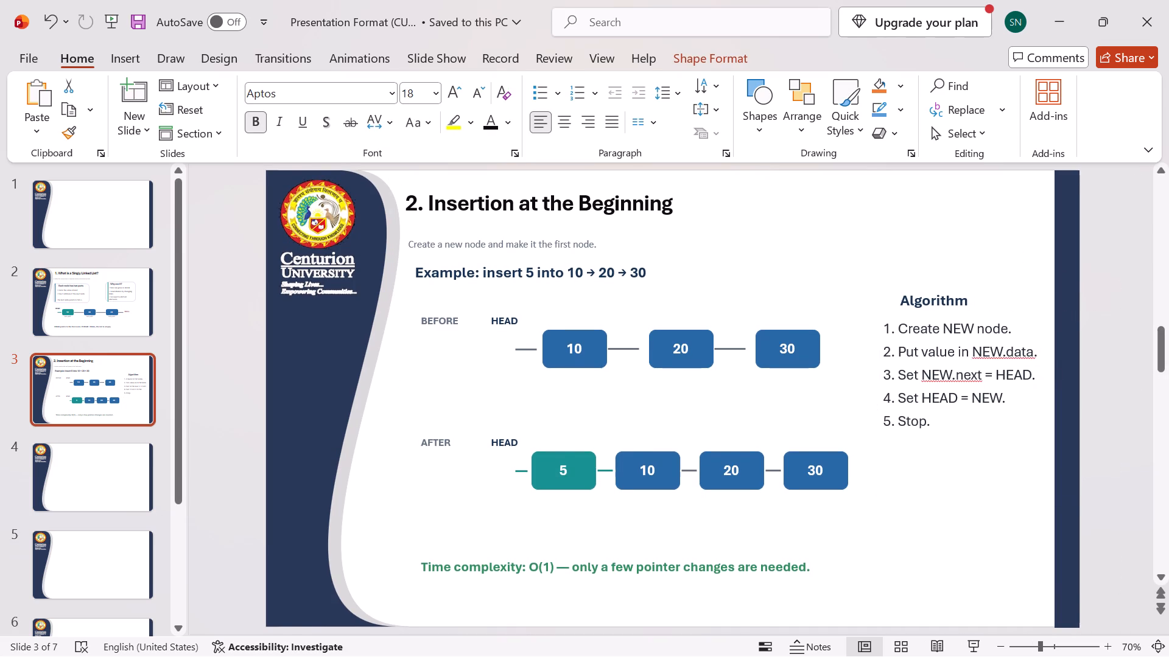
drag(997, 293, 983, 291)
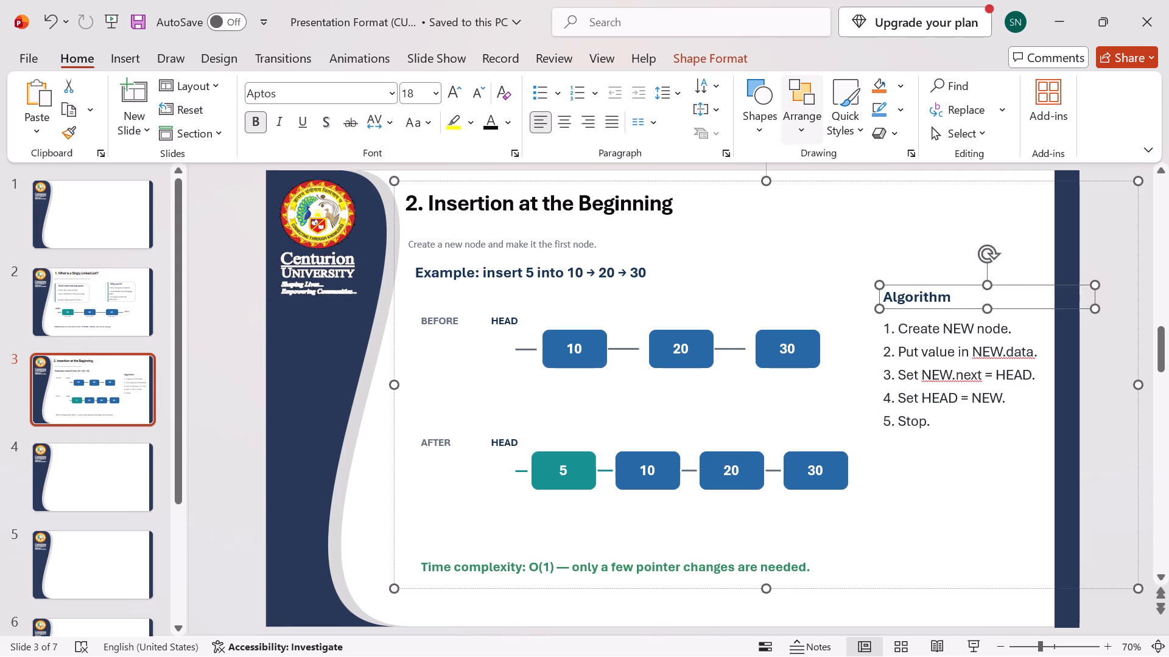
Draw a rounded rectangle about 7.26 cm high and 7.28 cm wide below the algorithm steps.
click(753, 128)
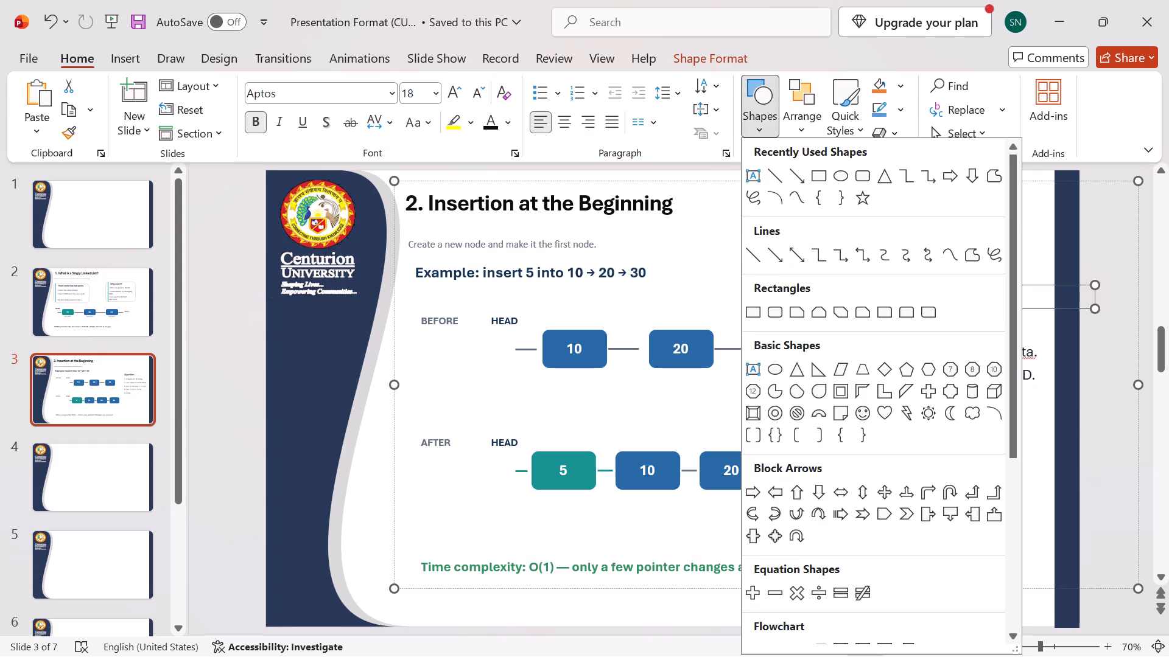
click(771, 308)
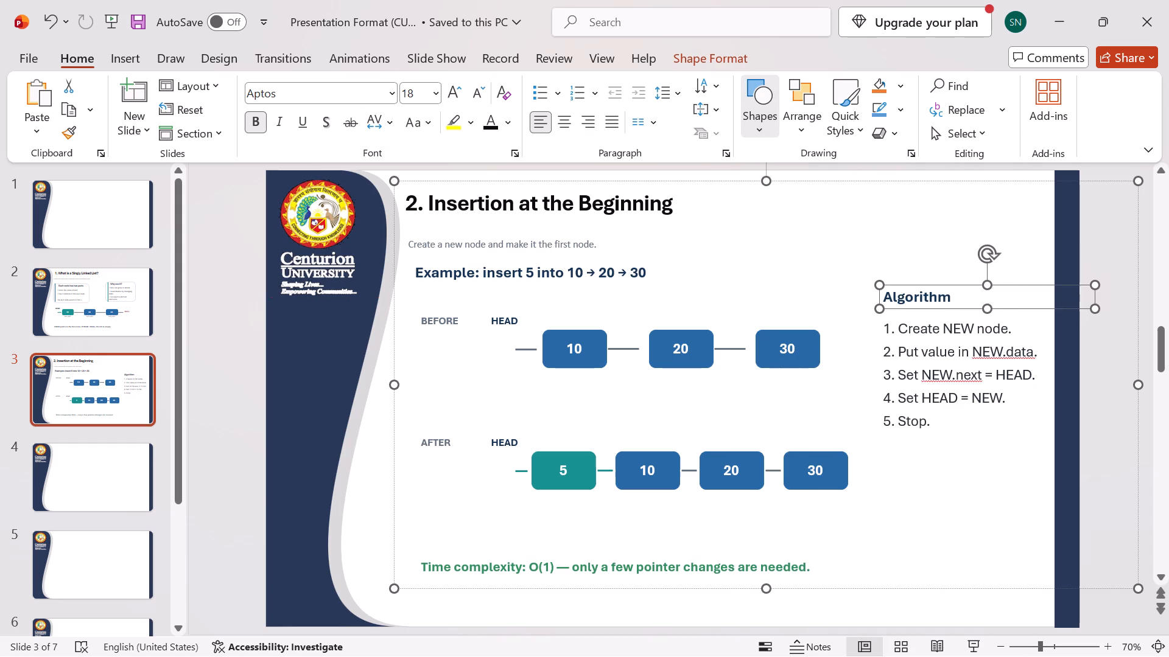
drag(870, 445, 883, 524)
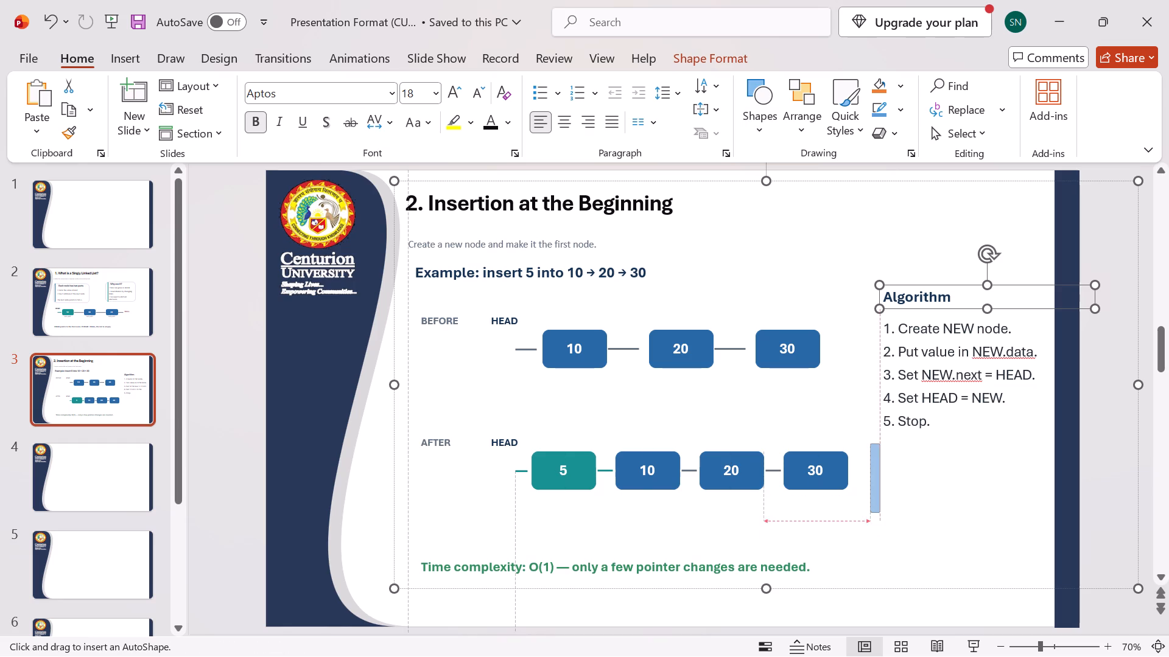
drag(883, 524, 1013, 585)
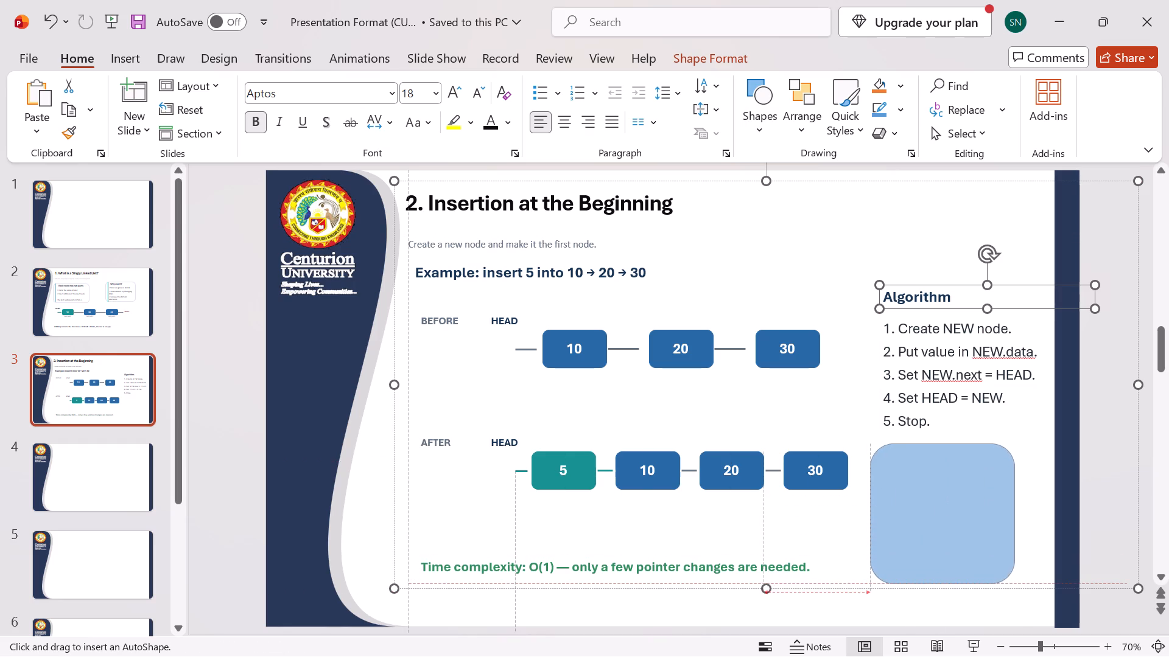
drag(1013, 585, 1036, 617)
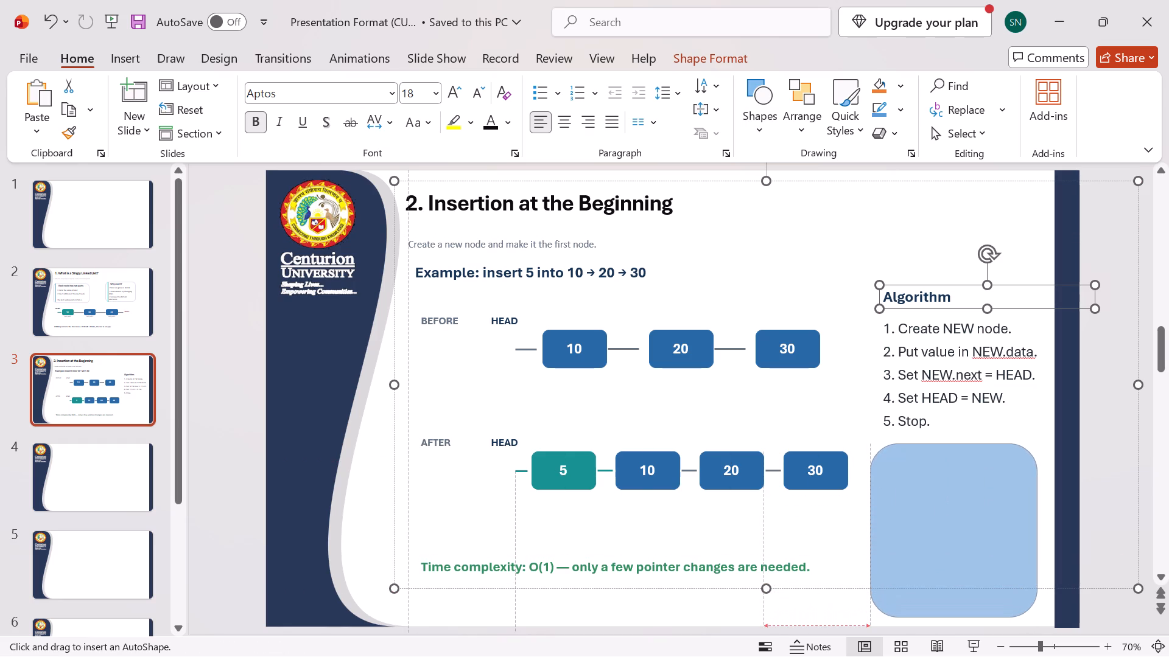
drag(1036, 617, 1043, 617)
Move the numbered algorithm steps down onto the blue rounded rectangle and send the rectangle backward behind the text.
click(954, 340)
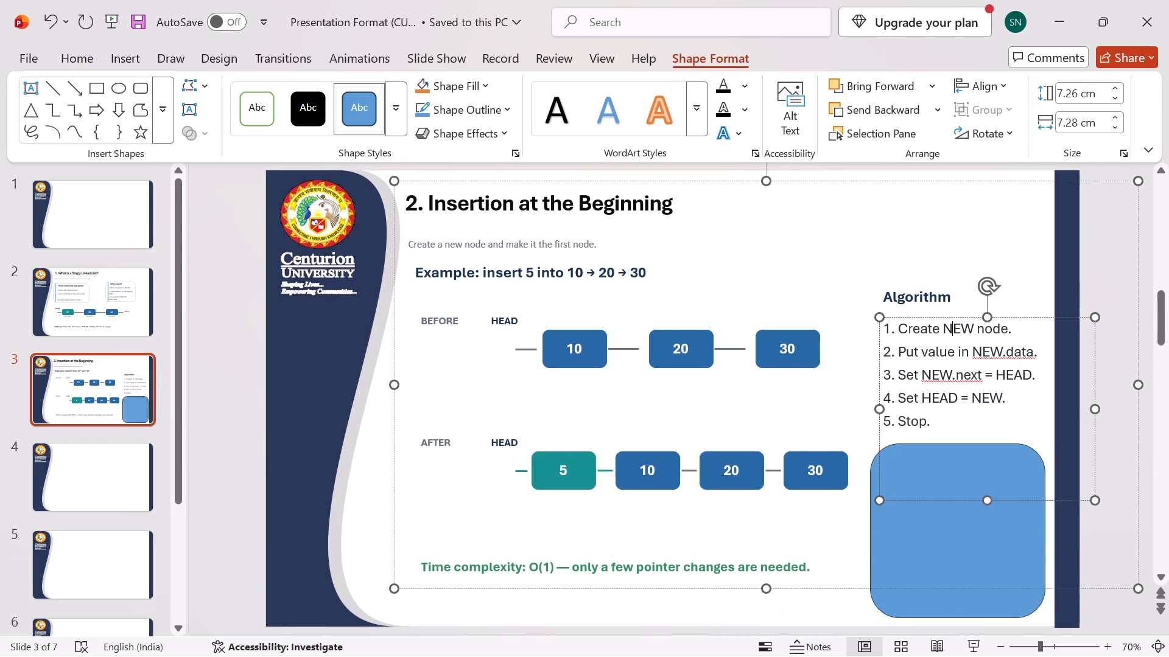
drag(1024, 315, 1022, 426)
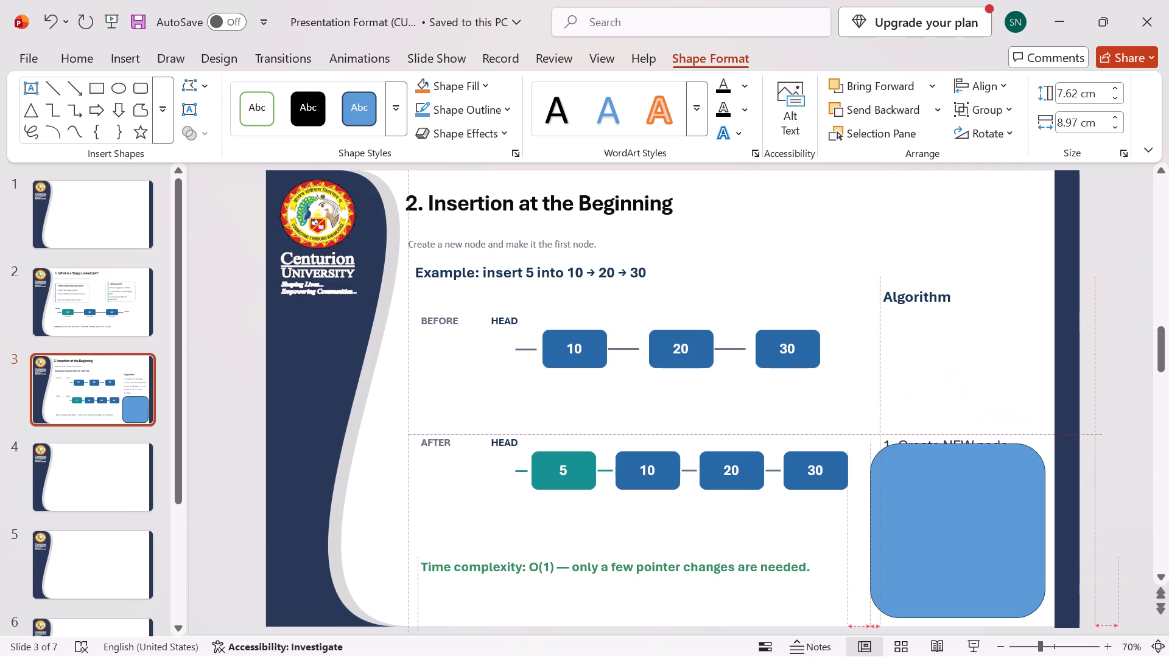
drag(1022, 426, 995, 371)
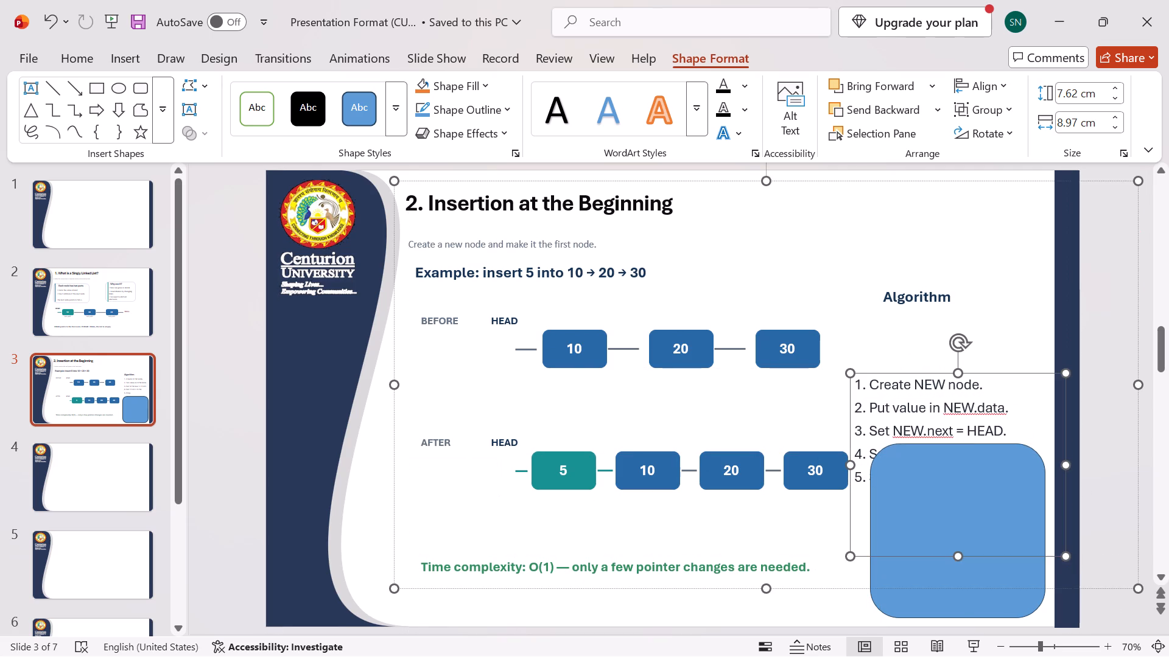
click(894, 83)
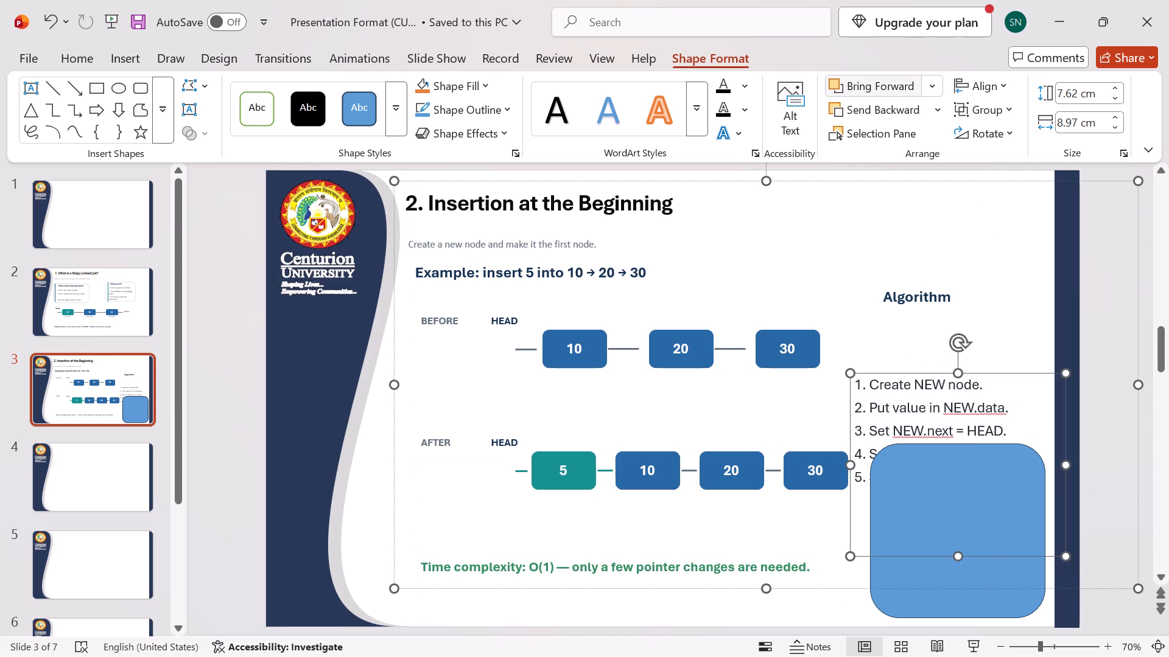
drag(983, 376, 993, 405)
click(1016, 373)
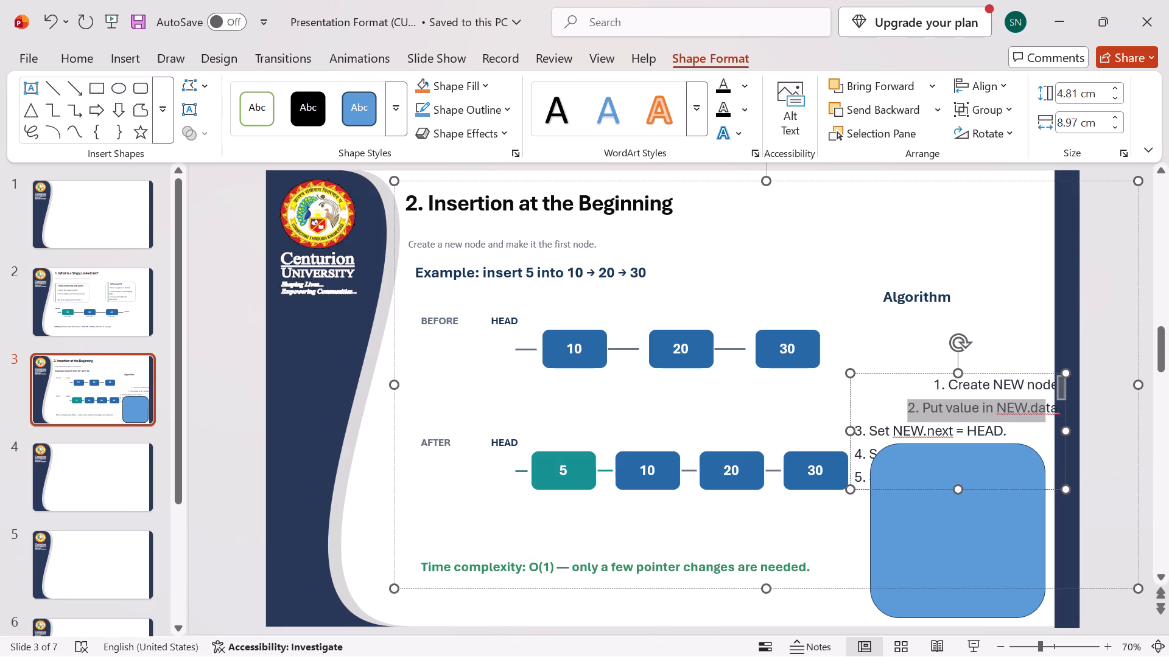
key(ctrl+z)
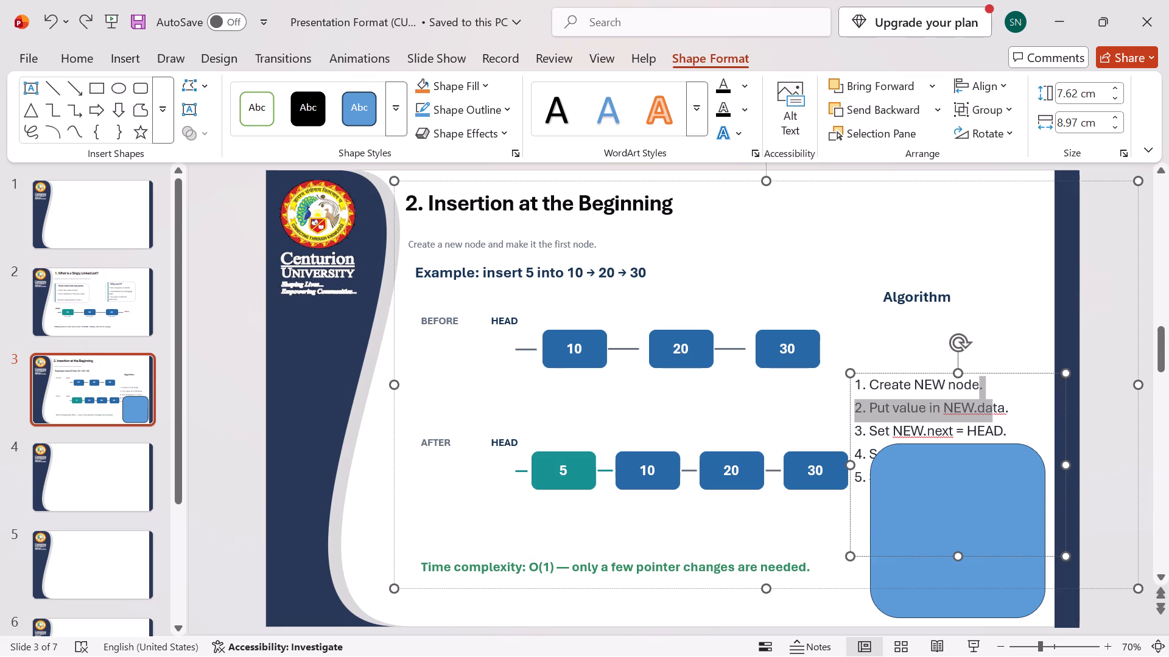
drag(1024, 372, 1045, 451)
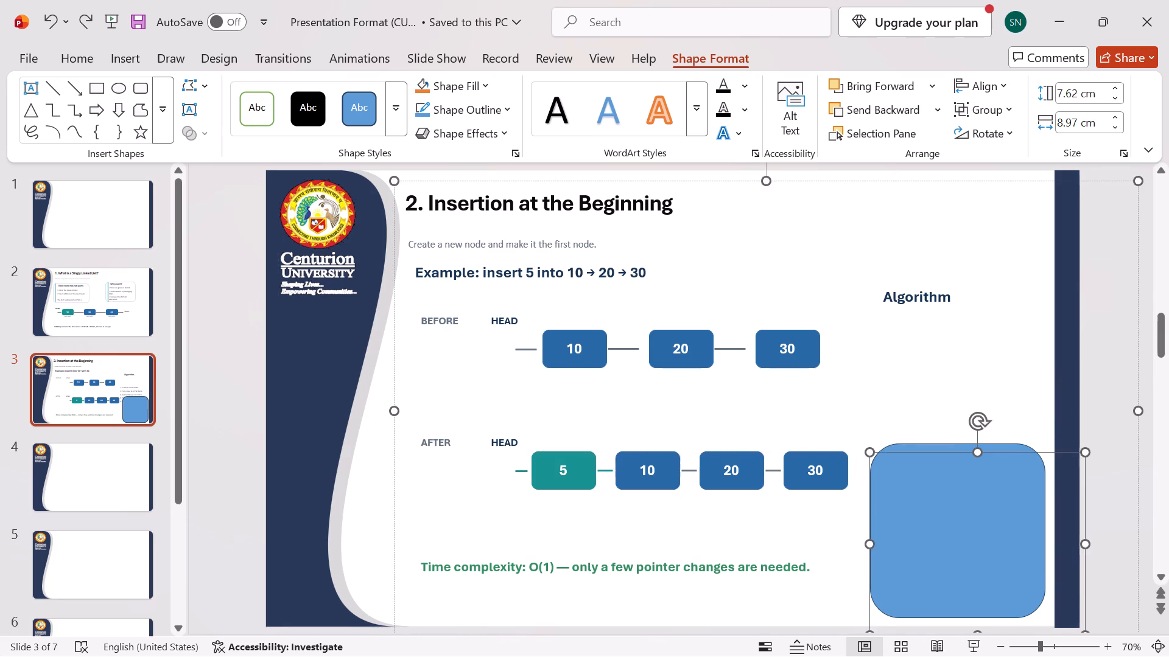
click(934, 508)
click(891, 112)
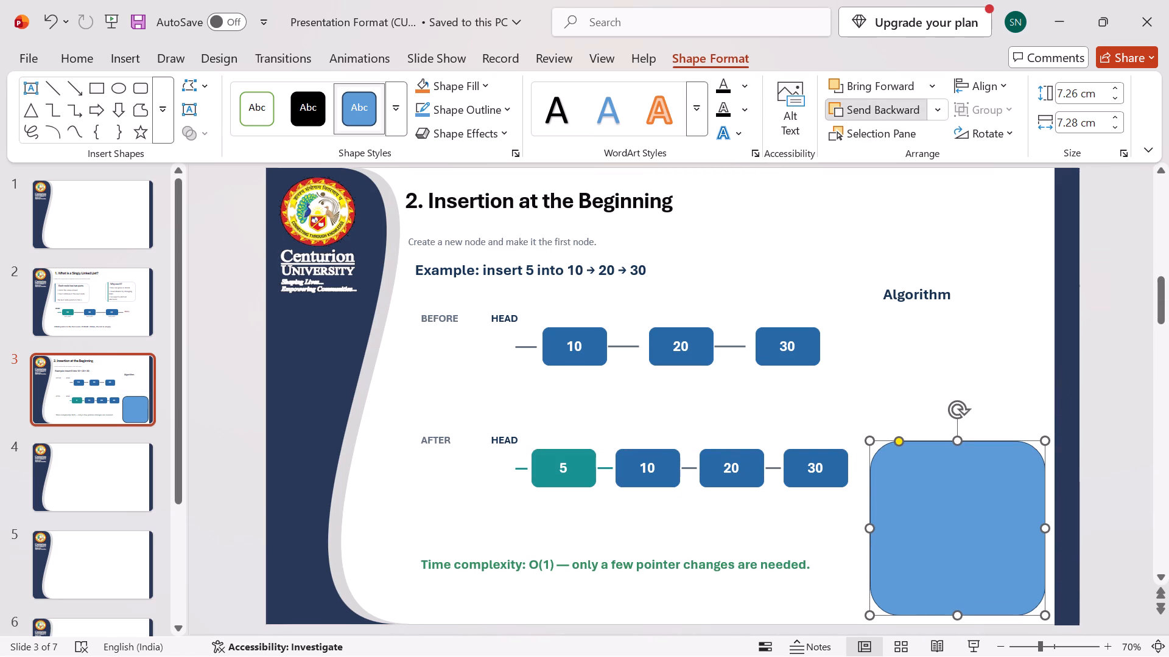
Move the blue rounded rectangle up behind the "Algorithm" heading, keeping it clear of the navy strip.
click(1014, 456)
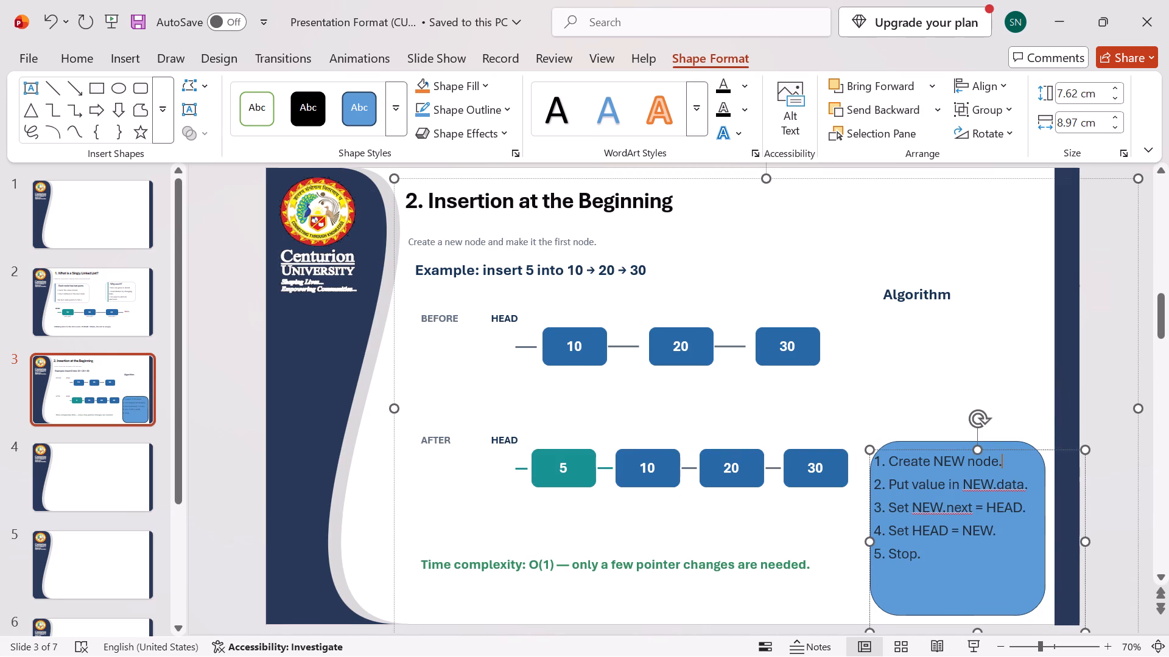
drag(1021, 443, 1006, 362)
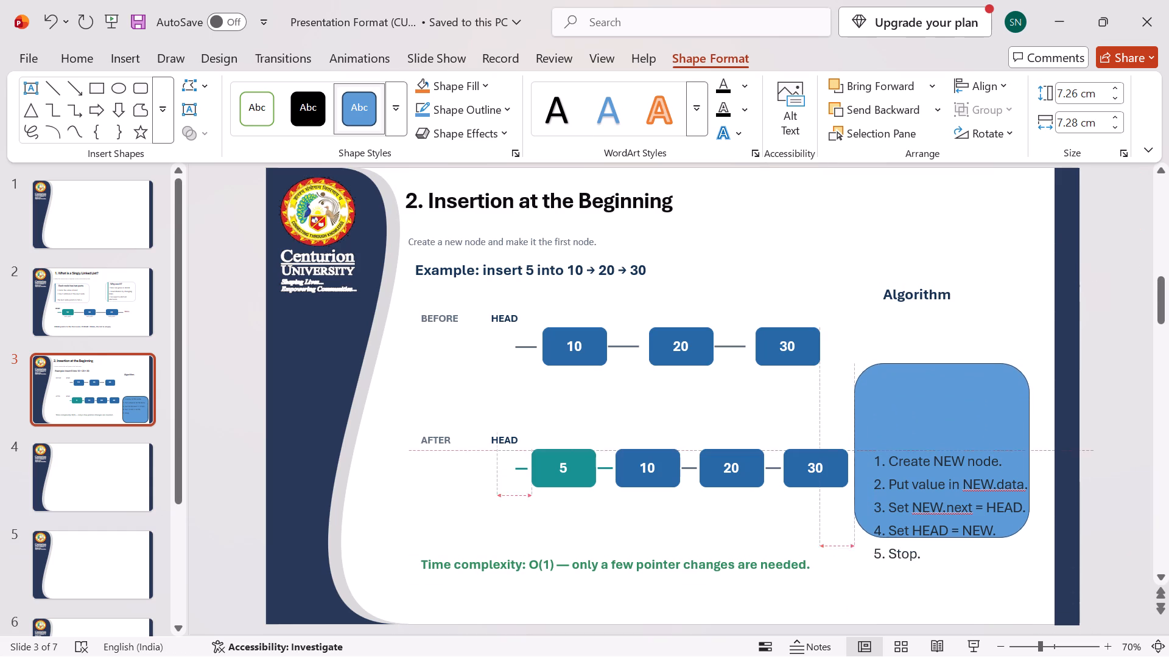
drag(1006, 362, 1005, 271)
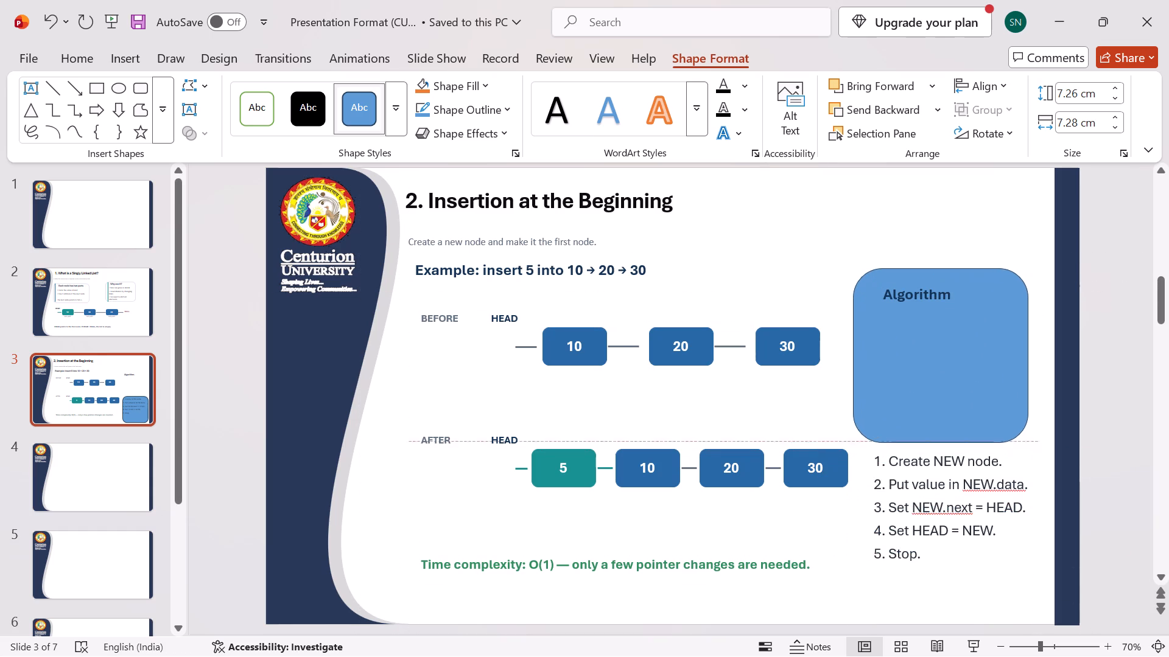
drag(1005, 271, 1017, 273)
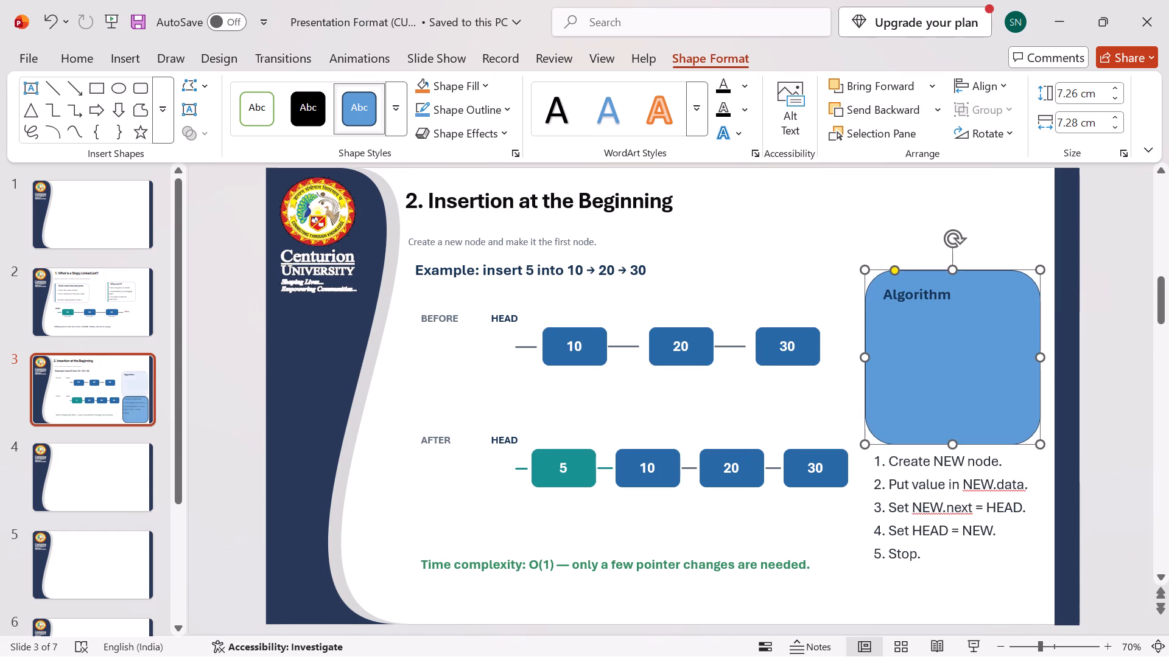
Place the "Algorithm" heading at the top of the blue rectangle and the five numbered steps directly beneath it.
click(918, 301)
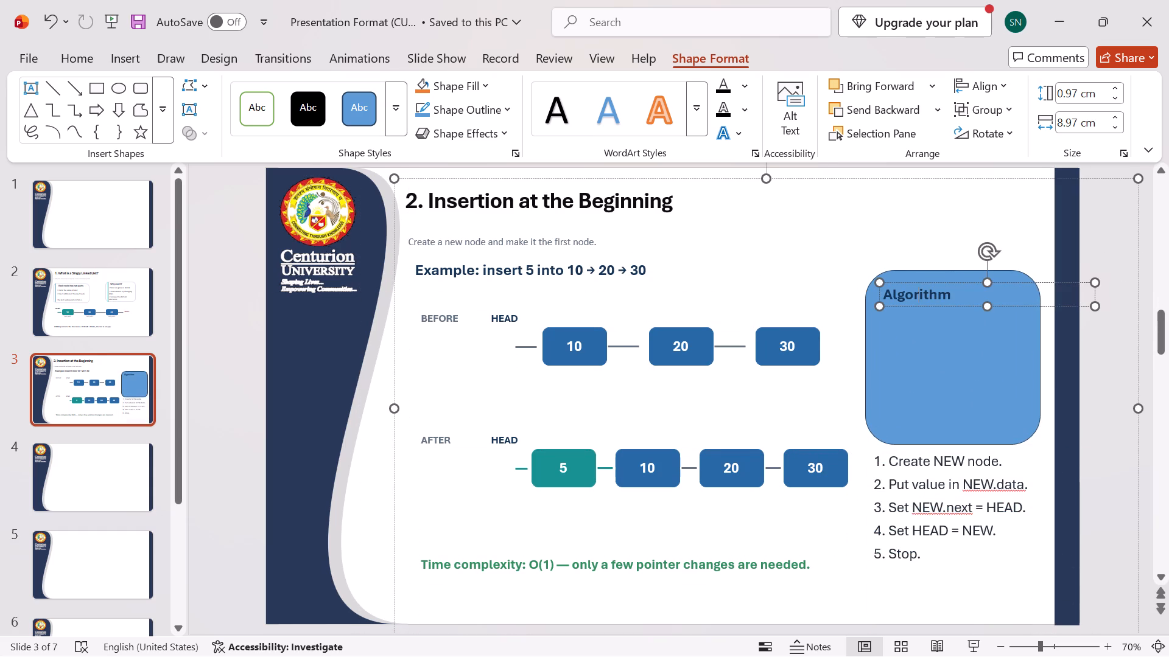
drag(964, 287, 964, 275)
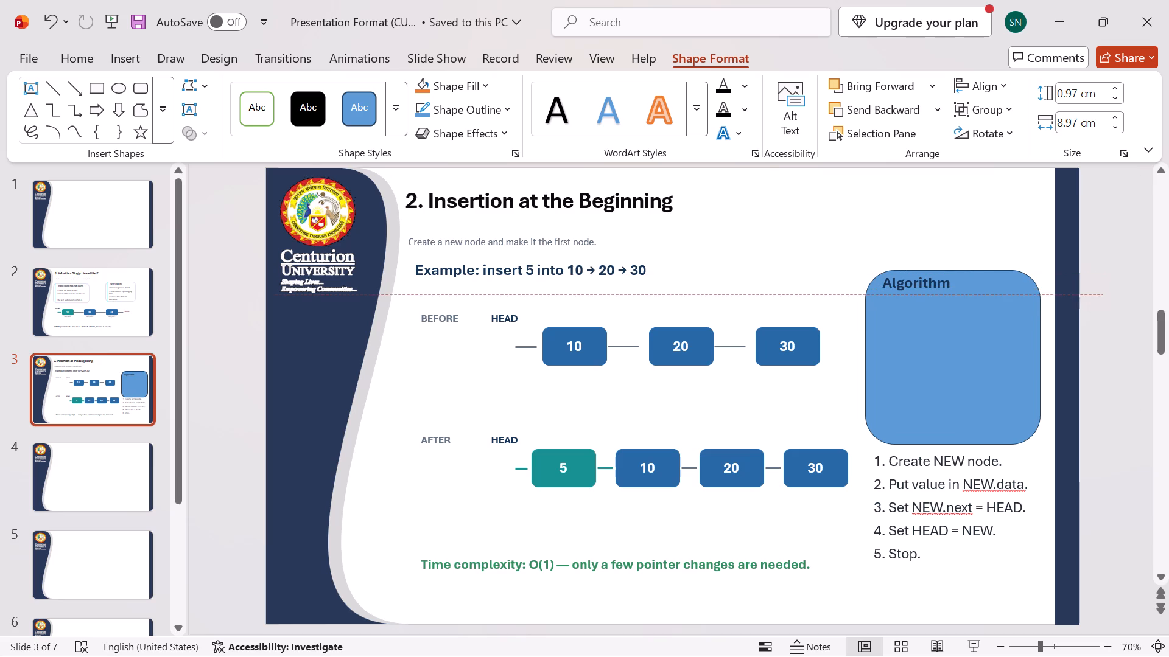
click(918, 514)
drag(1003, 450, 1007, 384)
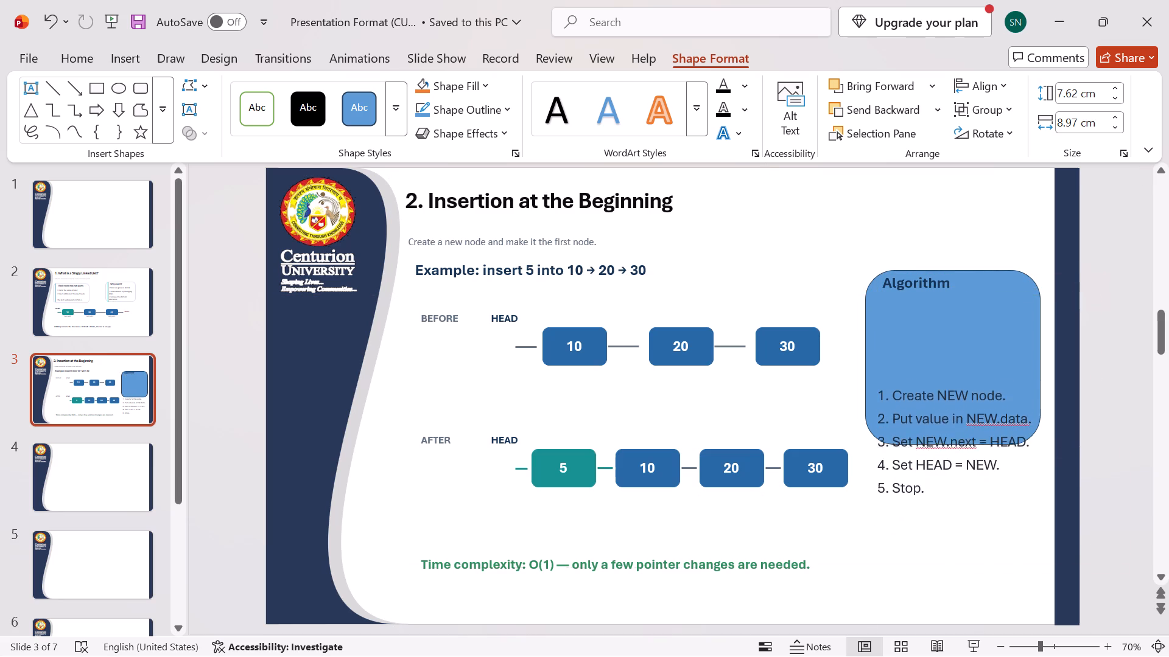
drag(1007, 384, 1007, 301)
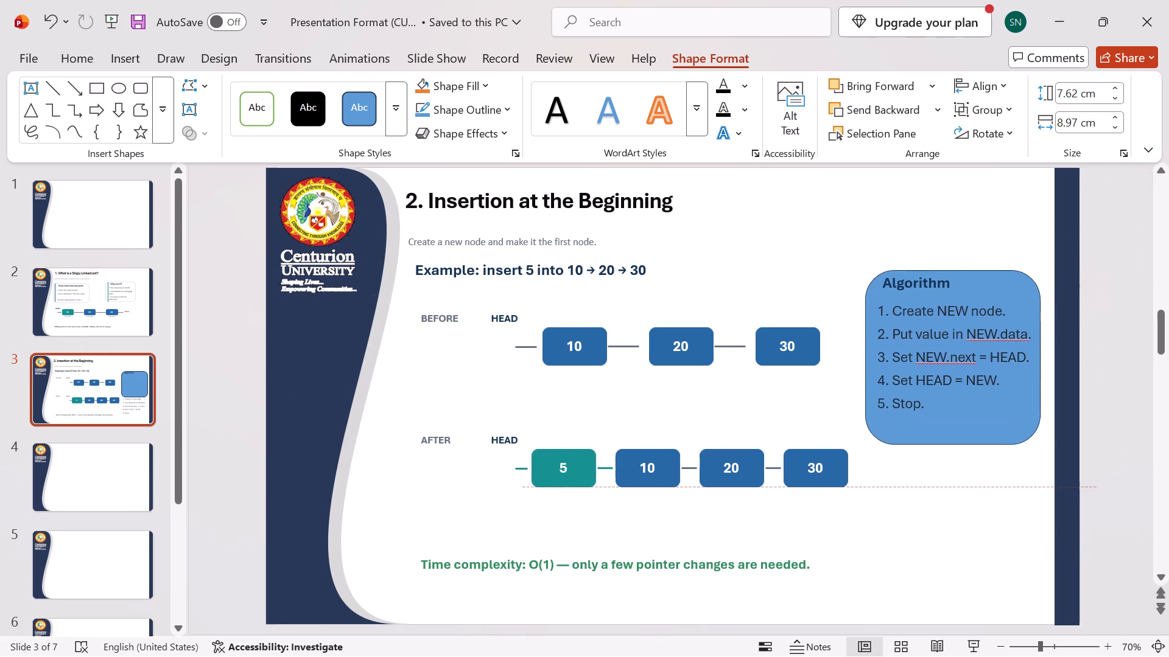
drag(1007, 301, 1007, 301)
click(933, 626)
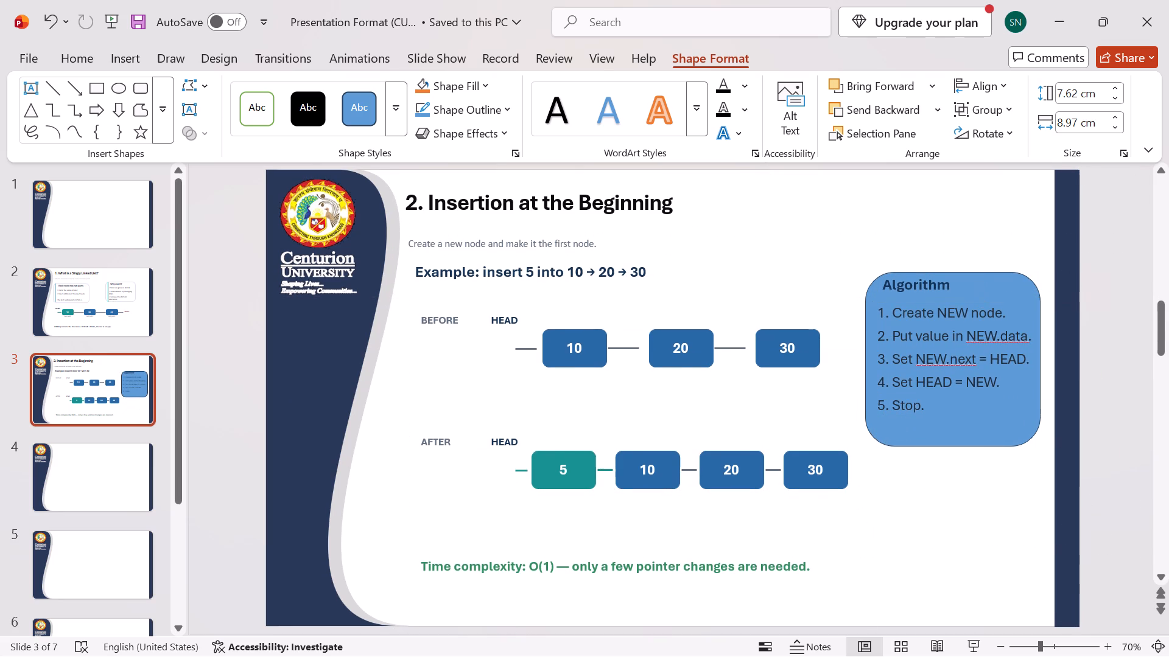
On slide 2, delete the white rounded card outline behind the "Each node has two parts" text.
click(79, 294)
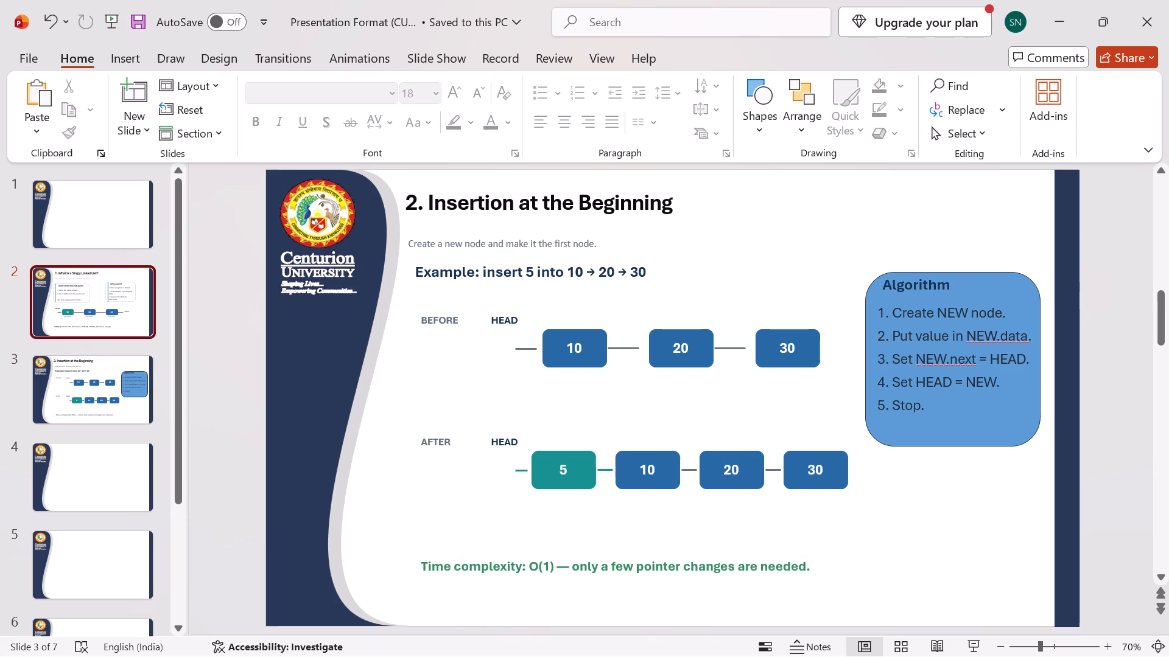
click(633, 319)
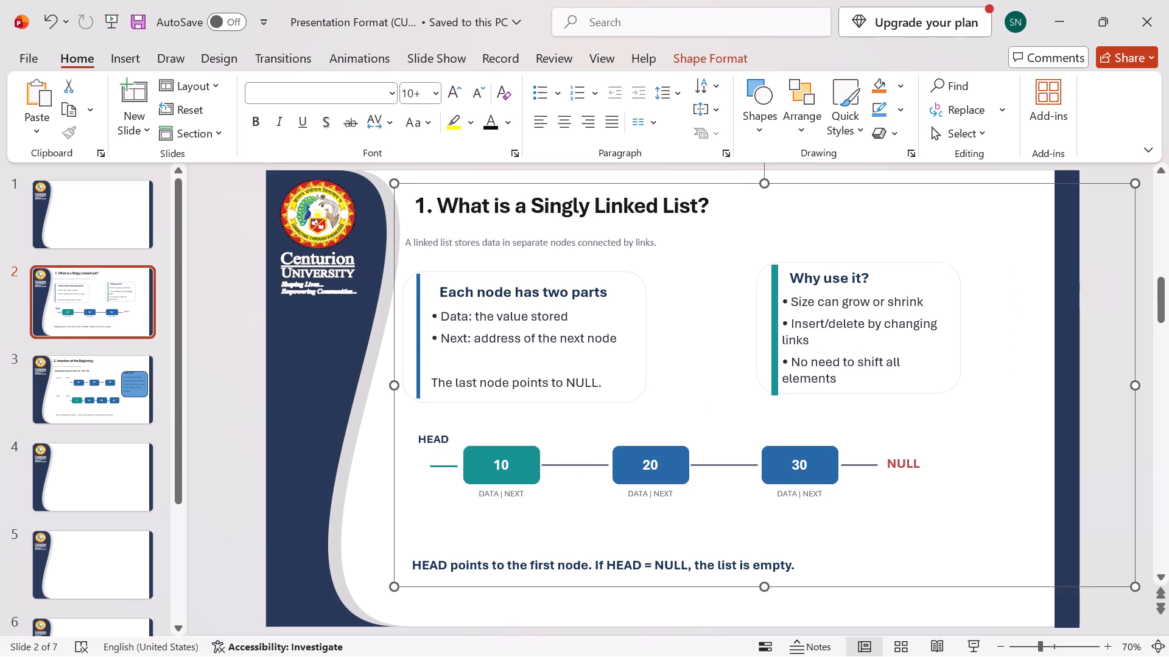
click(633, 319)
click(639, 288)
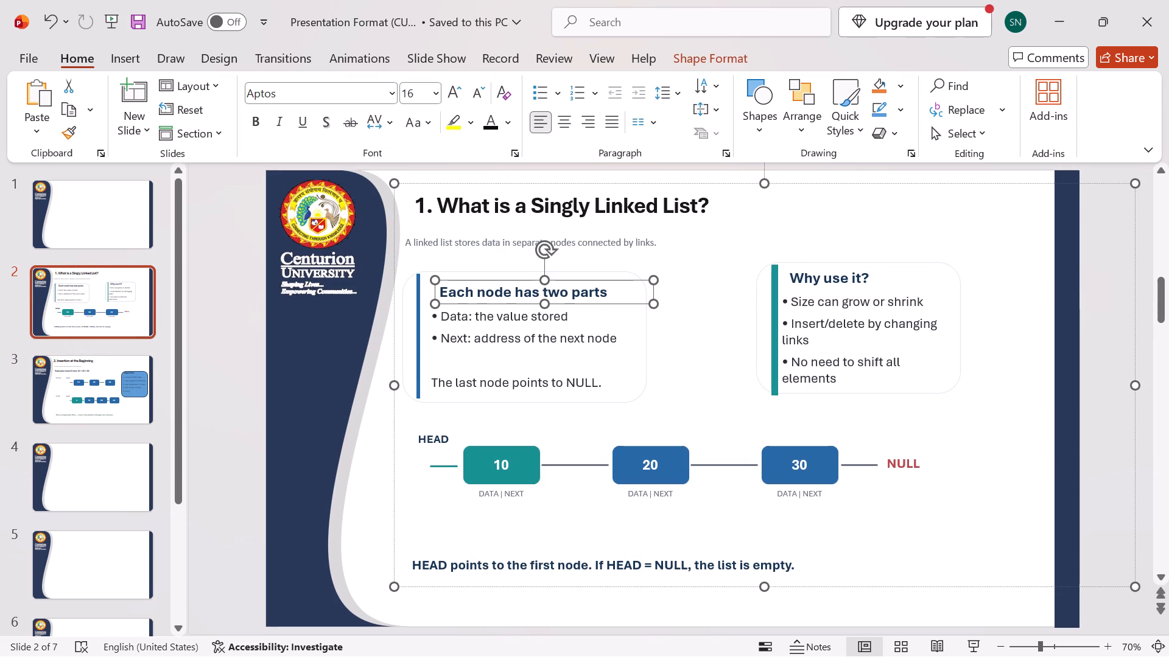
click(637, 379)
click(629, 280)
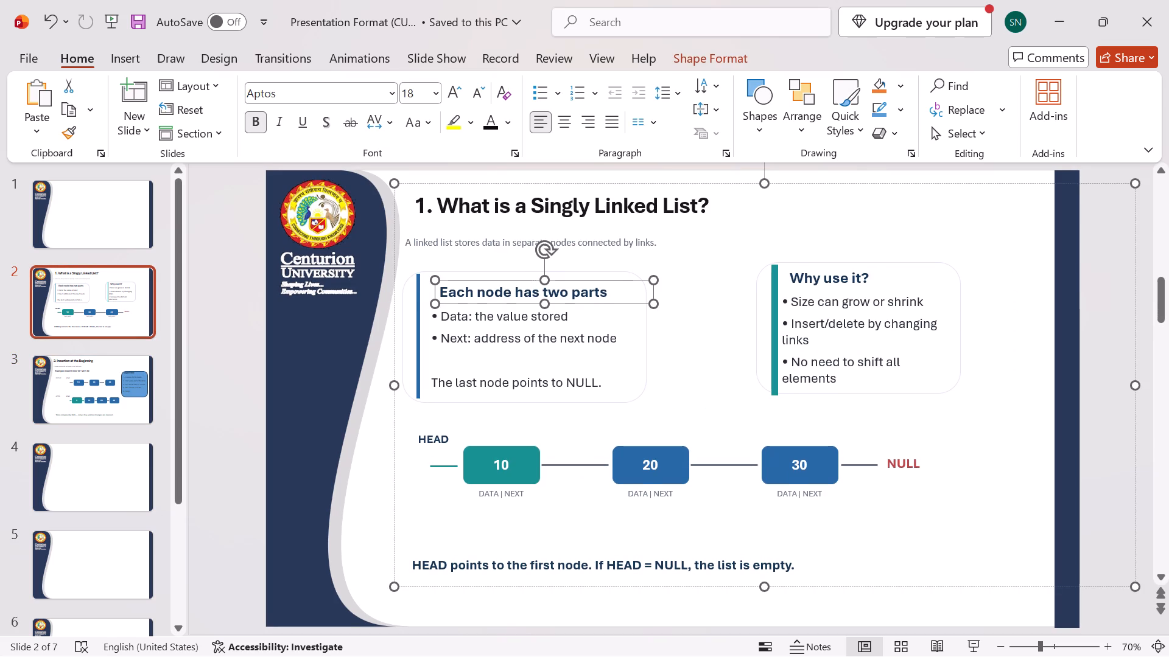
click(700, 347)
click(642, 279)
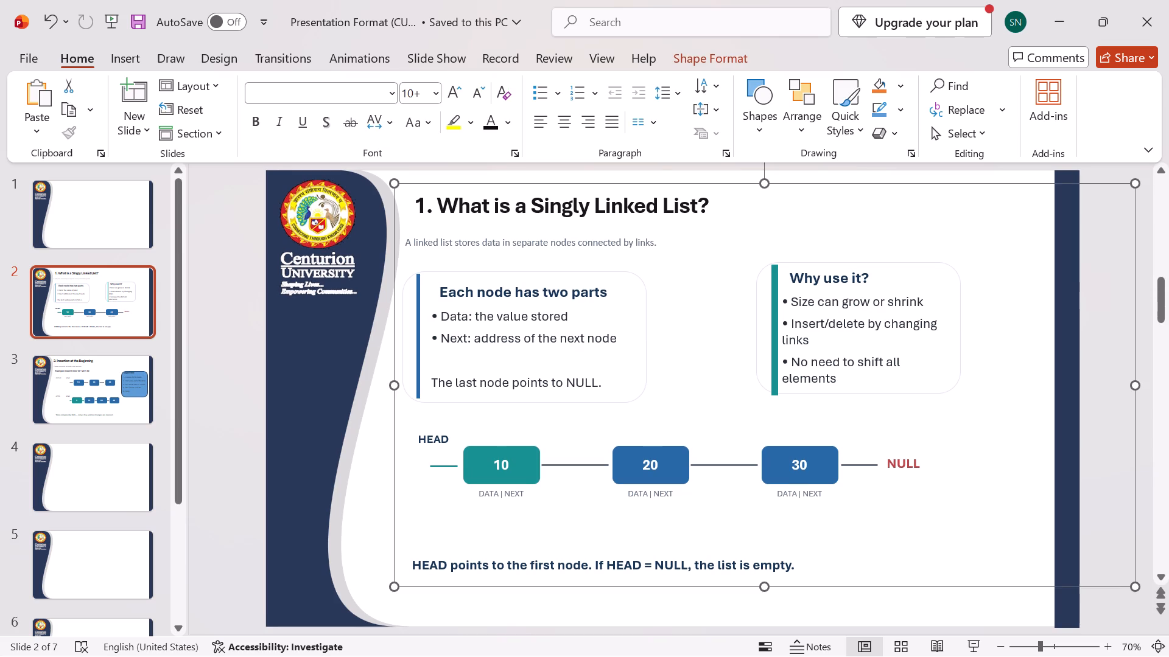
click(633, 284)
click(634, 276)
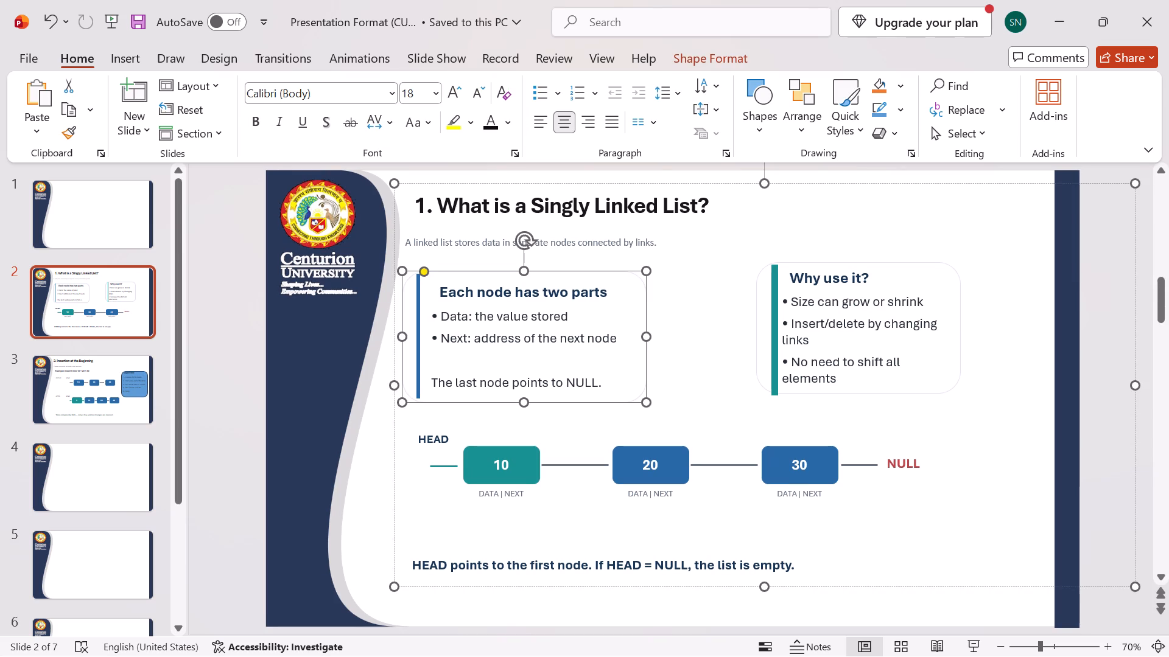
key(Delete)
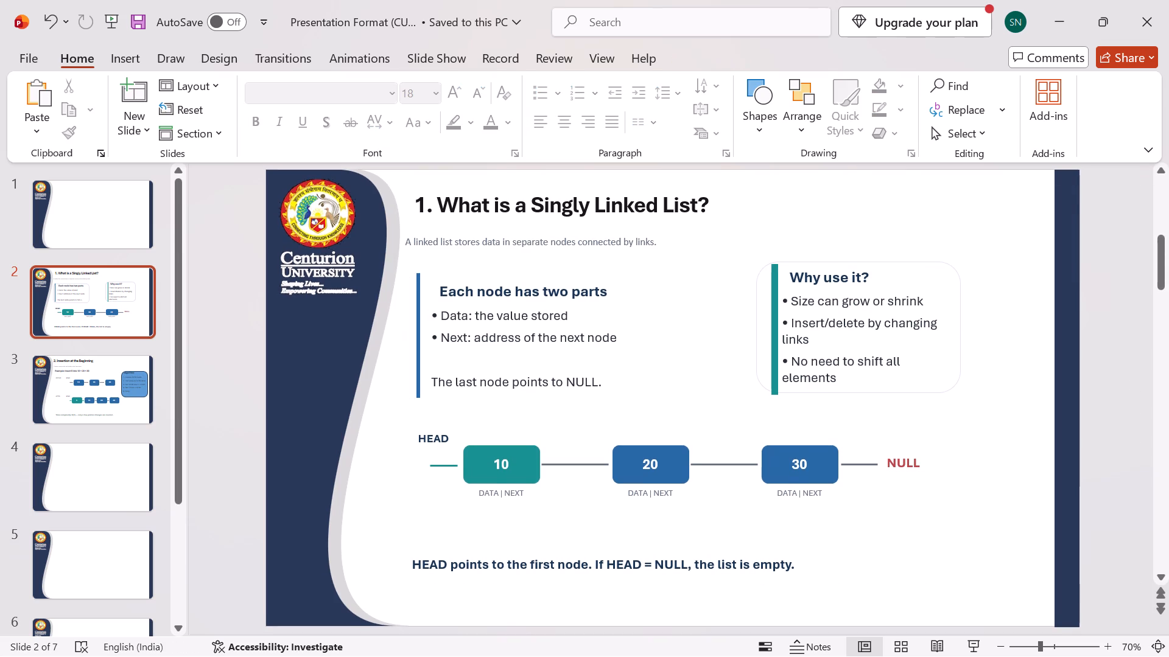
Delete the vertical blue accent bar beside the "Each node has two parts" text.
click(417, 282)
click(417, 282)
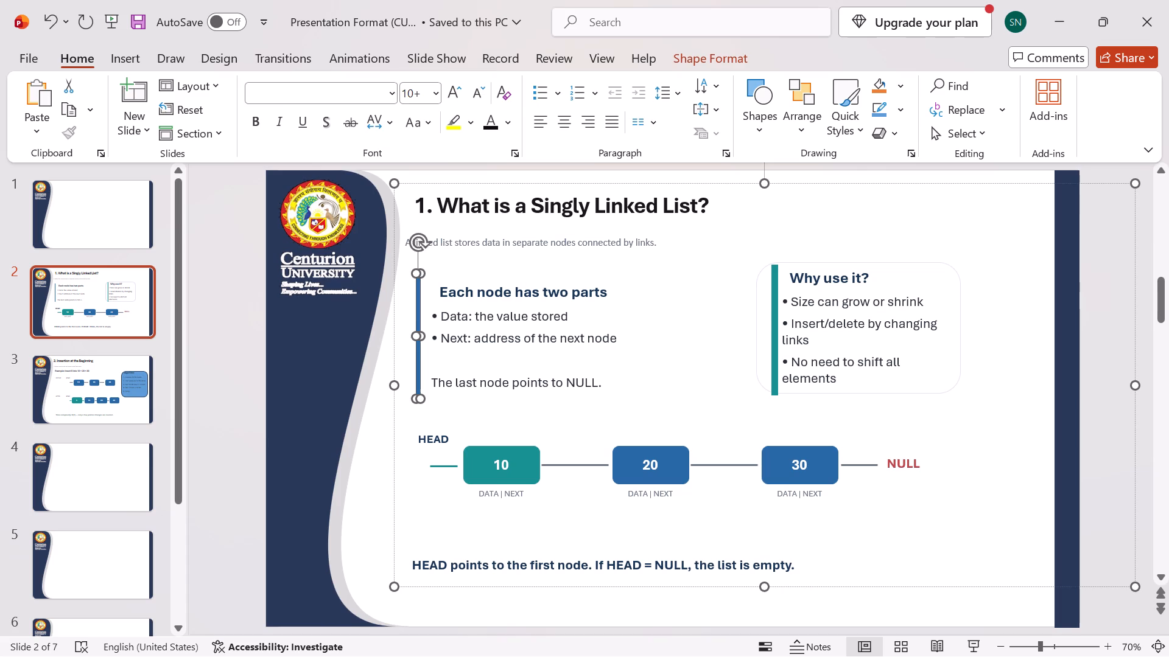
key(Delete)
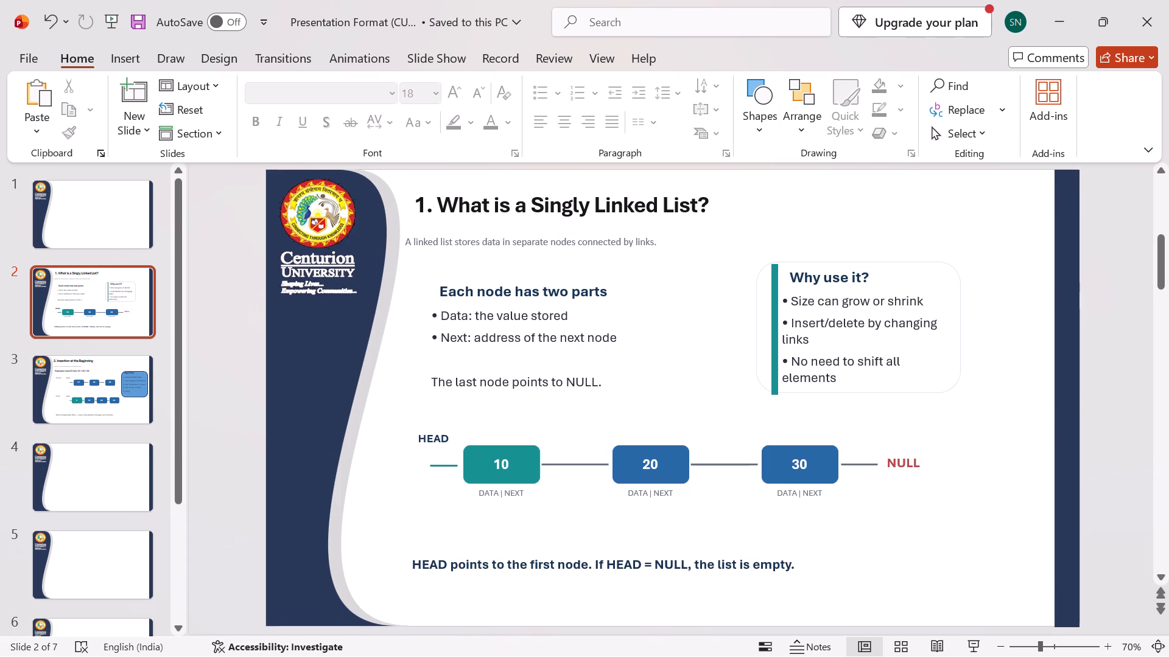
Draw a rounded rectangle about 6.34 cm high and 8.51 cm wide over the "Each node has two parts" text and send it backward.
click(801, 125)
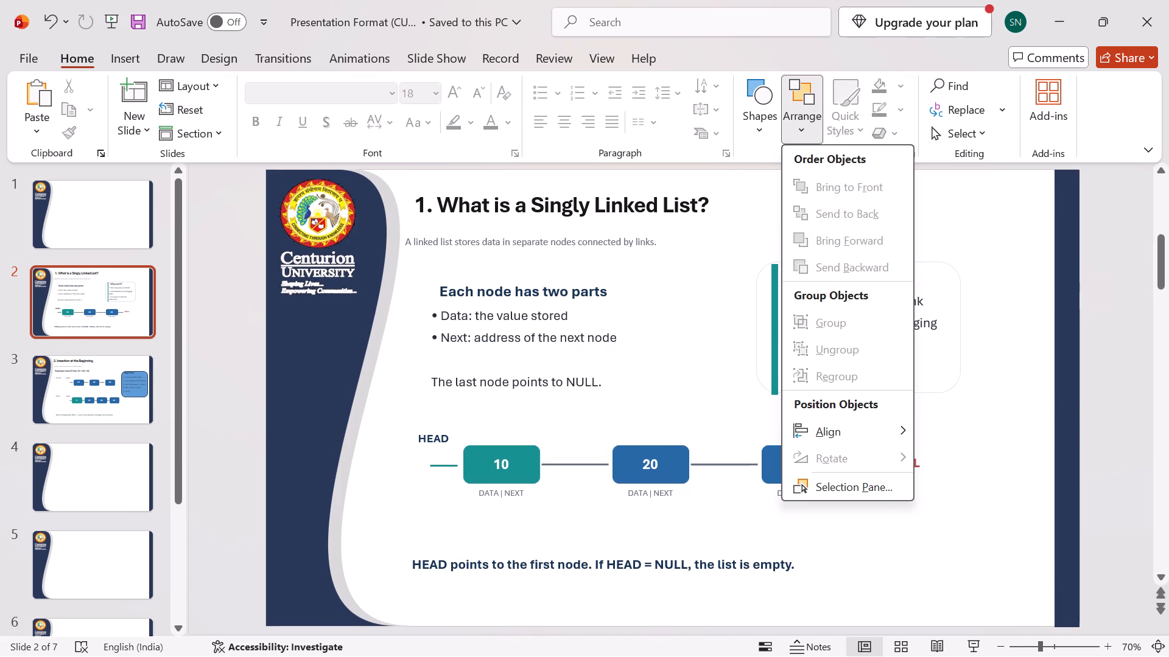
click(756, 121)
click(773, 310)
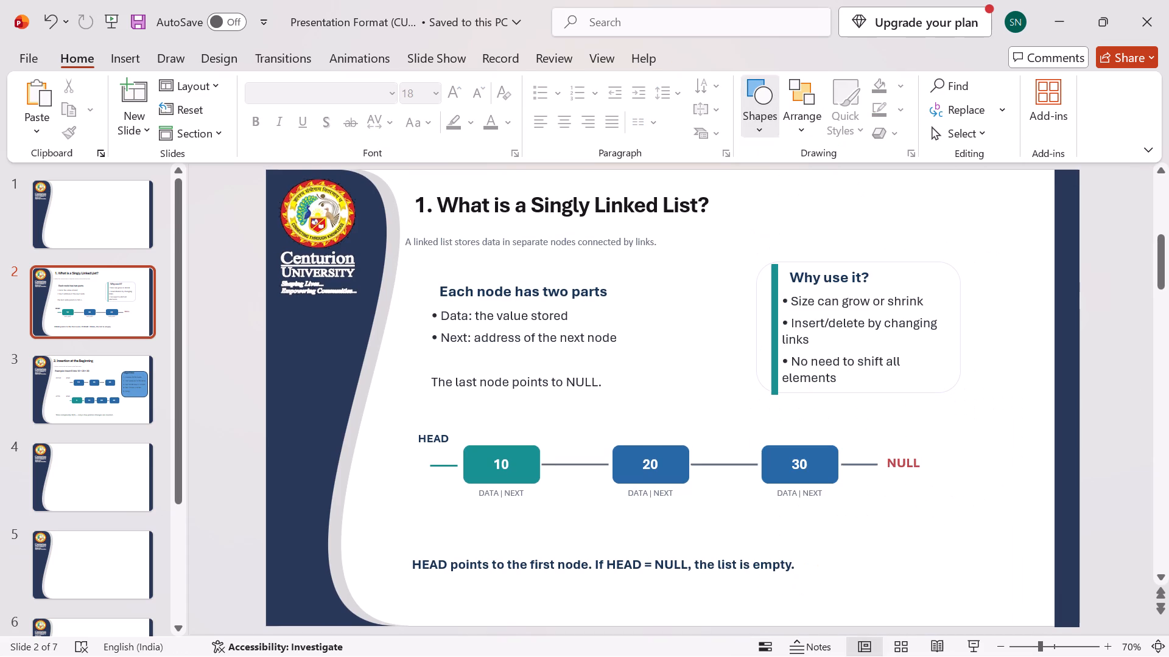
drag(425, 266, 438, 356)
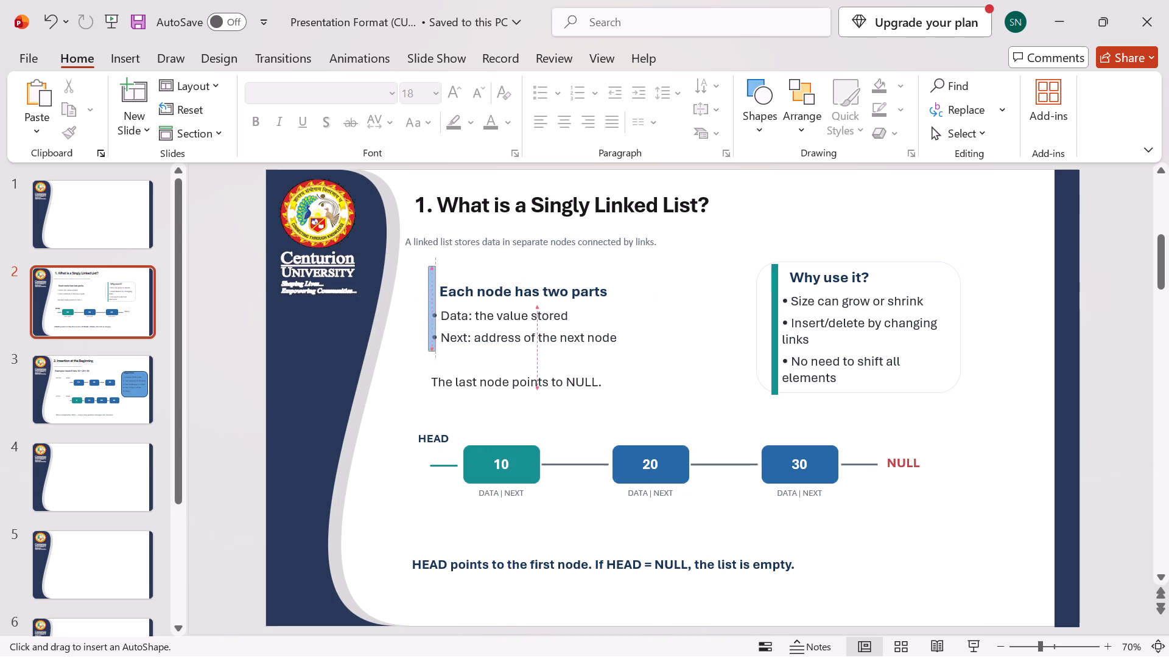
drag(438, 356, 632, 417)
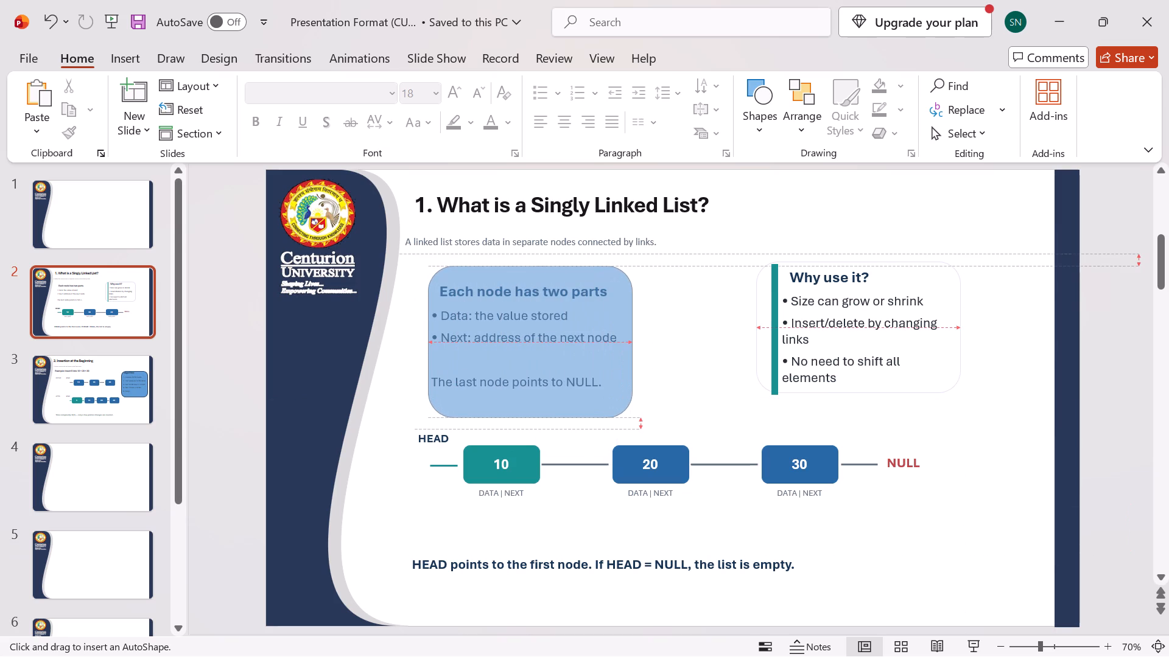
drag(632, 417, 633, 417)
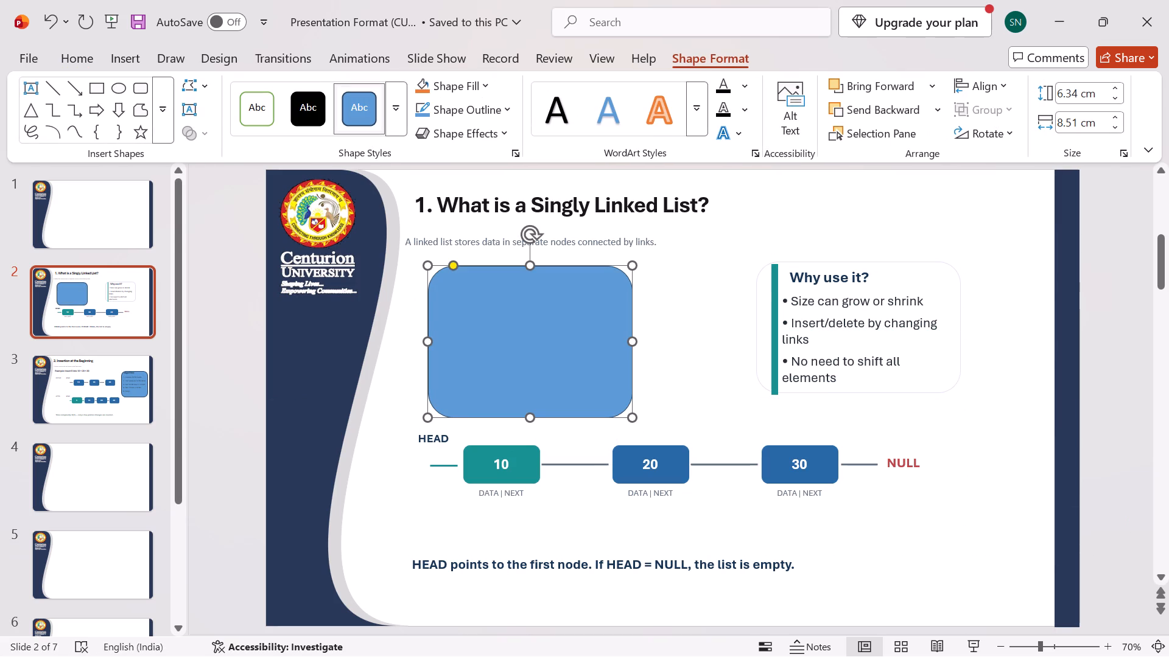
click(857, 109)
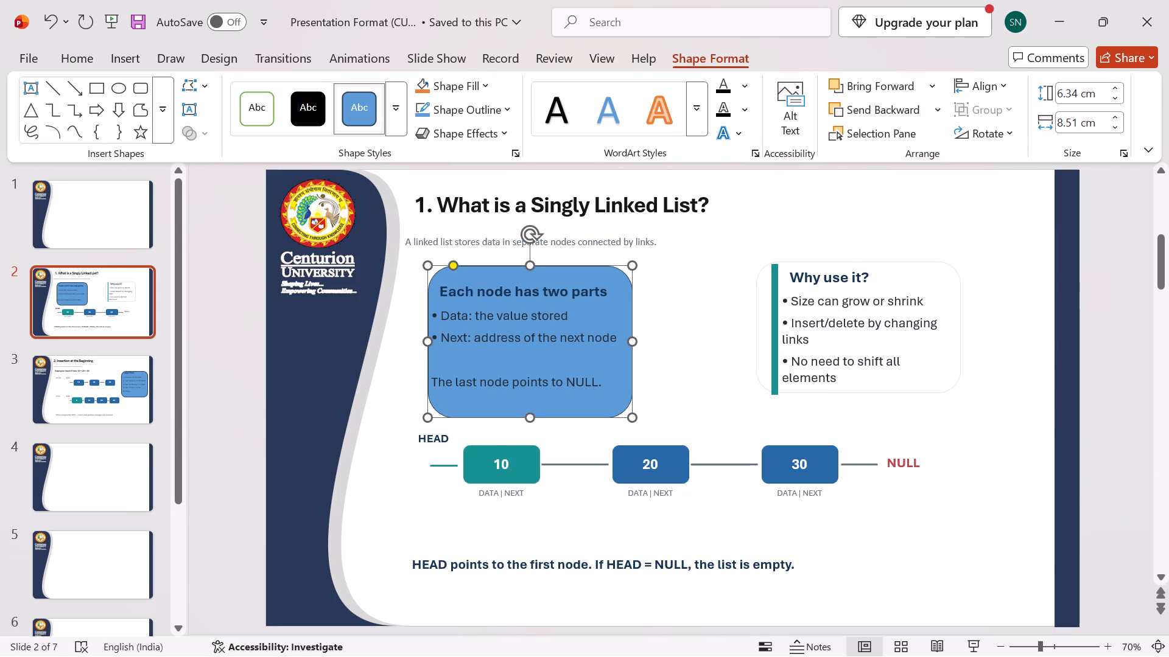
Move the "Each node has two parts" heading up slightly, closer to the top of the blue rectangle.
click(589, 291)
drag(608, 281, 608, 275)
click(684, 319)
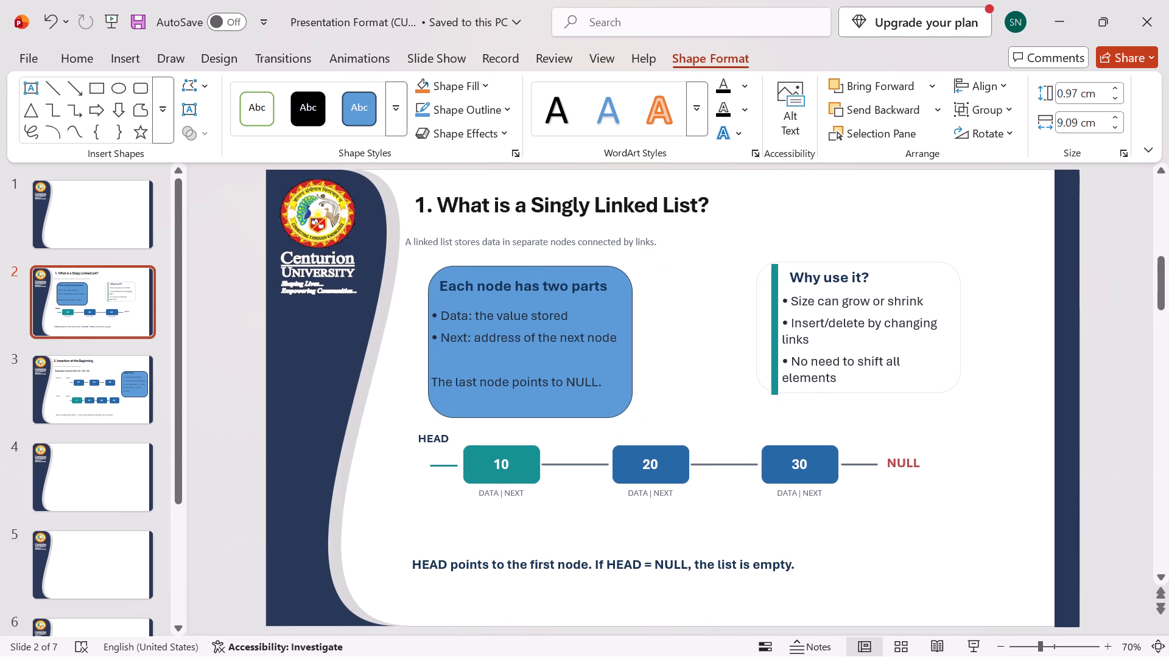
Delete the vertical teal accent bar beside the "Why use it?" text.
click(772, 287)
click(774, 286)
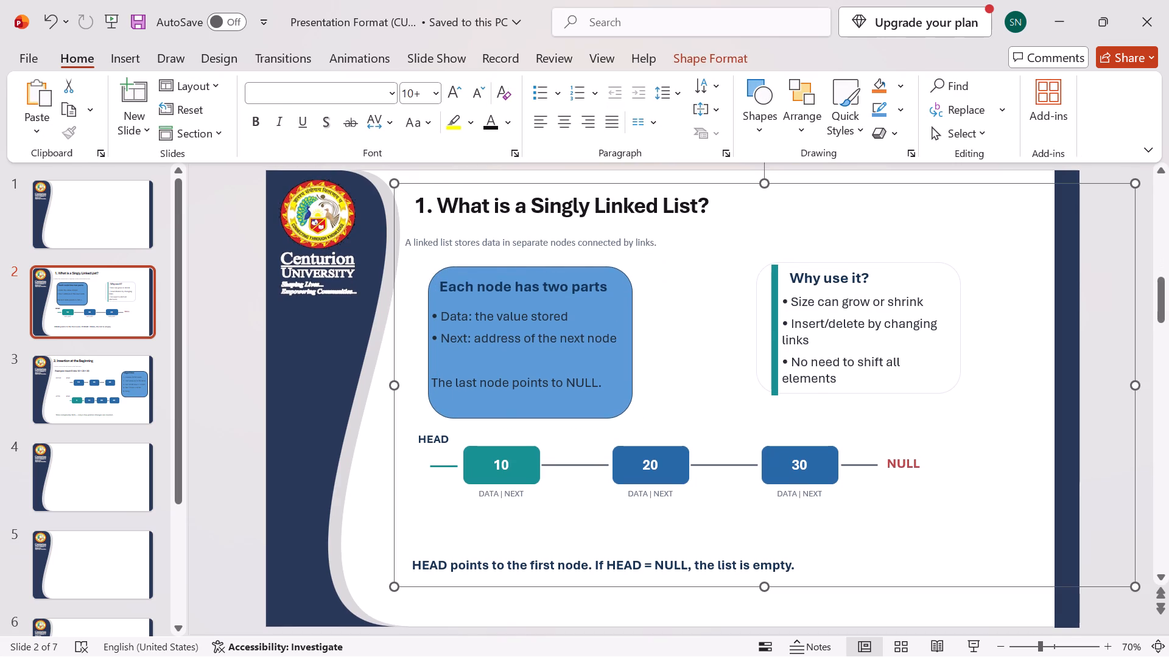
key(Delete)
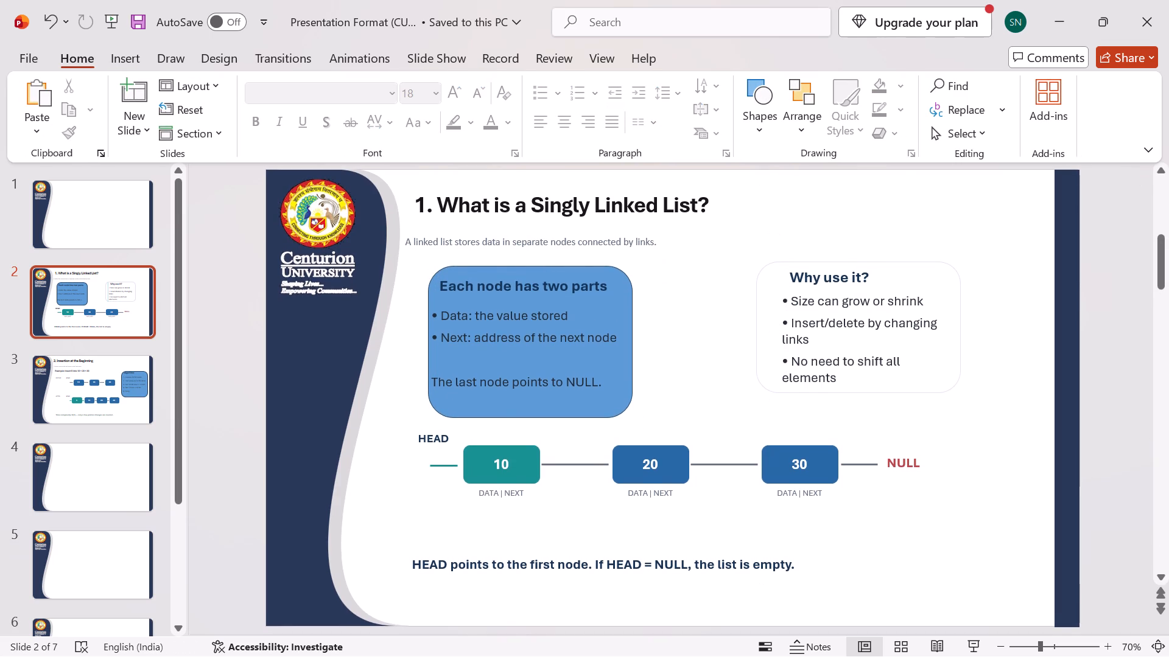
Delete the white rounded card outline behind the "Why use it?" heading and bullets.
click(950, 266)
click(948, 274)
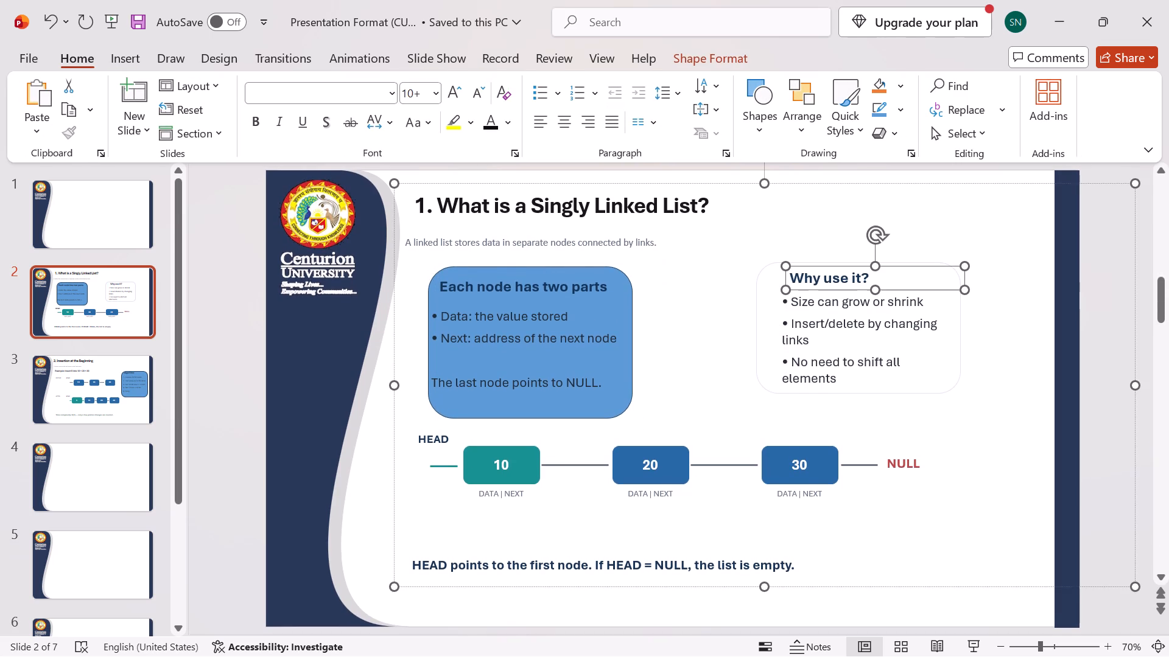
click(948, 274)
click(953, 269)
click(955, 266)
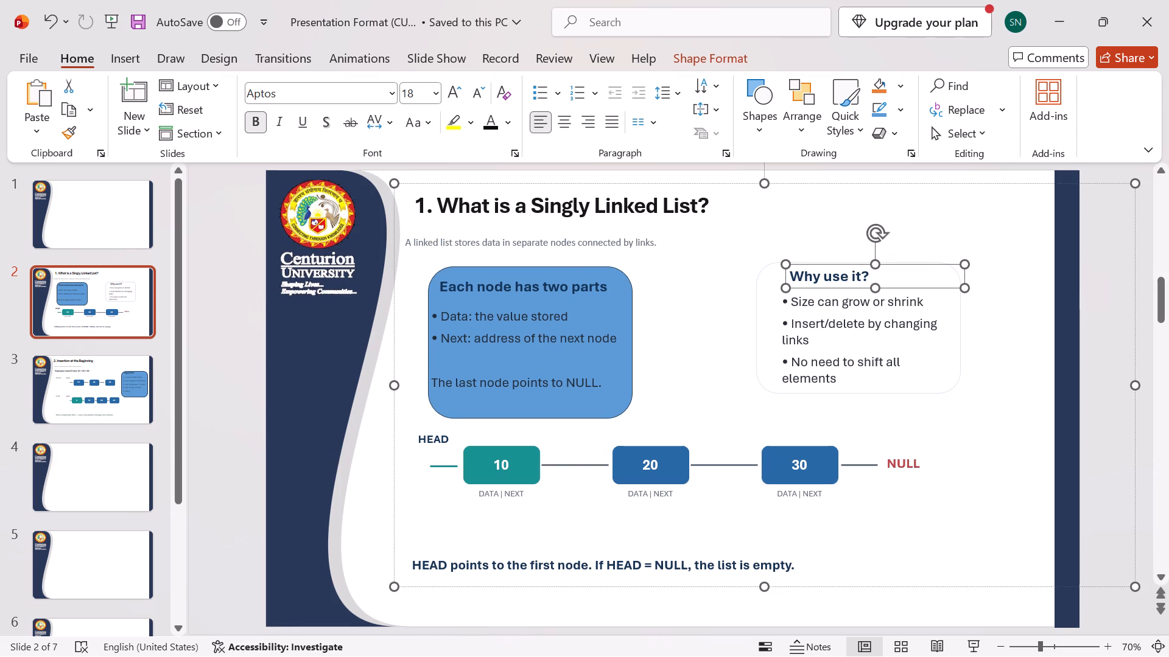
click(955, 380)
key(Delete)
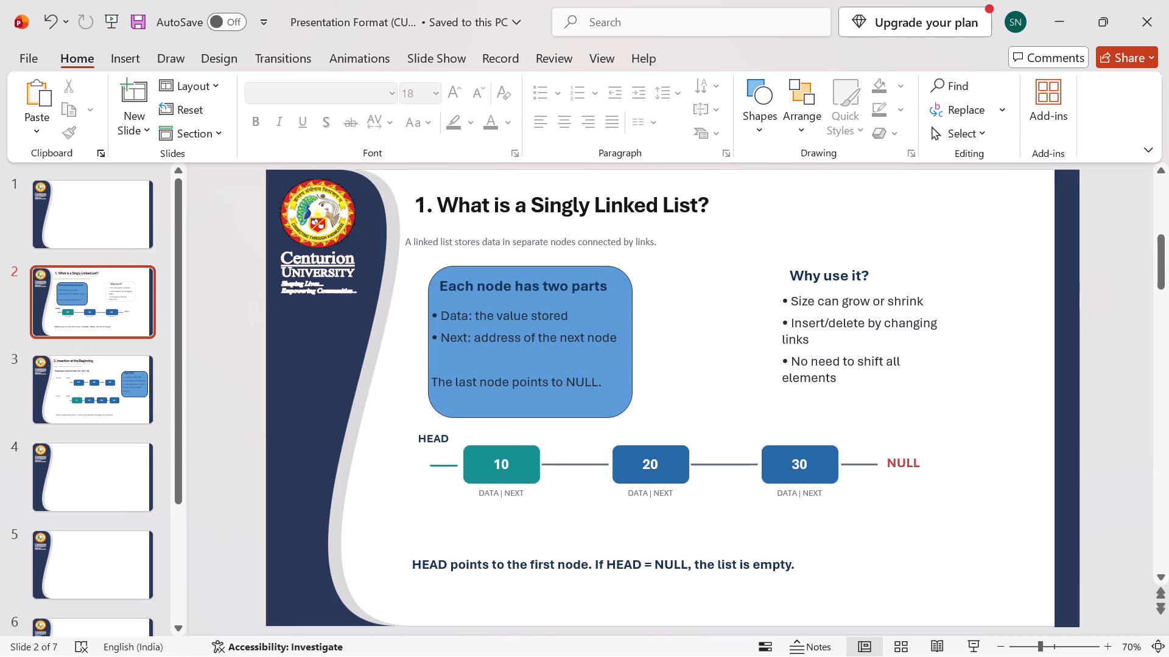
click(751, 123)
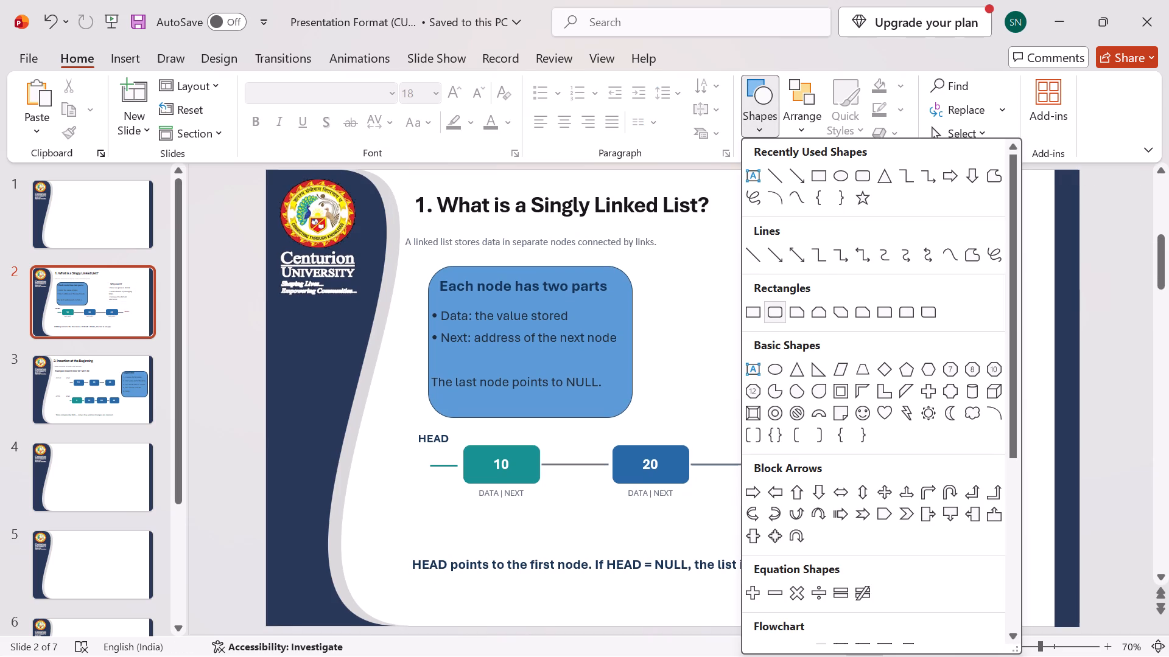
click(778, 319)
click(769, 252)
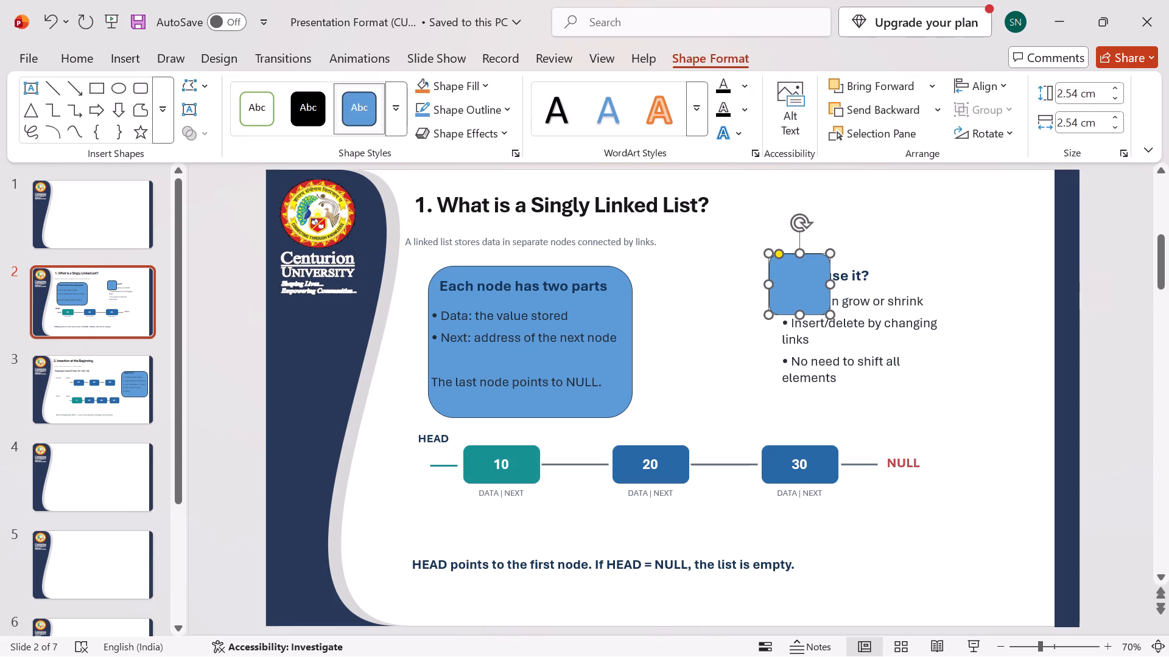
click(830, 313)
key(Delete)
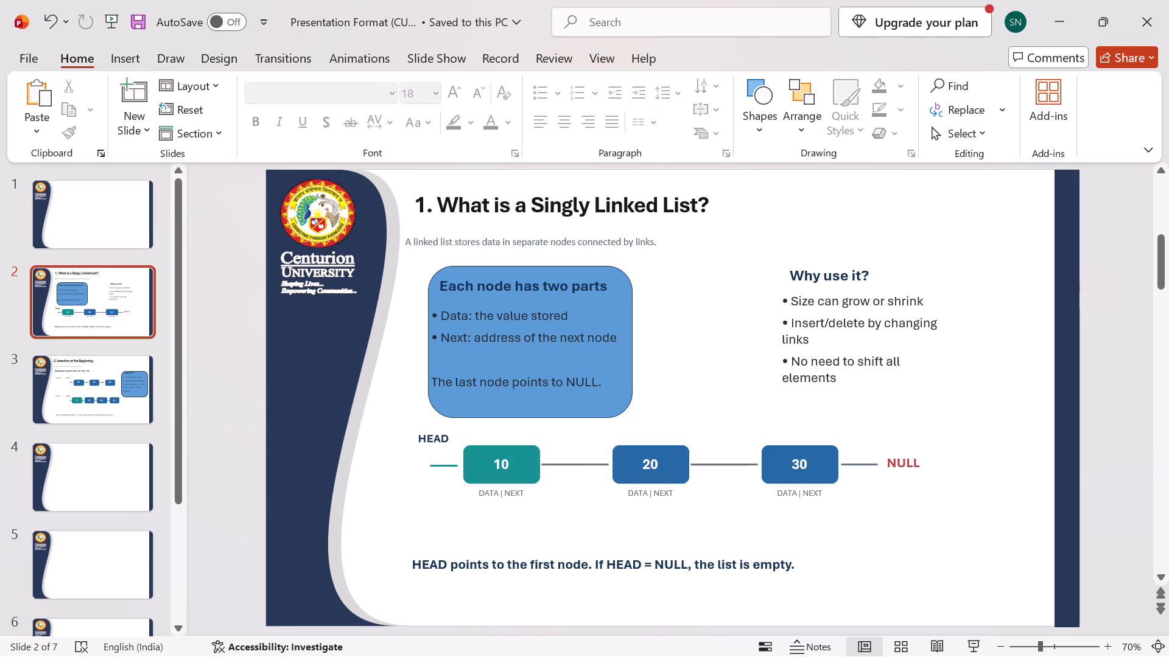
Draw a rounded rectangle about 6.36 cm high and 7.44 cm wide over the "Why use it?" text and send it backward.
click(760, 126)
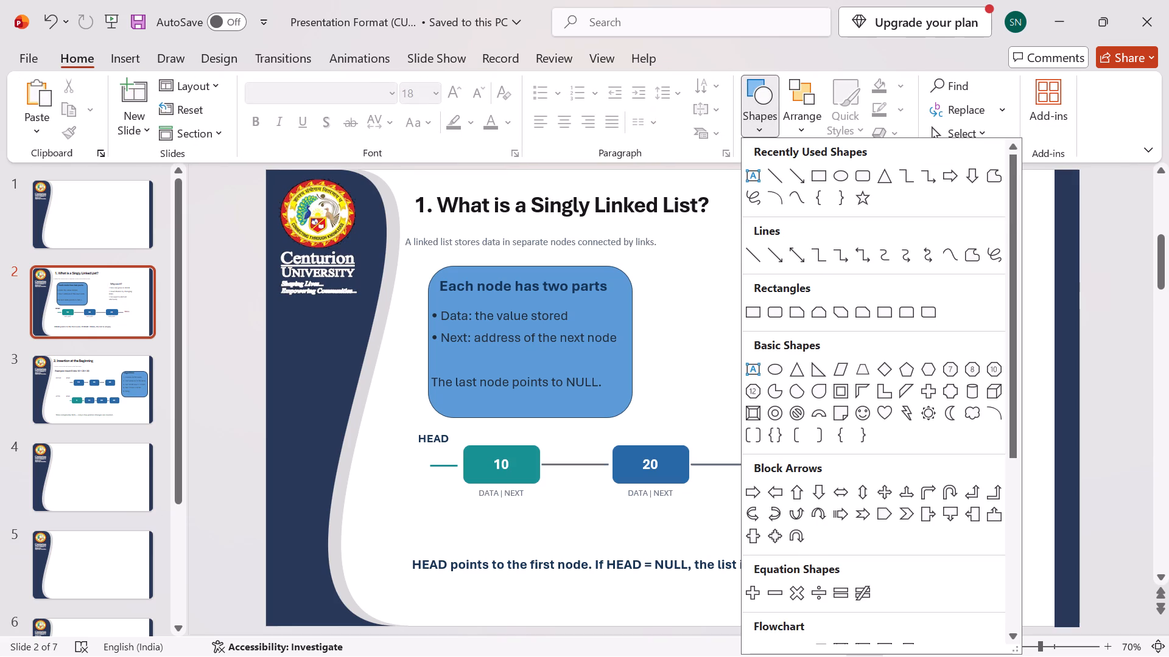
click(778, 318)
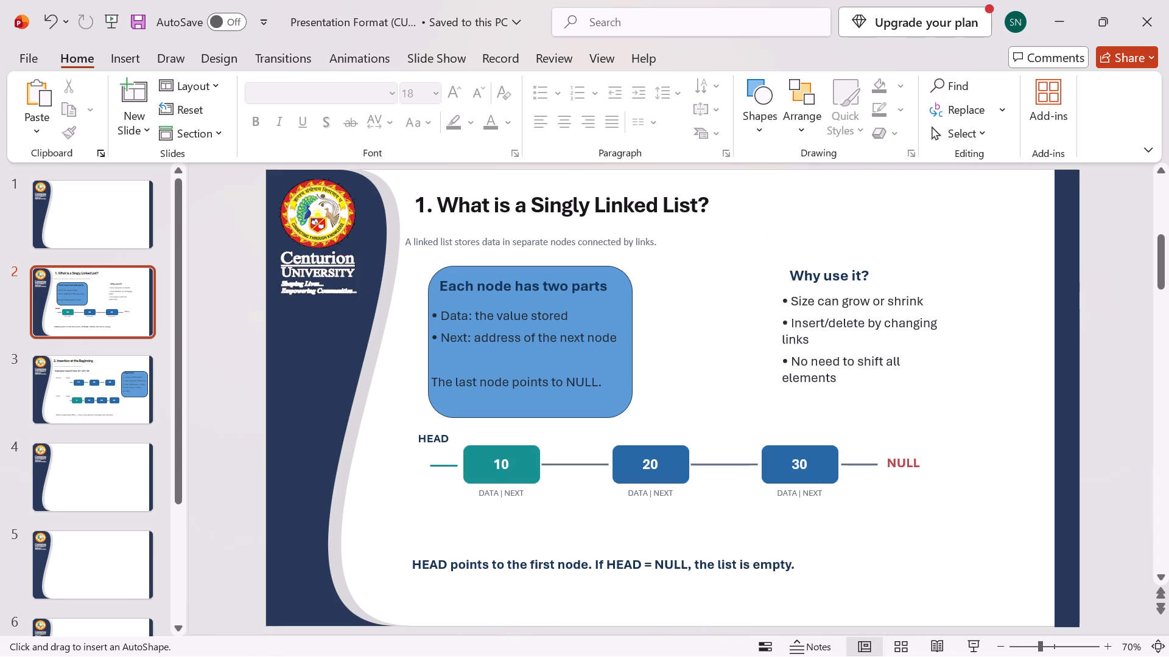
drag(777, 259, 824, 388)
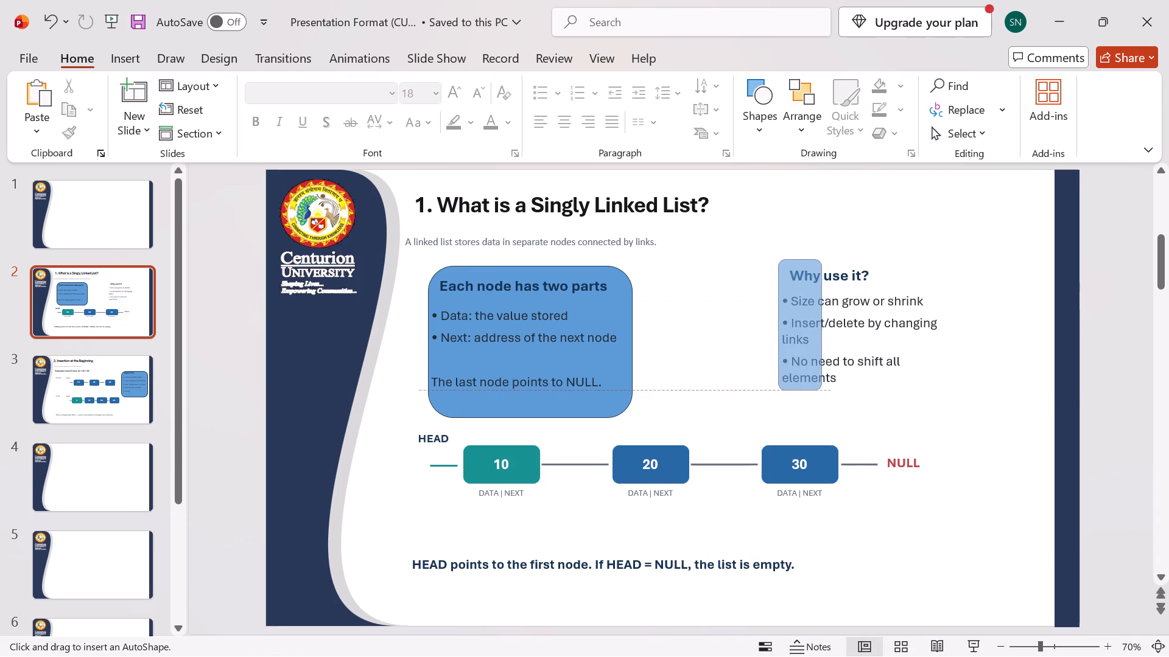
drag(824, 388, 963, 411)
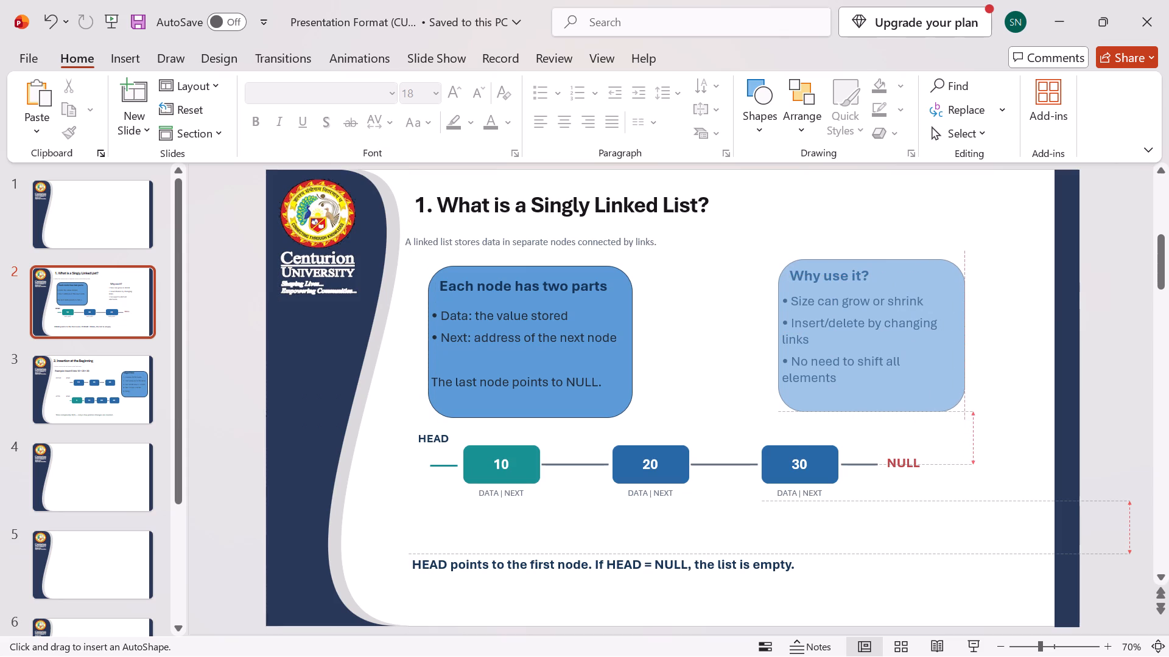
drag(963, 411, 961, 411)
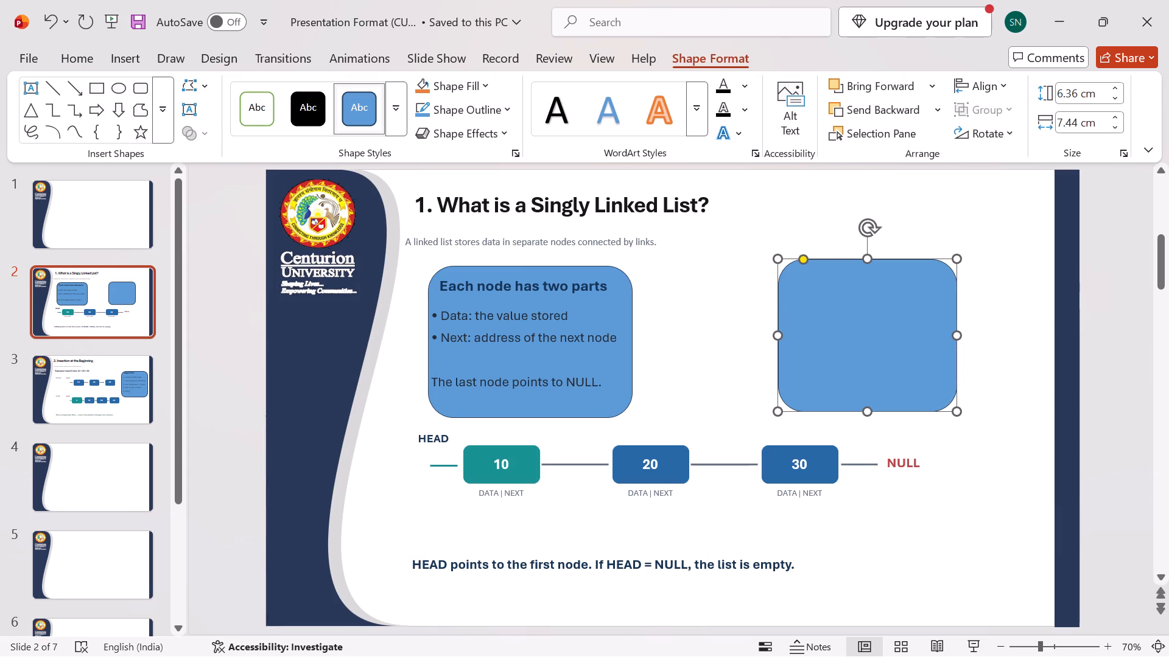
click(877, 110)
Move the grouped slide content slightly to the right so the card text sits inside both blue rectangles.
drag(942, 275, 943, 275)
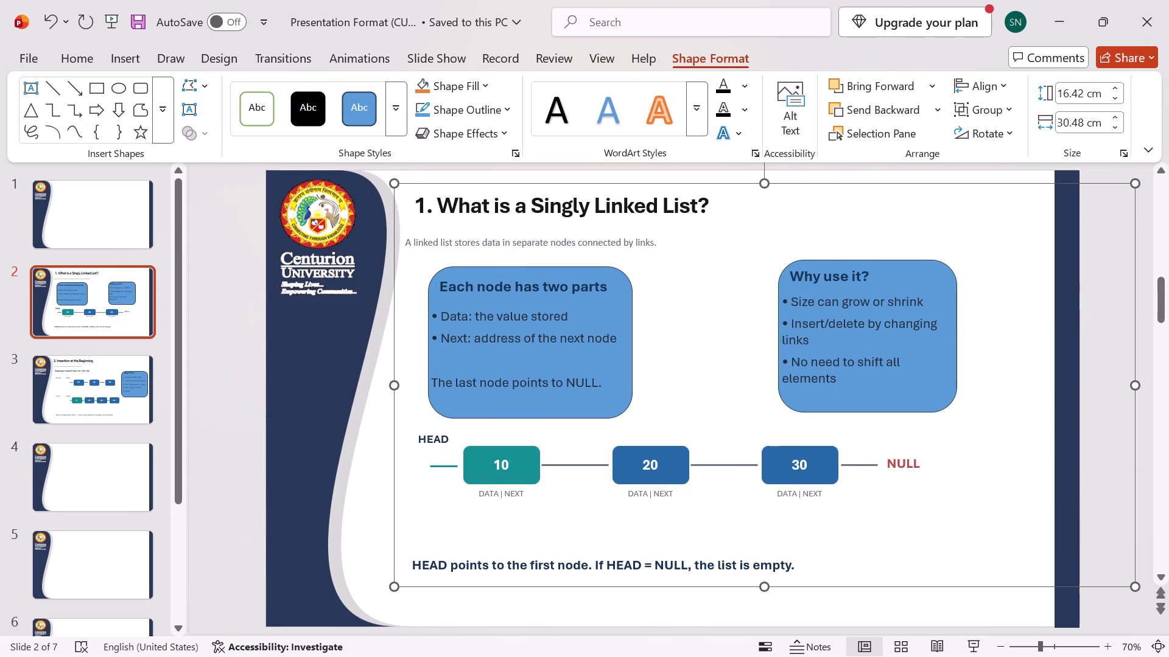
drag(943, 275, 933, 274)
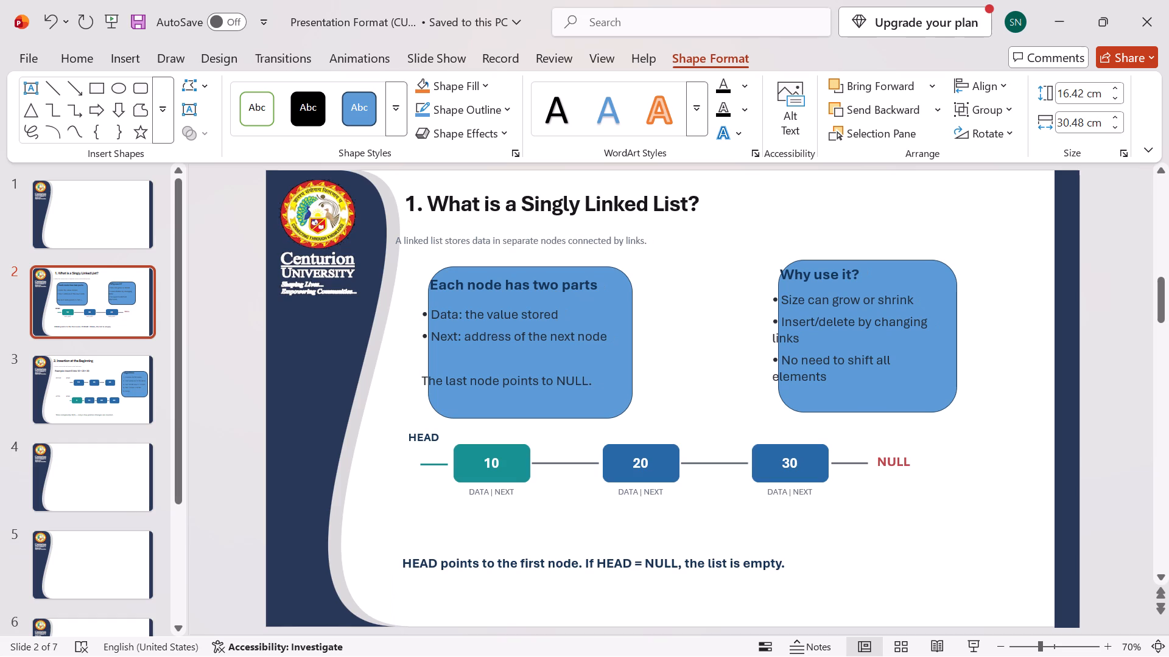
drag(933, 274, 941, 273)
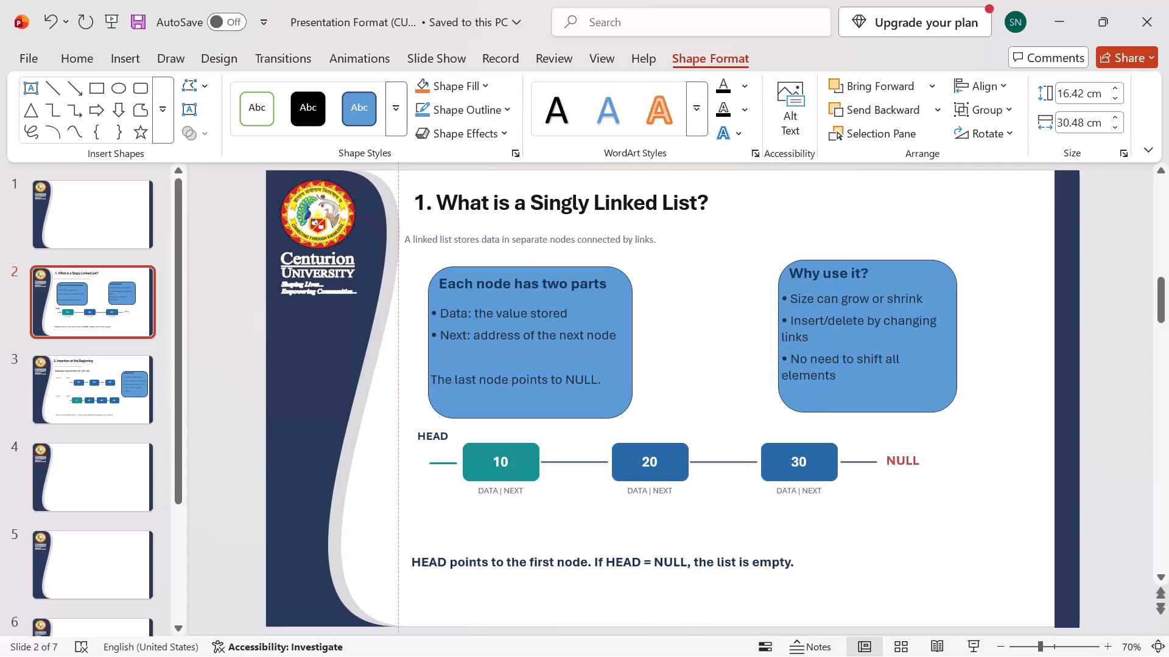
drag(941, 273, 945, 274)
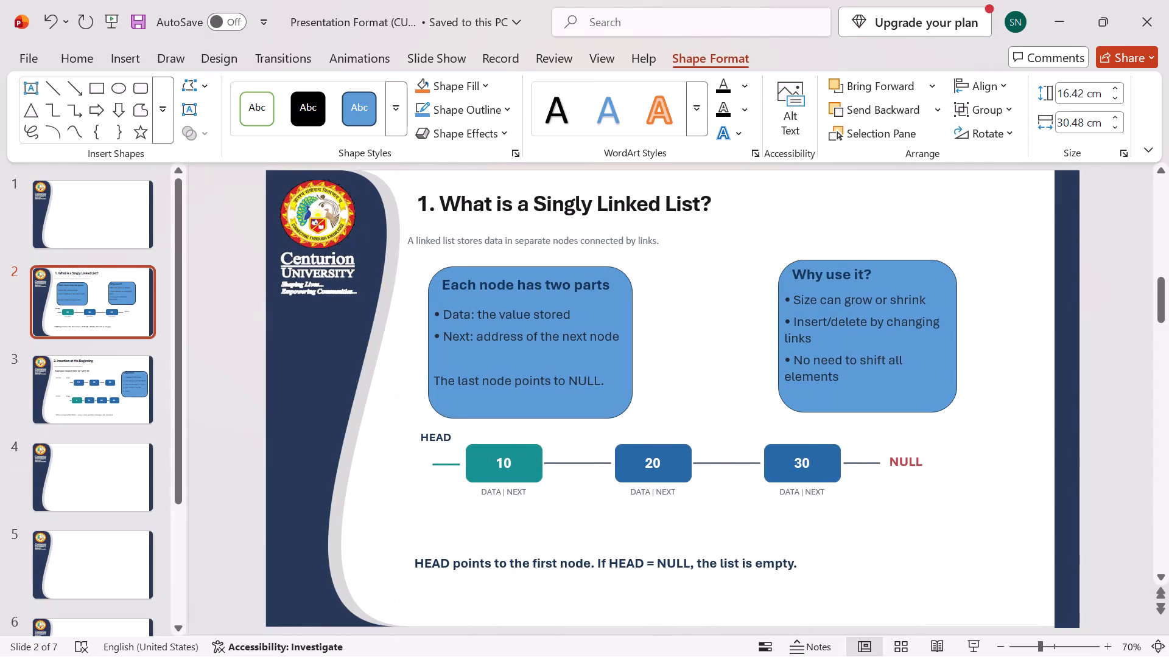
drag(945, 274, 950, 274)
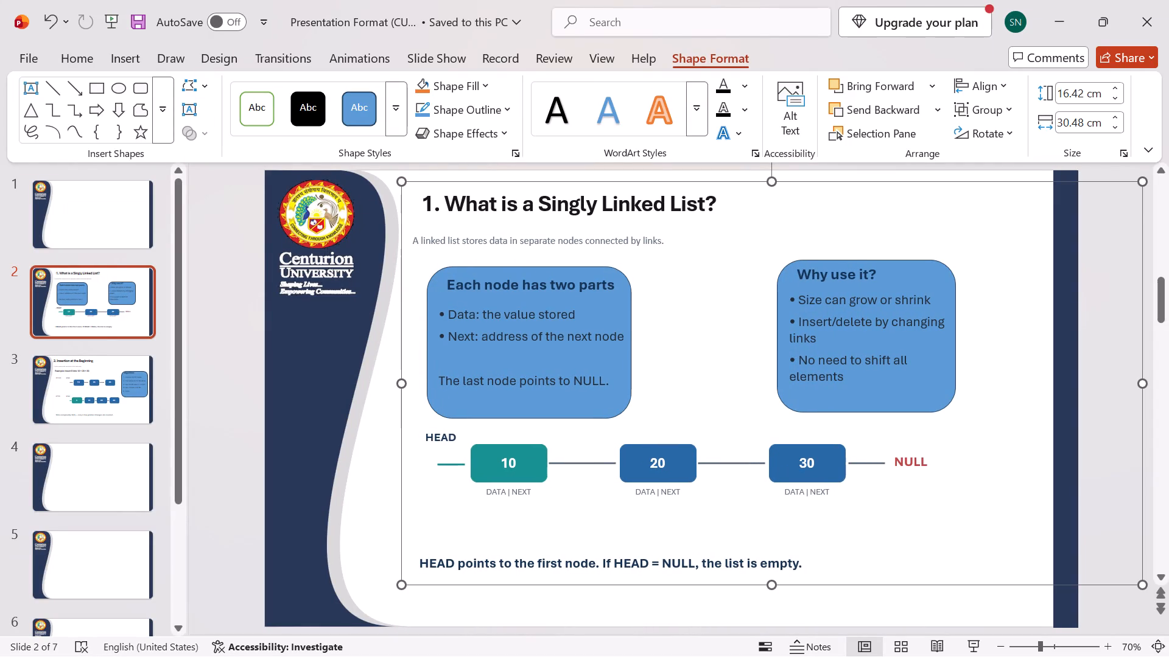
Switch to the Insertion_Deletion source presentation and delete the navy banner behind the title of slide 4.
click(1031, 305)
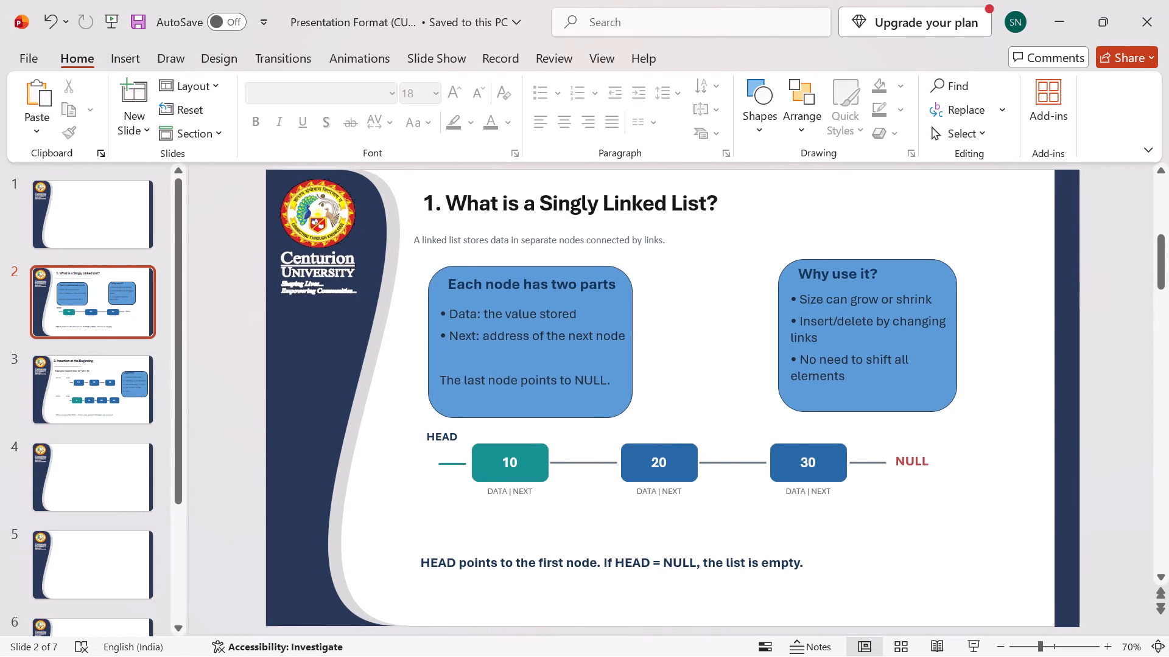
click(66, 380)
click(102, 490)
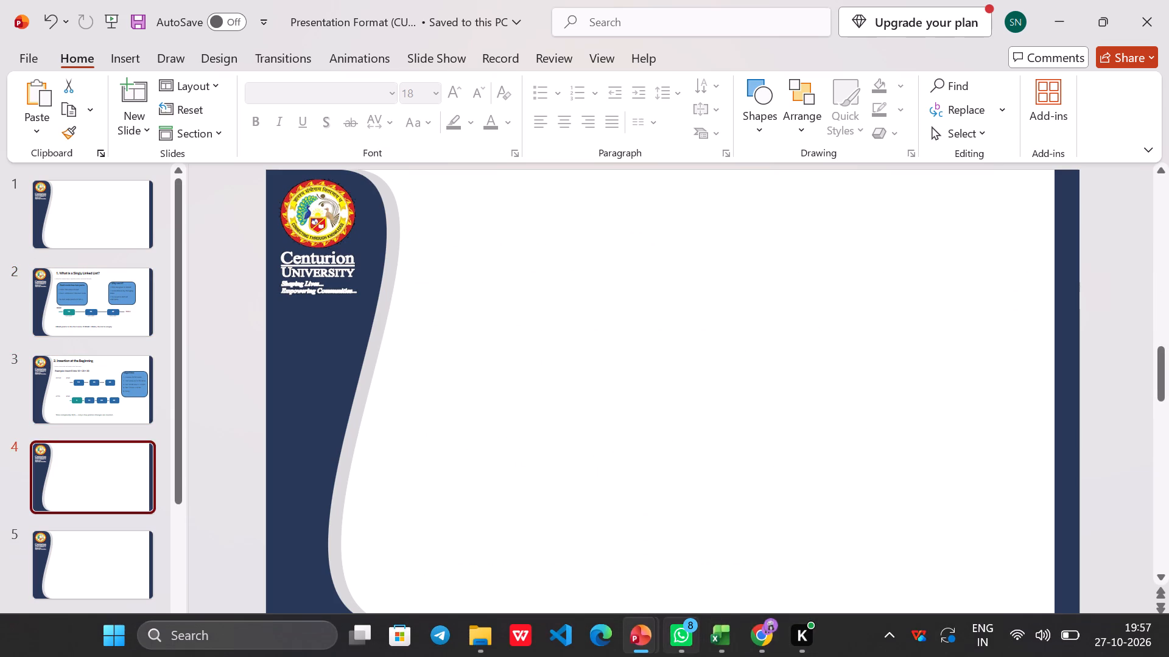
click(572, 554)
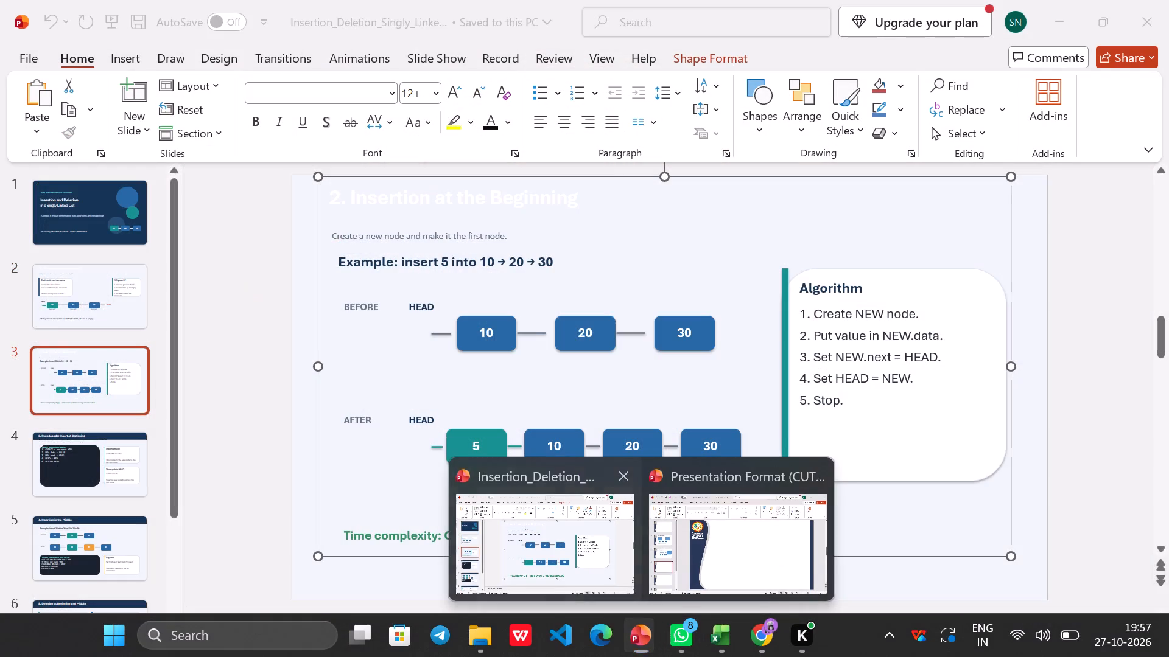
click(100, 464)
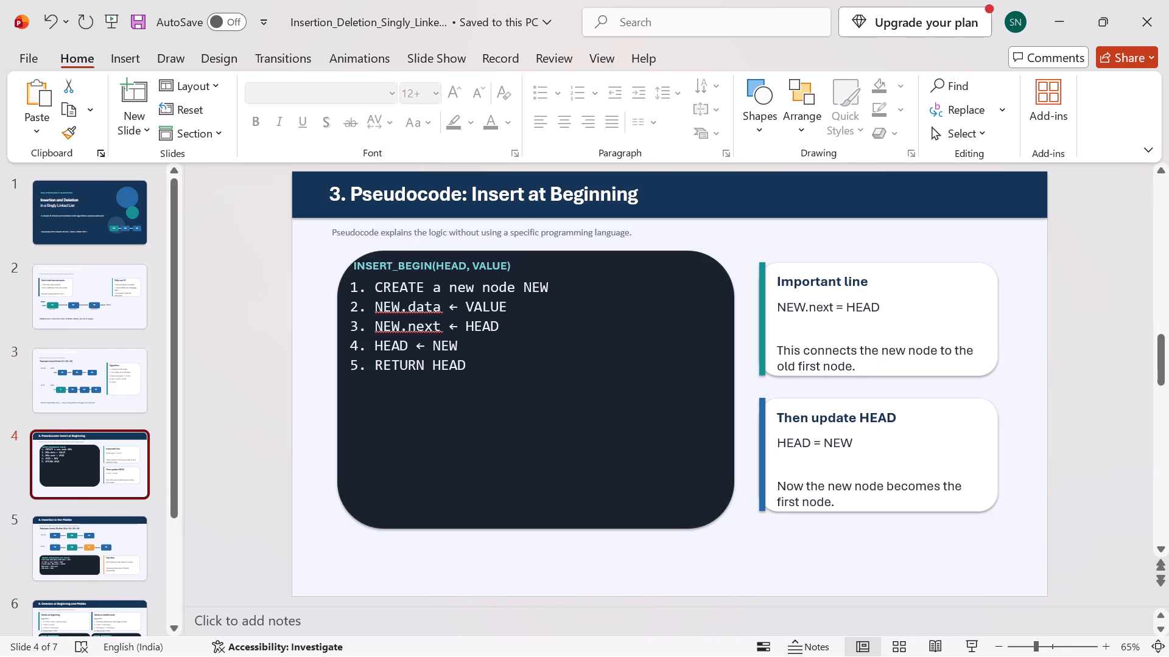
click(760, 204)
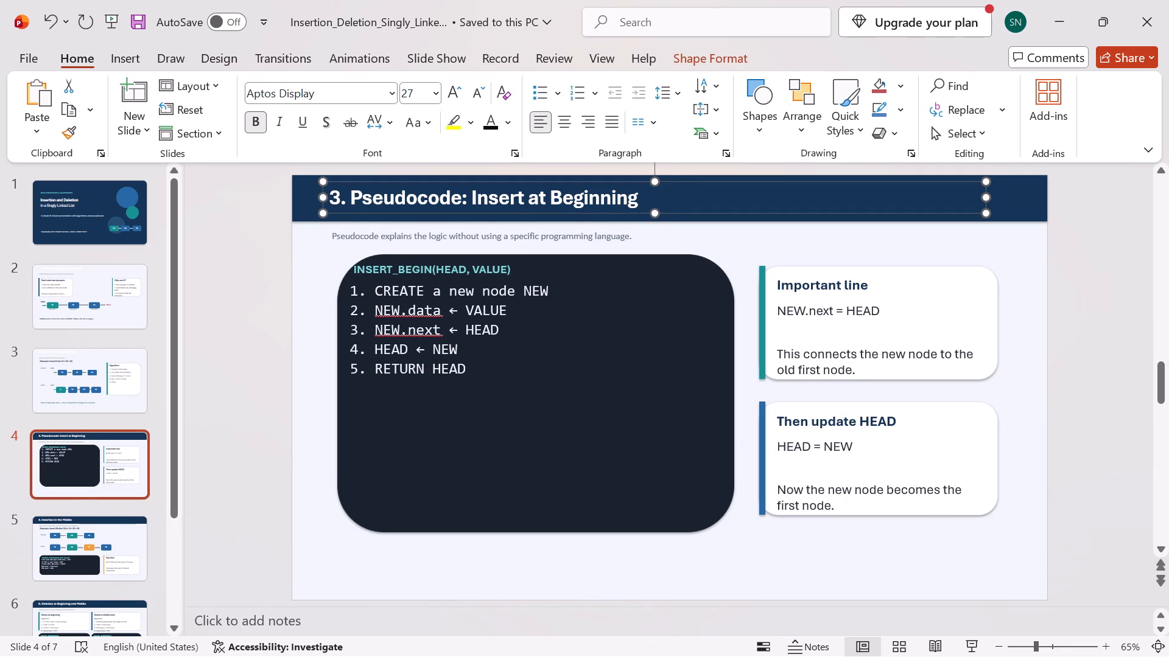
click(1036, 195)
key(Delete)
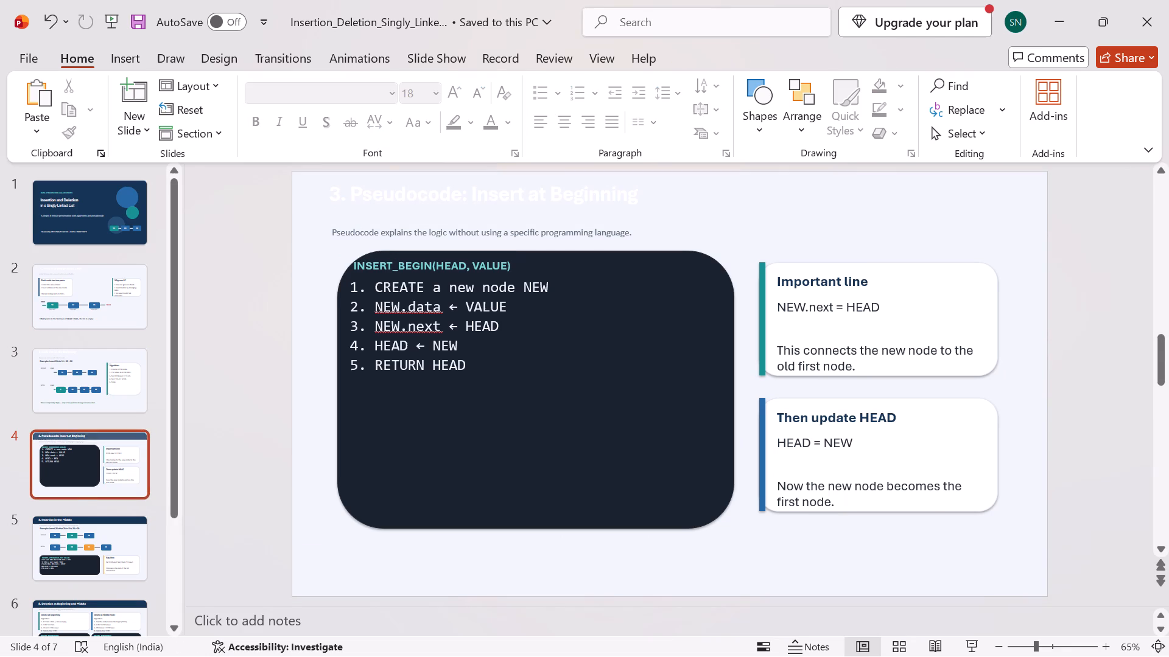
Change the font color of the "3. Pseudocode: Insert at Beginning" title from white to black.
click(432, 187)
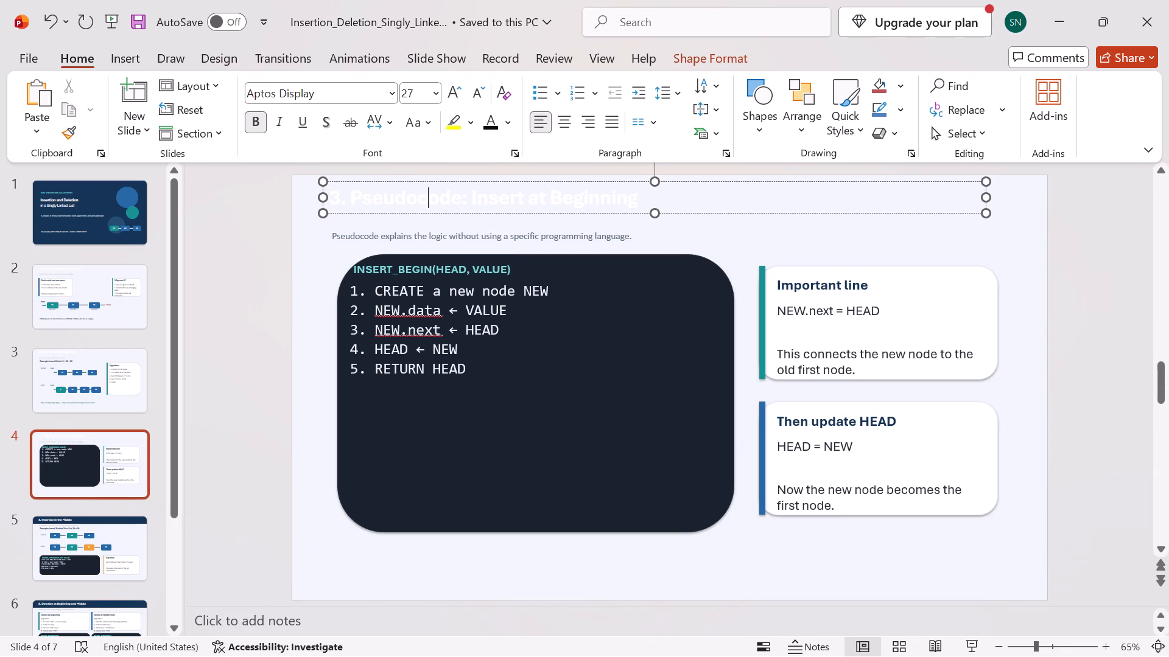
key(ctrl+a)
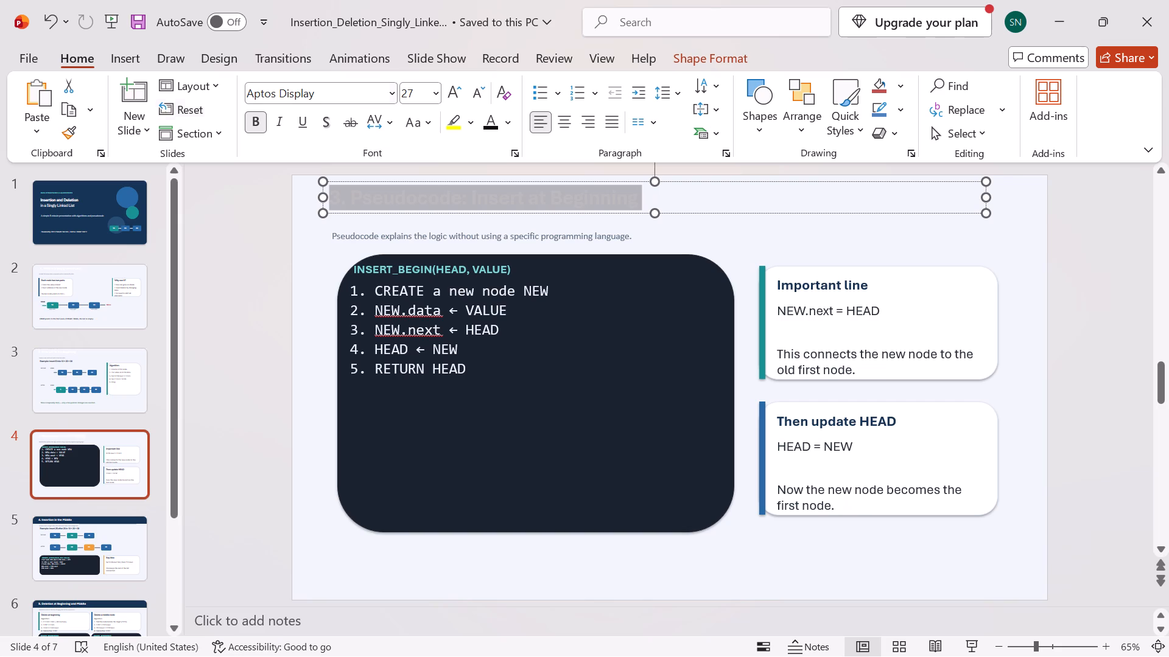
click(493, 130)
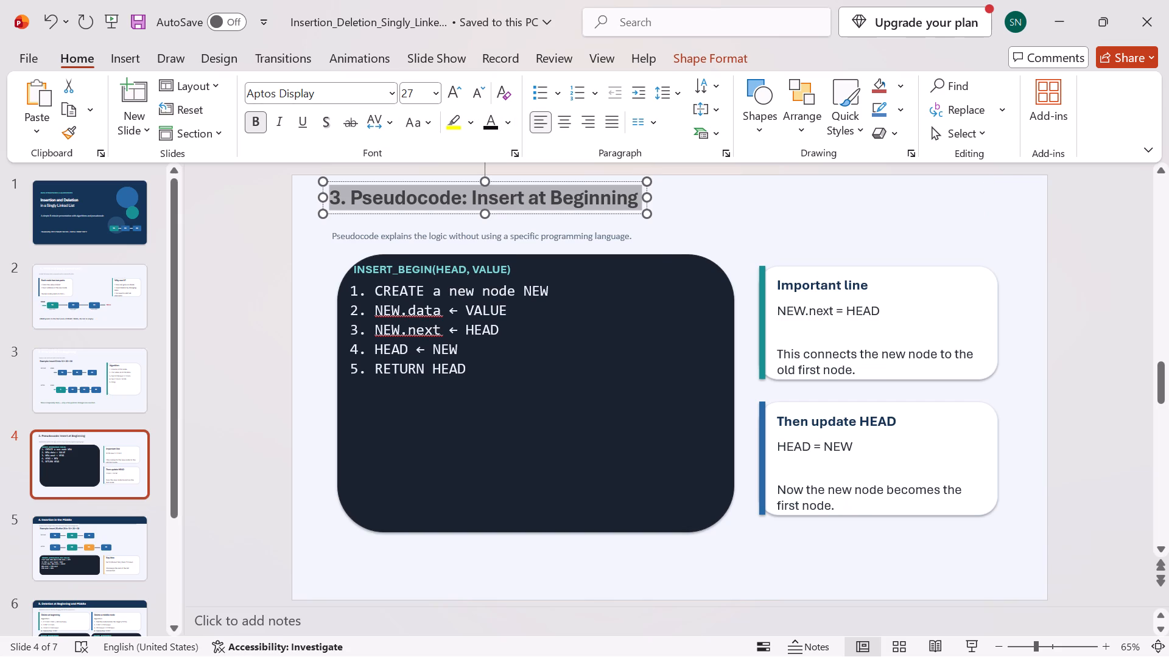
click(731, 245)
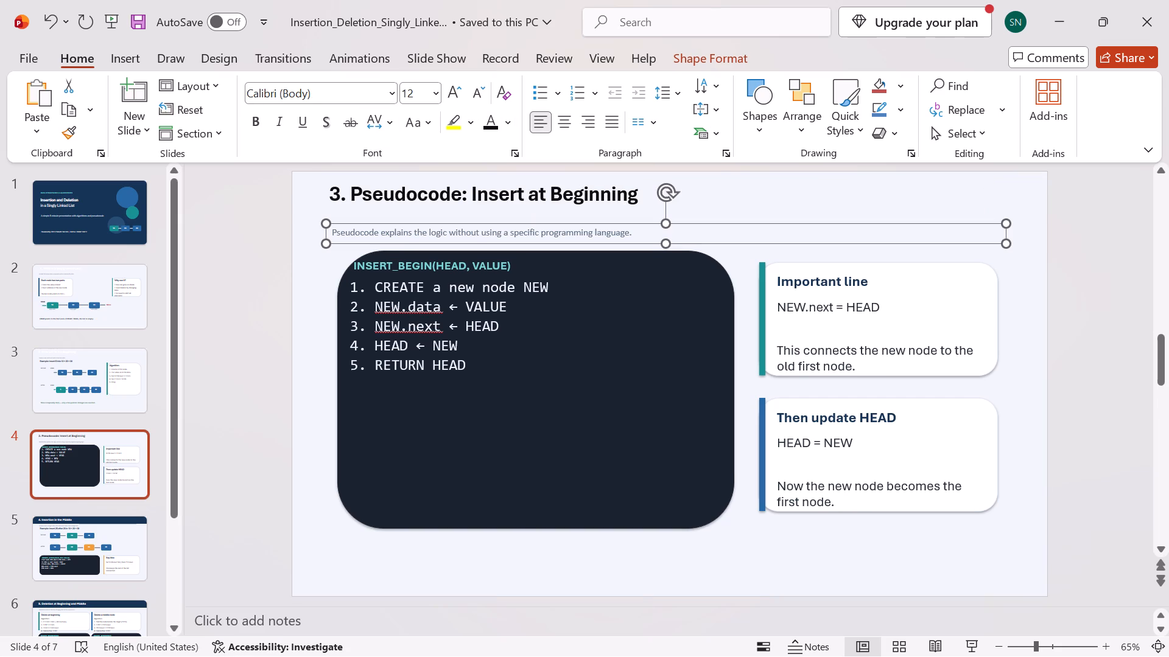
Group all the content of the pseudocode slide, including the title, code box and both cards, and copy the group.
drag(613, 573, 613, 579)
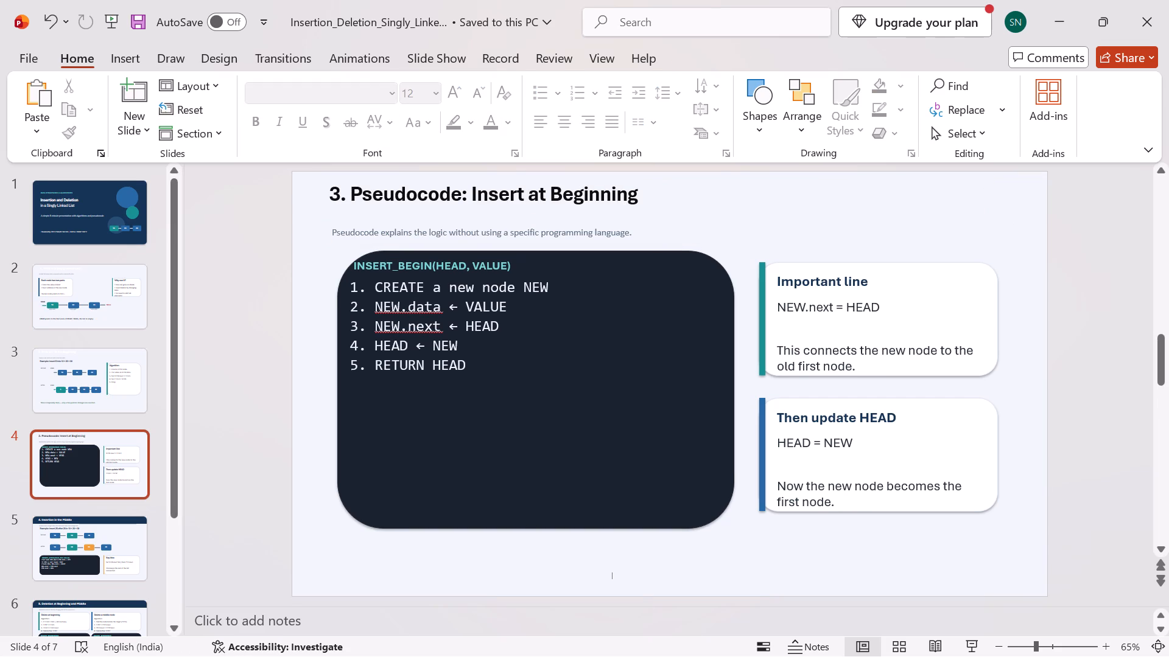
drag(306, 176, 469, 363)
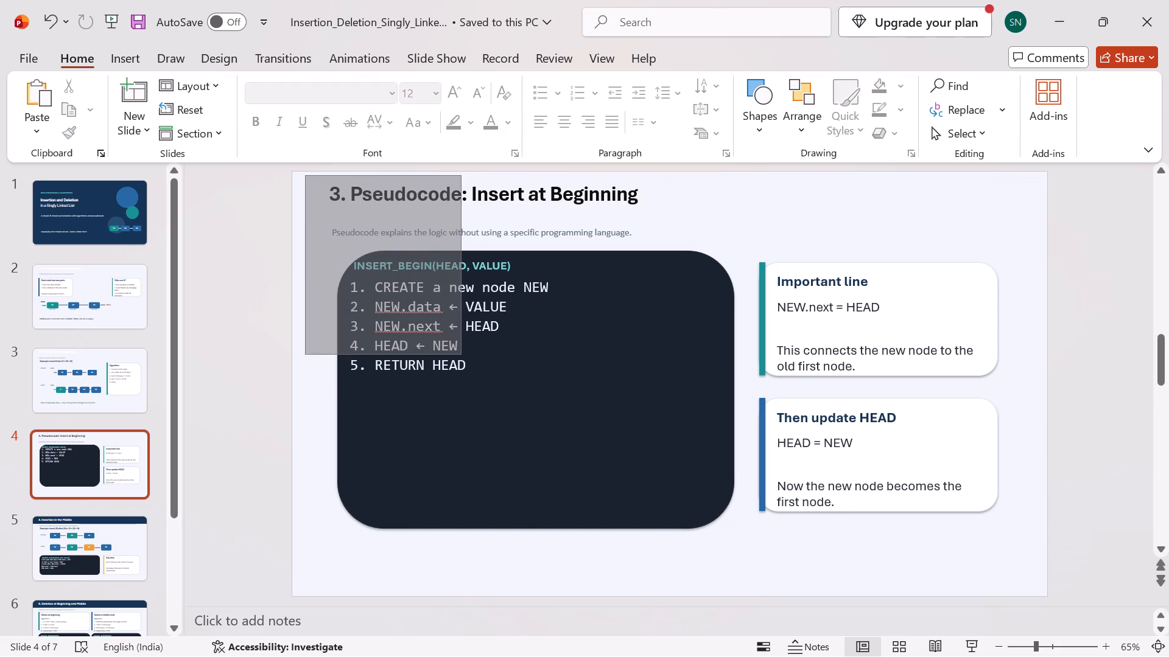
drag(469, 363, 1022, 581)
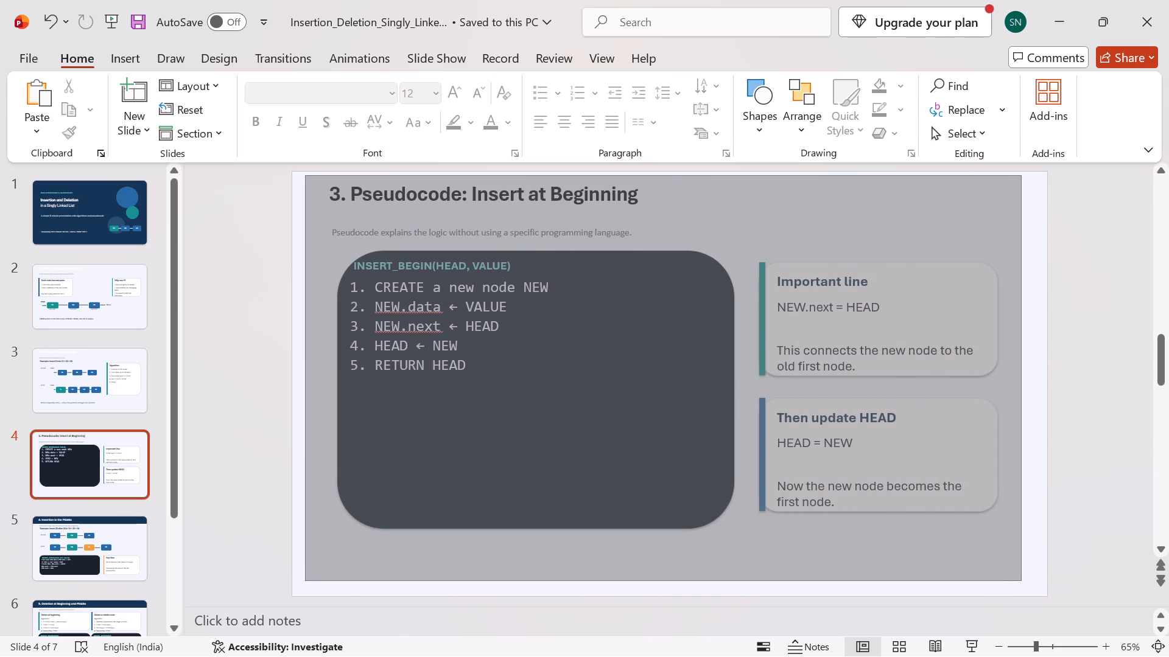
drag(1022, 581, 1036, 580)
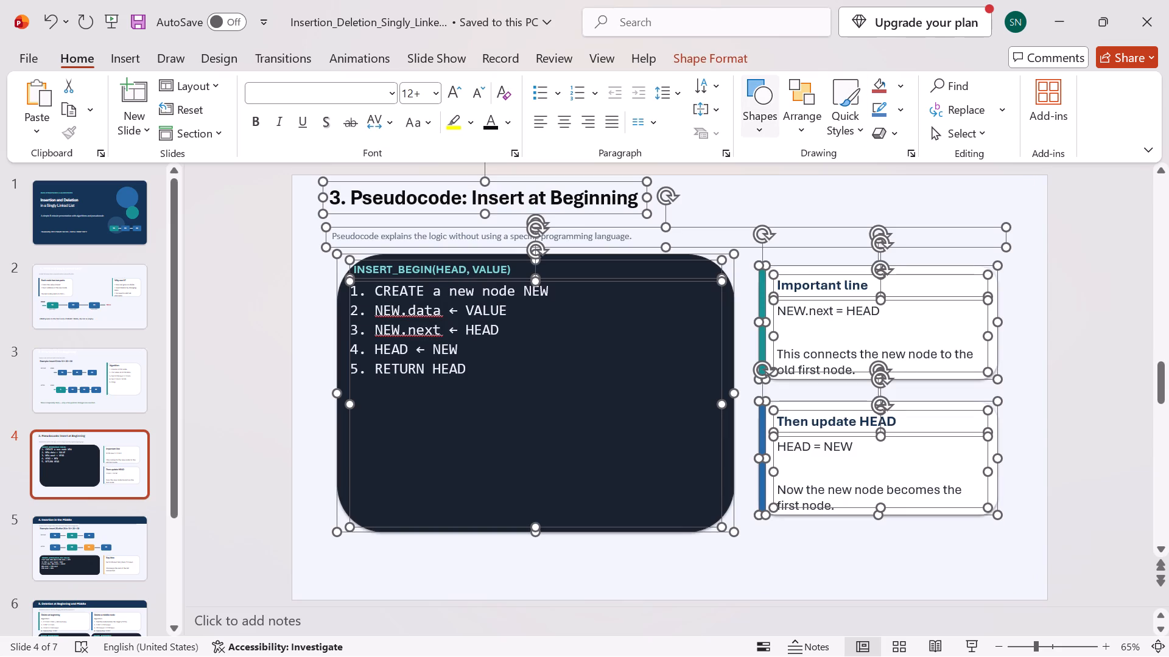
click(792, 122)
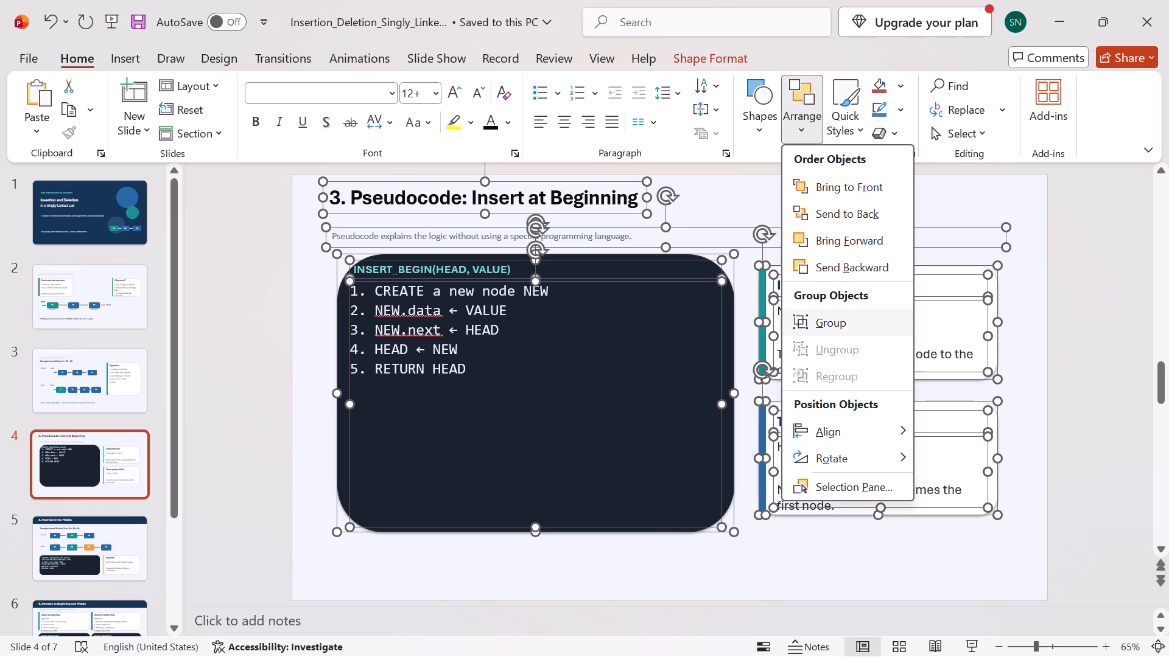
click(828, 319)
key(ctrl+c)
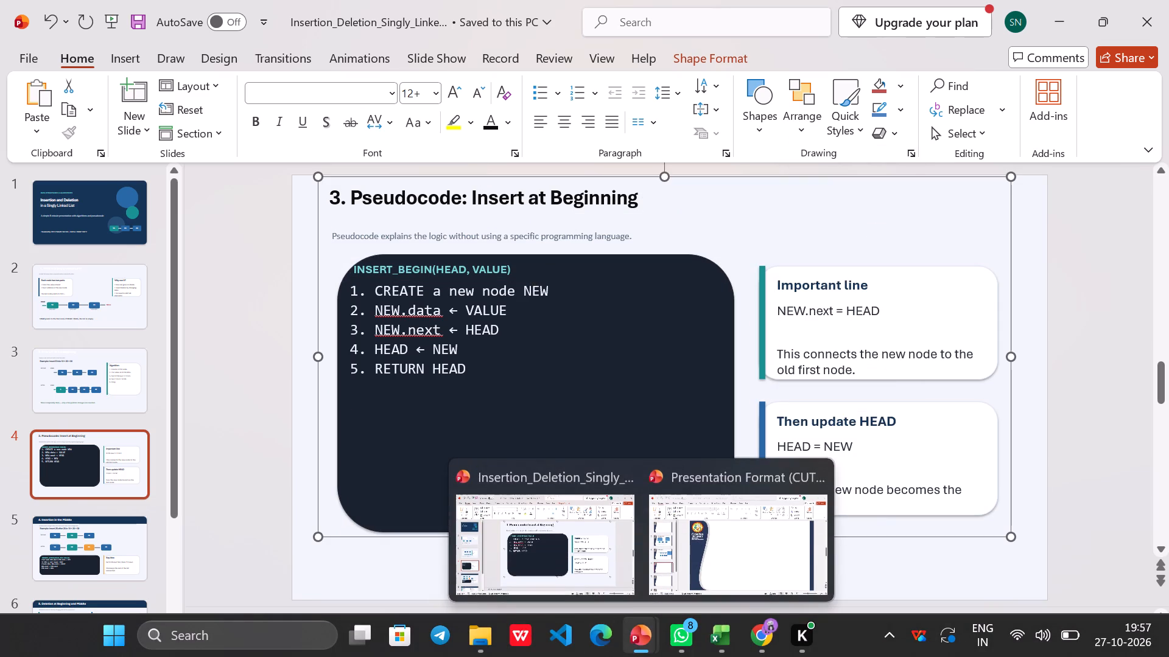
Paste the group onto slide 4 of the Centurion University template and move it right, clear of the logo and curved band.
click(765, 544)
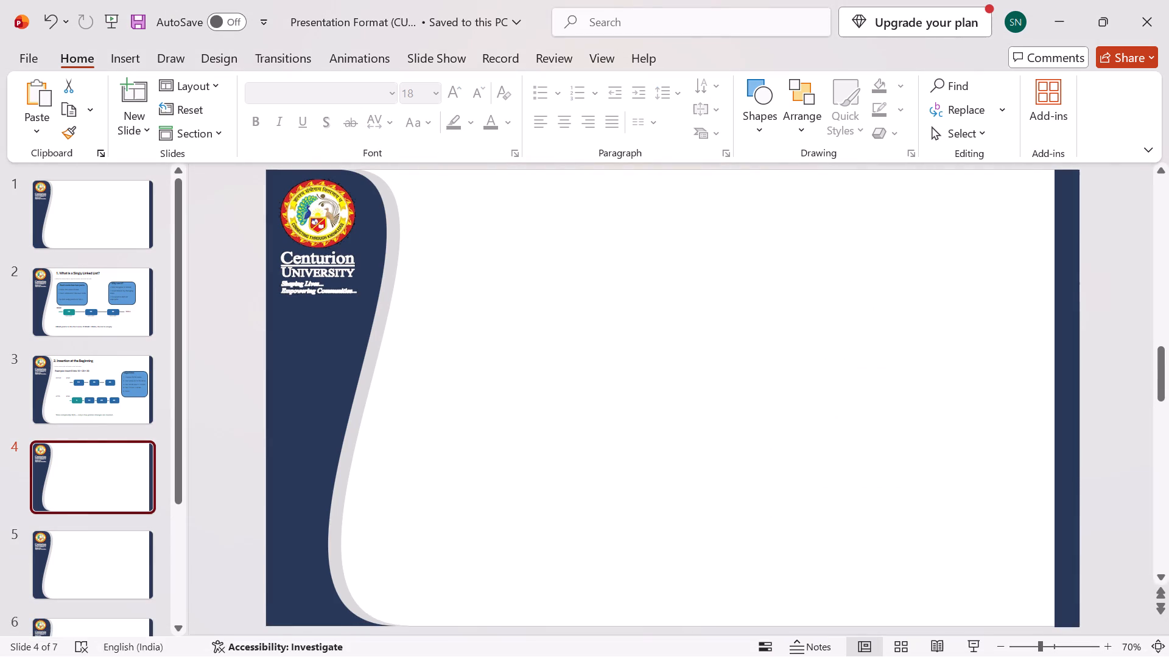
key(ctrl+v)
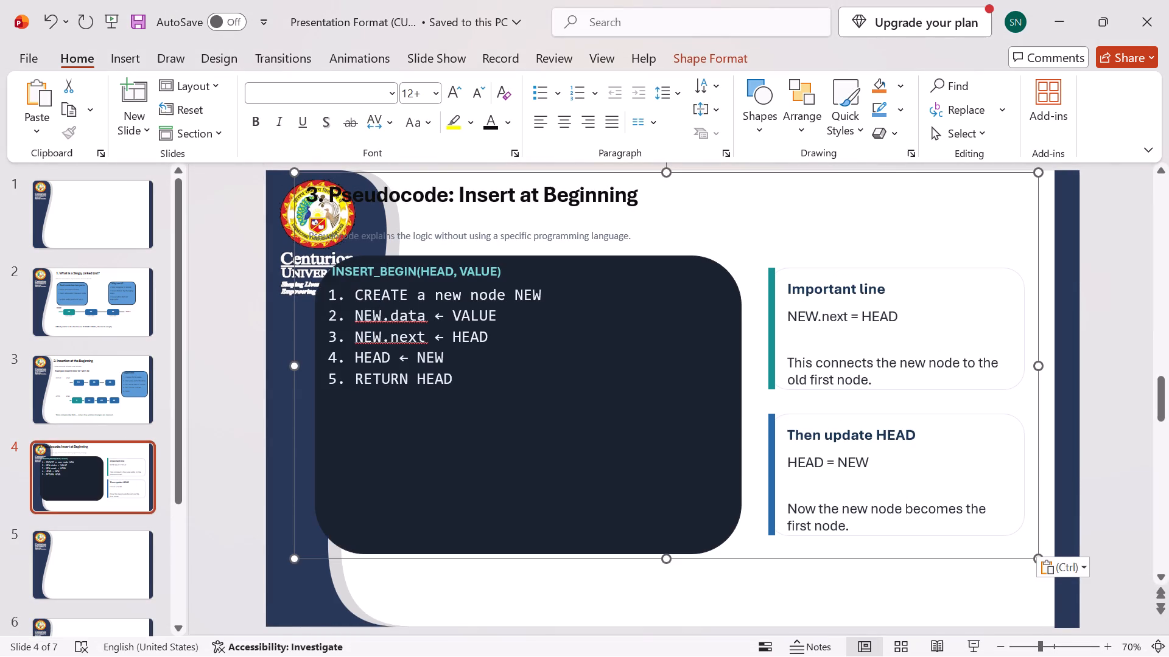
drag(777, 238, 824, 248)
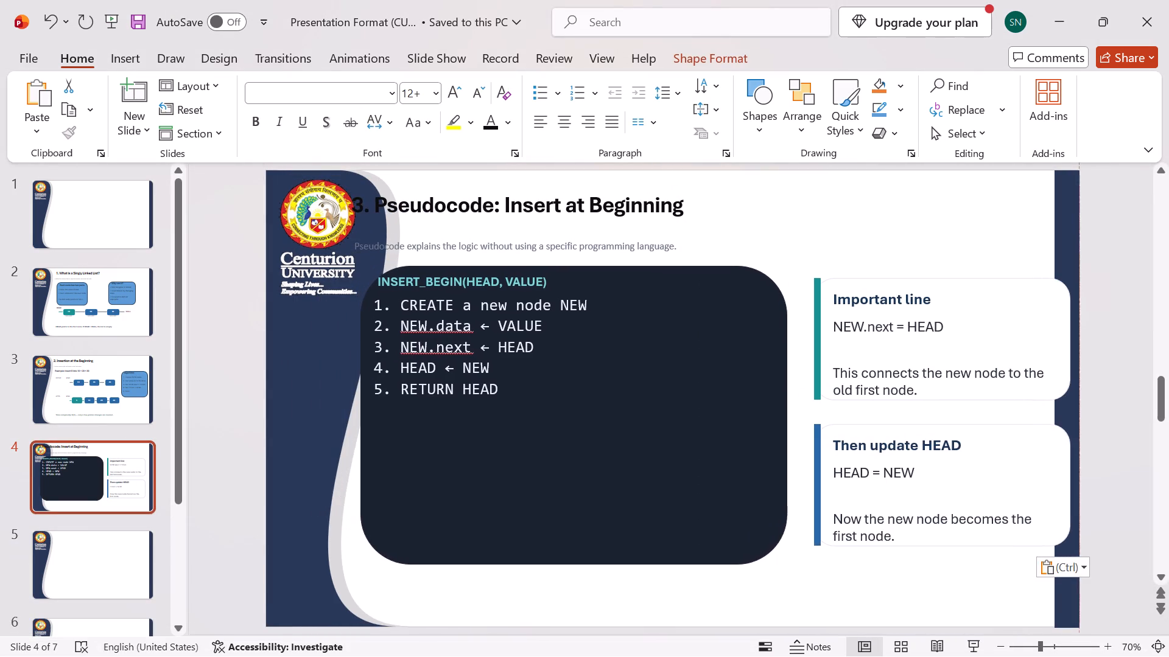
drag(824, 248, 877, 254)
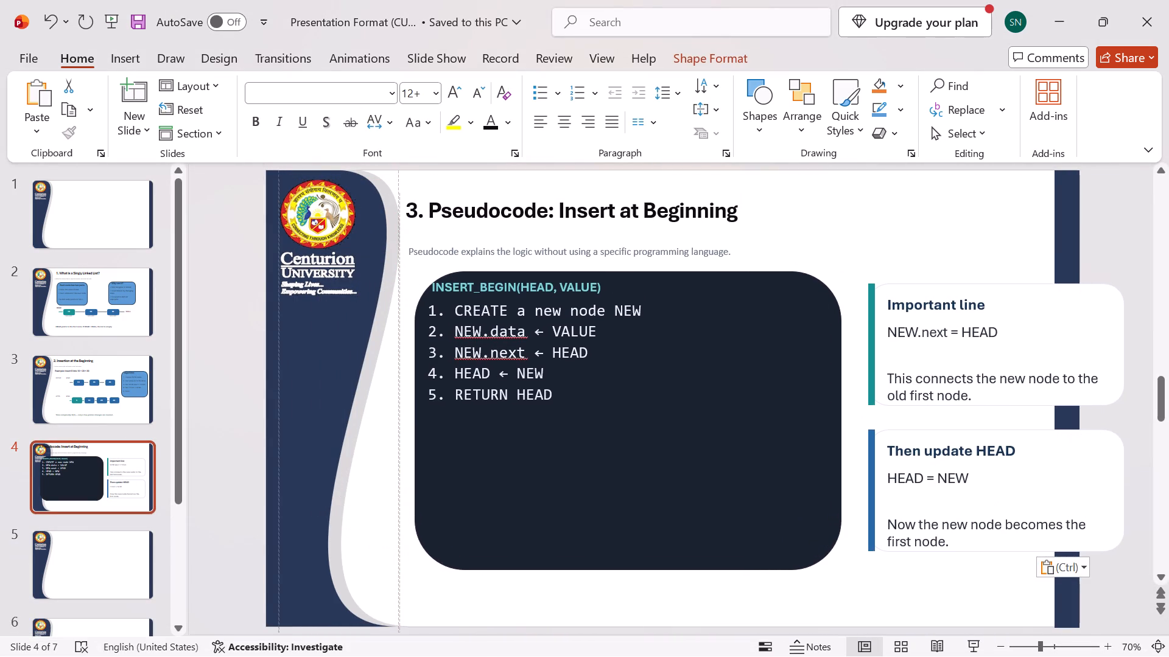
drag(877, 254, 877, 257)
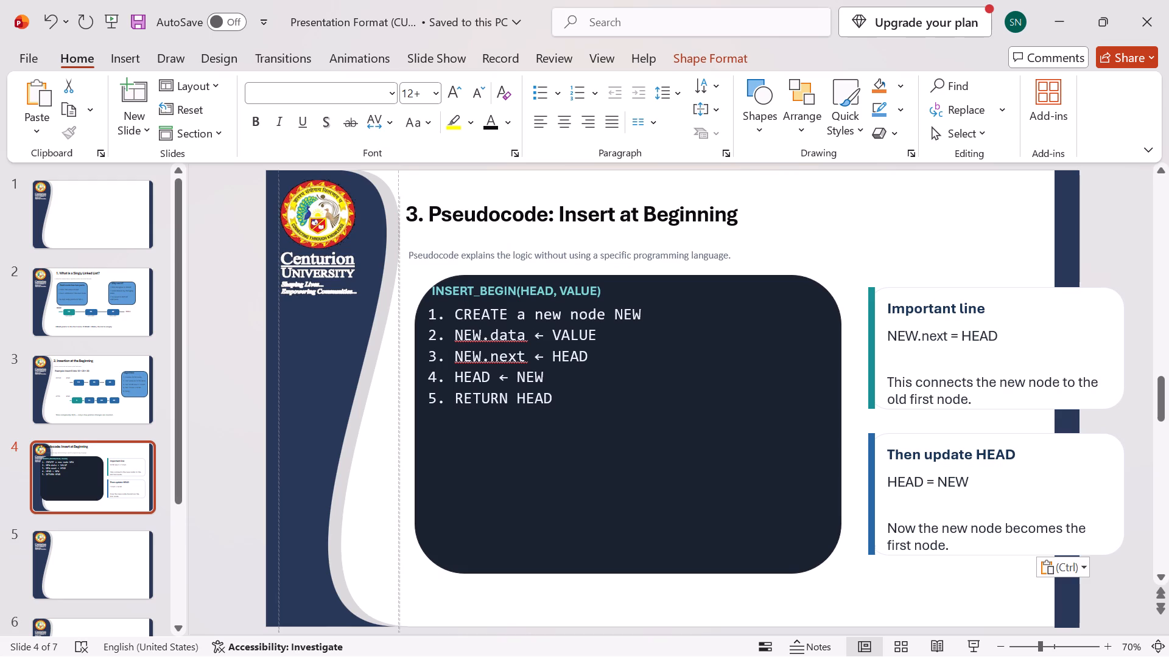
drag(877, 257, 890, 256)
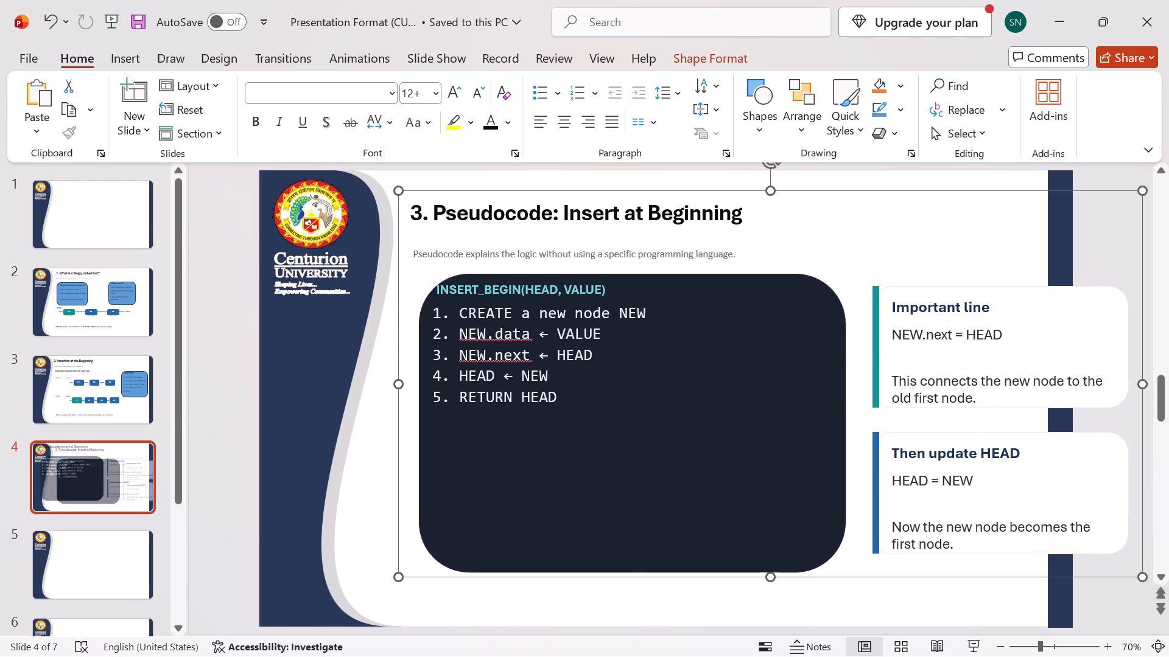
Move the dark rounded code box within the group down and slightly left, toward the slide's lower edge.
click(777, 388)
click(813, 282)
click(813, 282)
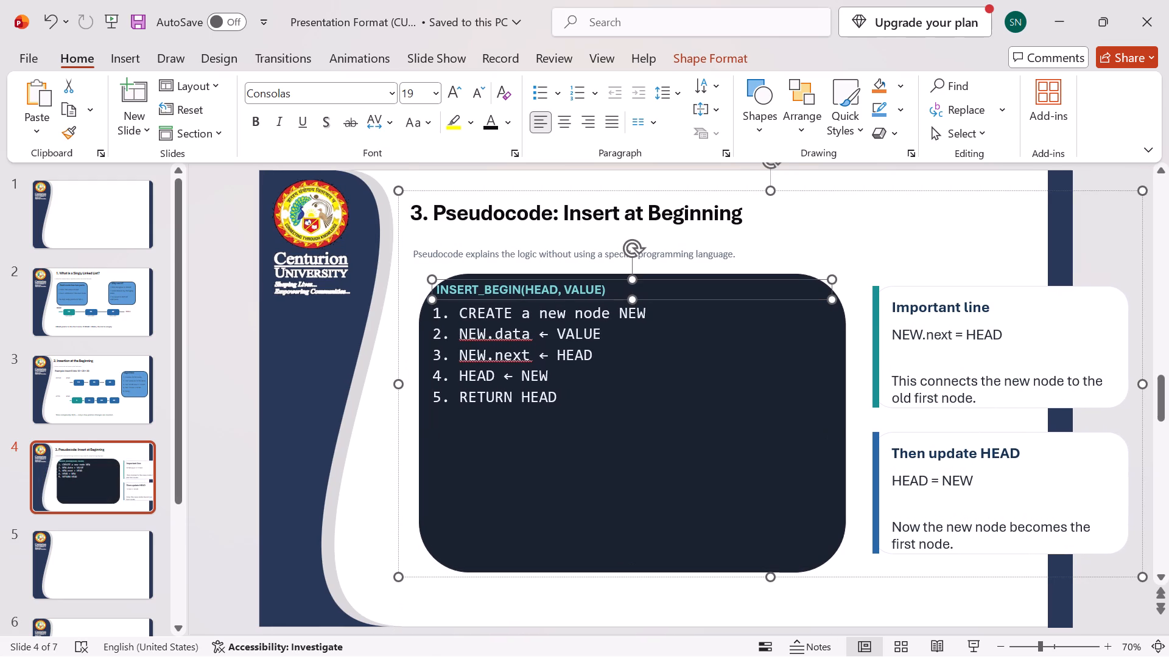
click(842, 321)
drag(842, 321, 803, 356)
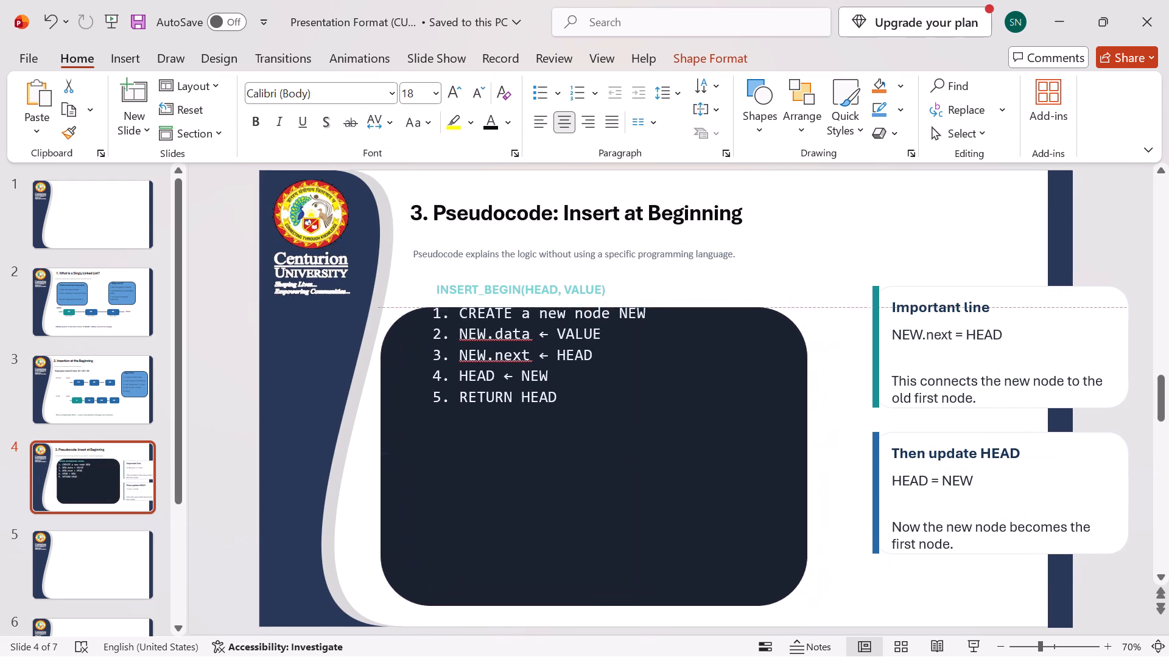
drag(803, 356, 801, 370)
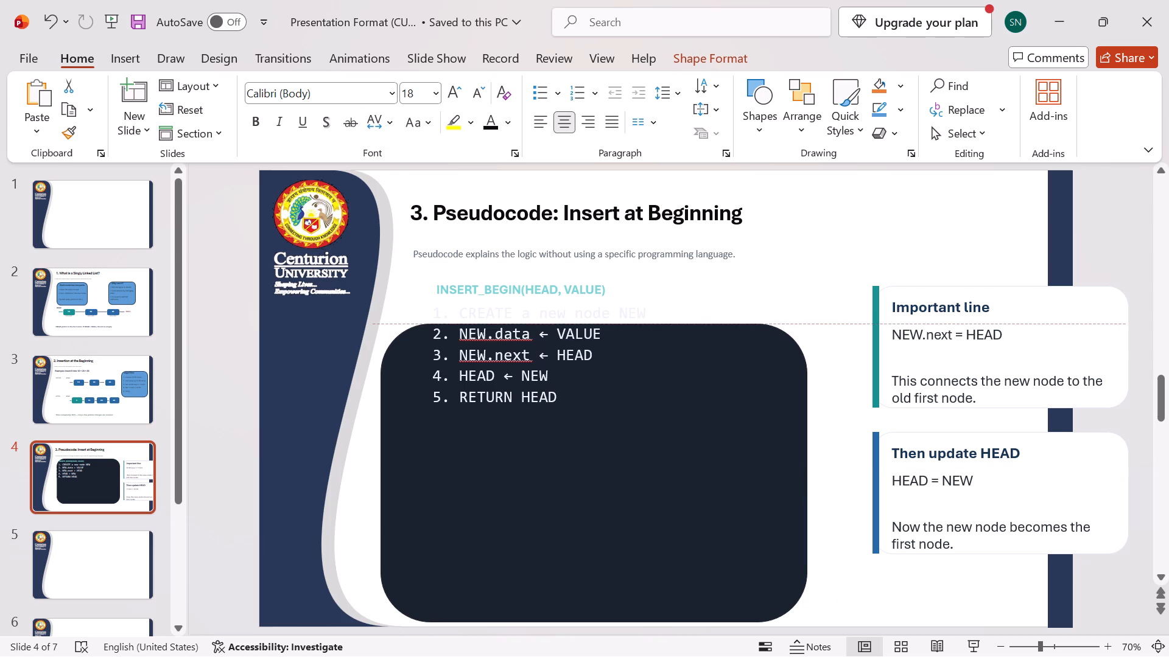
drag(801, 370, 799, 365)
Move the numbered pseudocode lines and the INSERT_BEGIN(HEAD, VALUE) heading down so they sit inside the dark box.
click(488, 361)
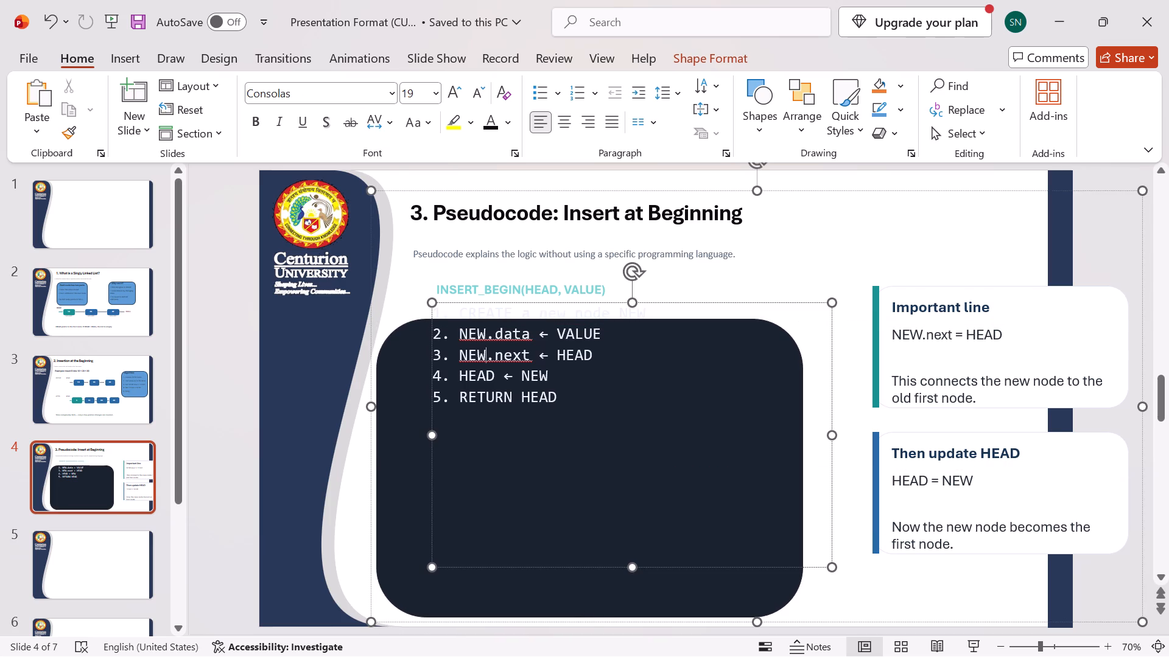
drag(665, 356, 641, 493)
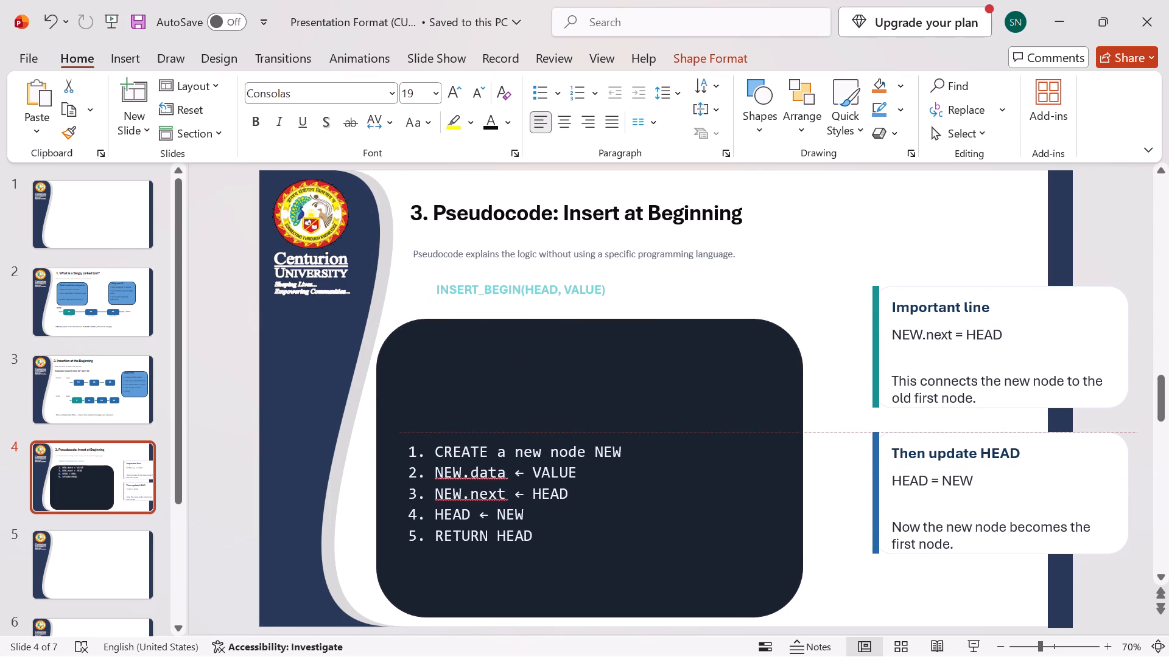
drag(641, 493, 641, 496)
click(514, 296)
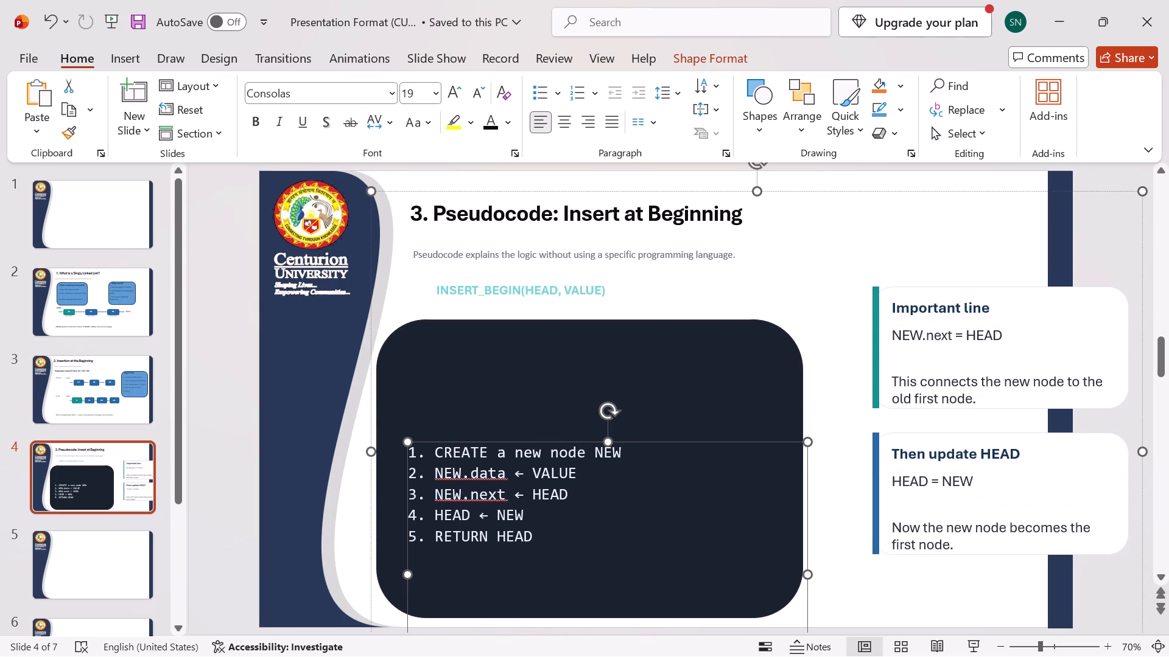
drag(669, 290, 661, 333)
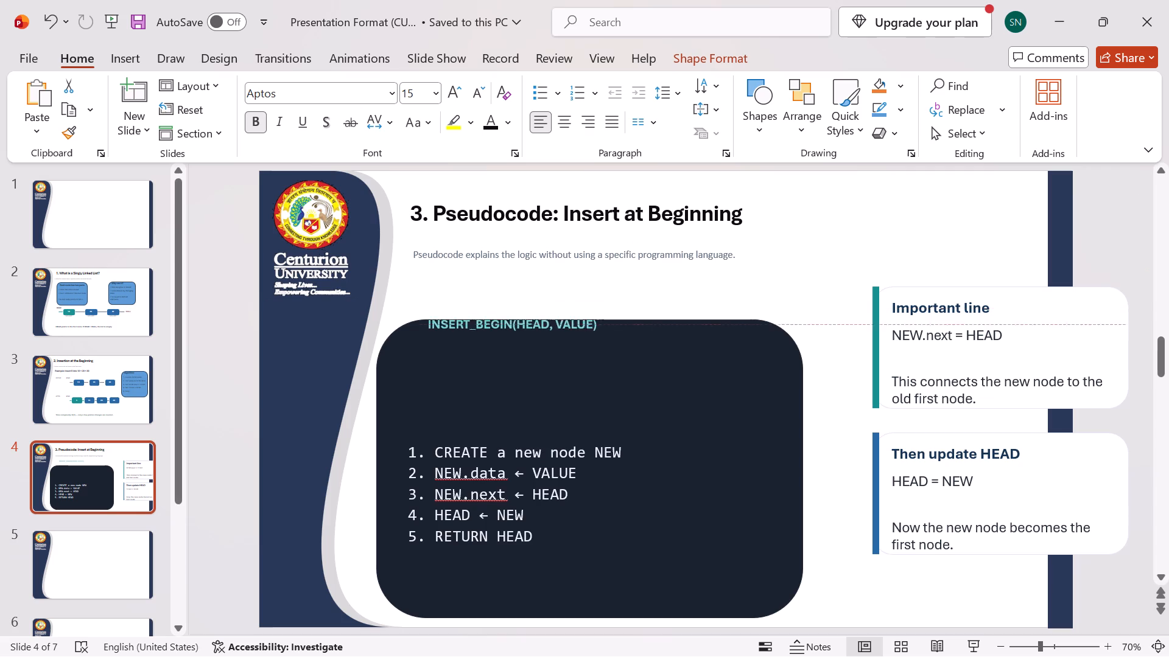
drag(661, 333, 641, 375)
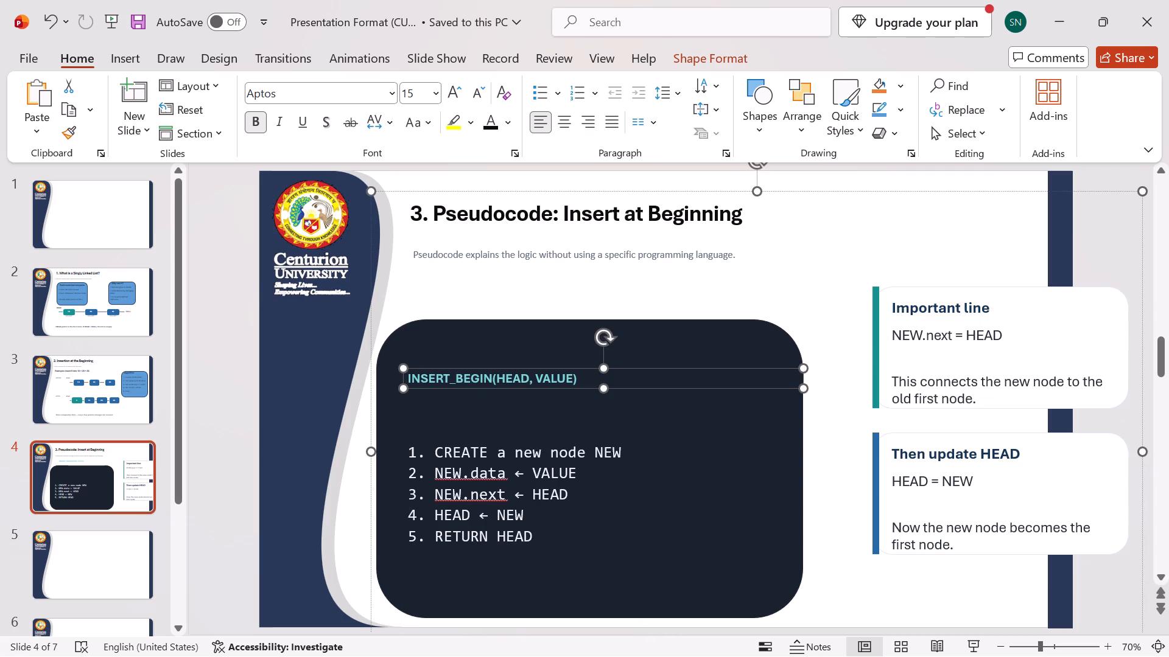
Shrink the dark code box around its text by pulling its right edge inward and its top edge down.
click(798, 459)
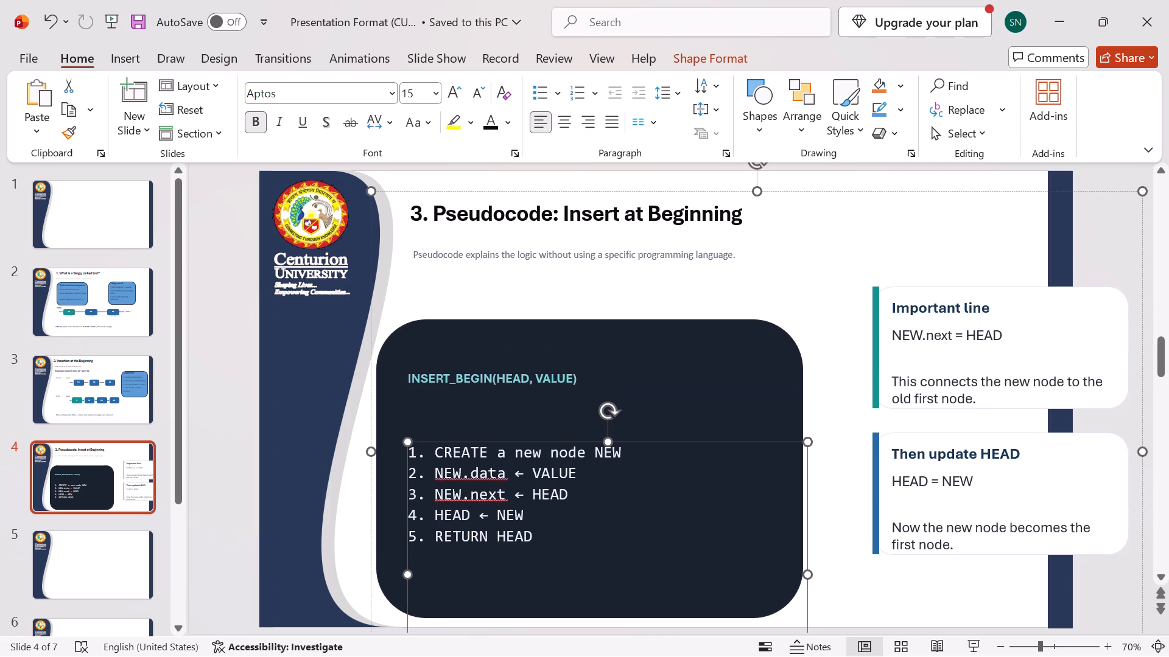
click(801, 366)
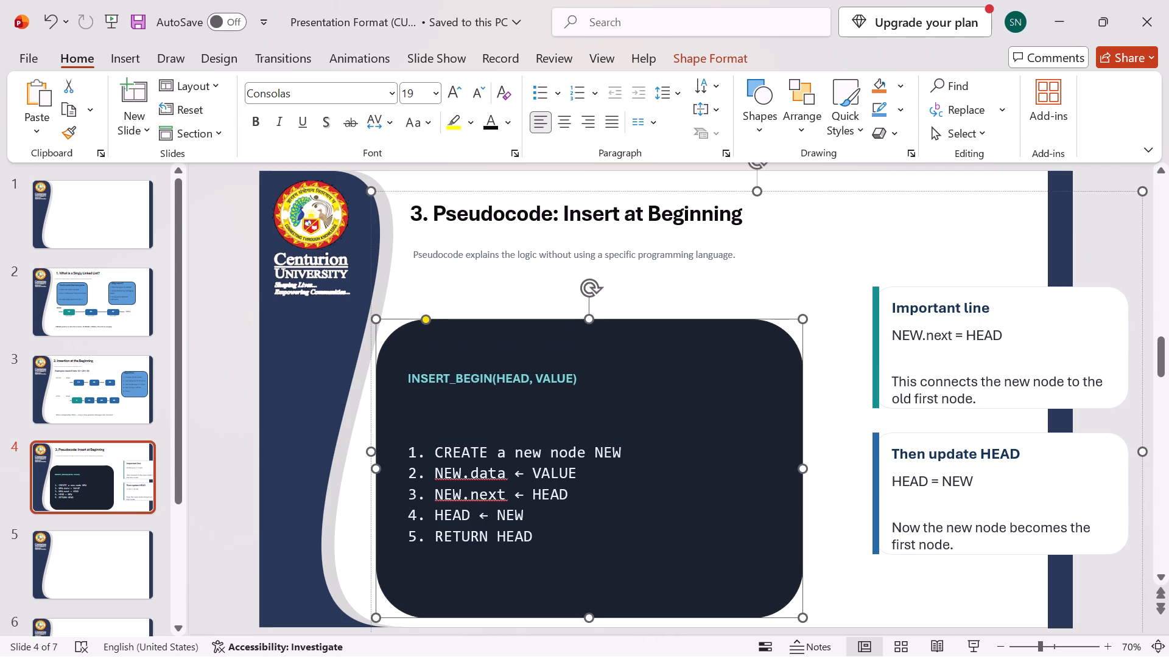
drag(802, 470, 720, 478)
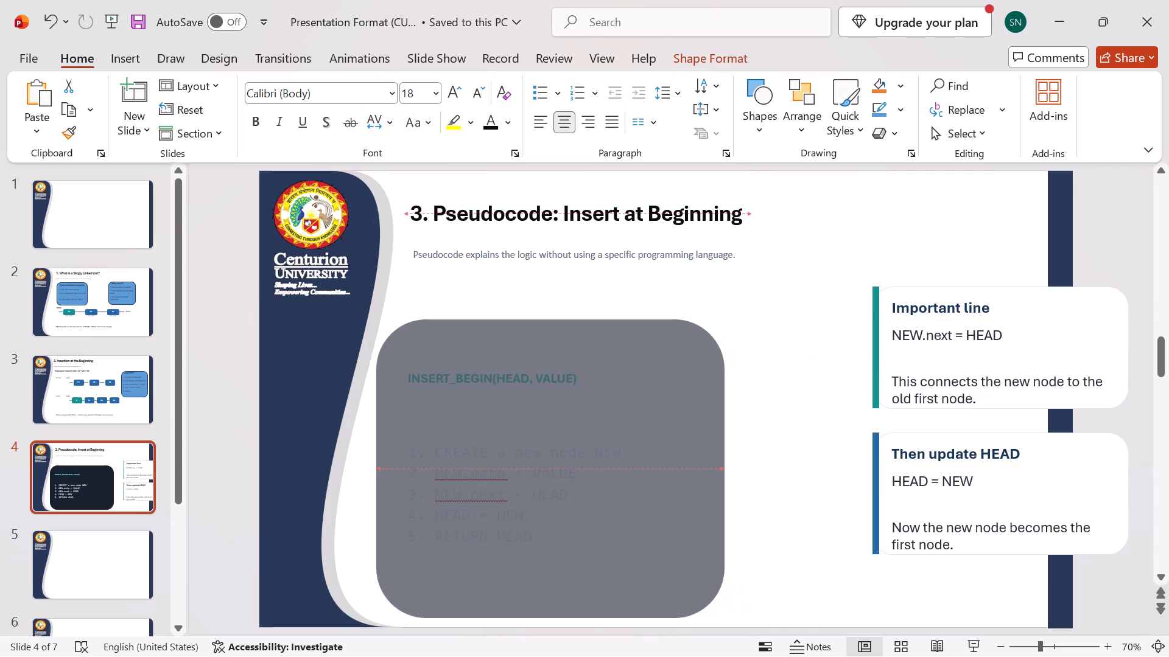
drag(720, 478, 712, 479)
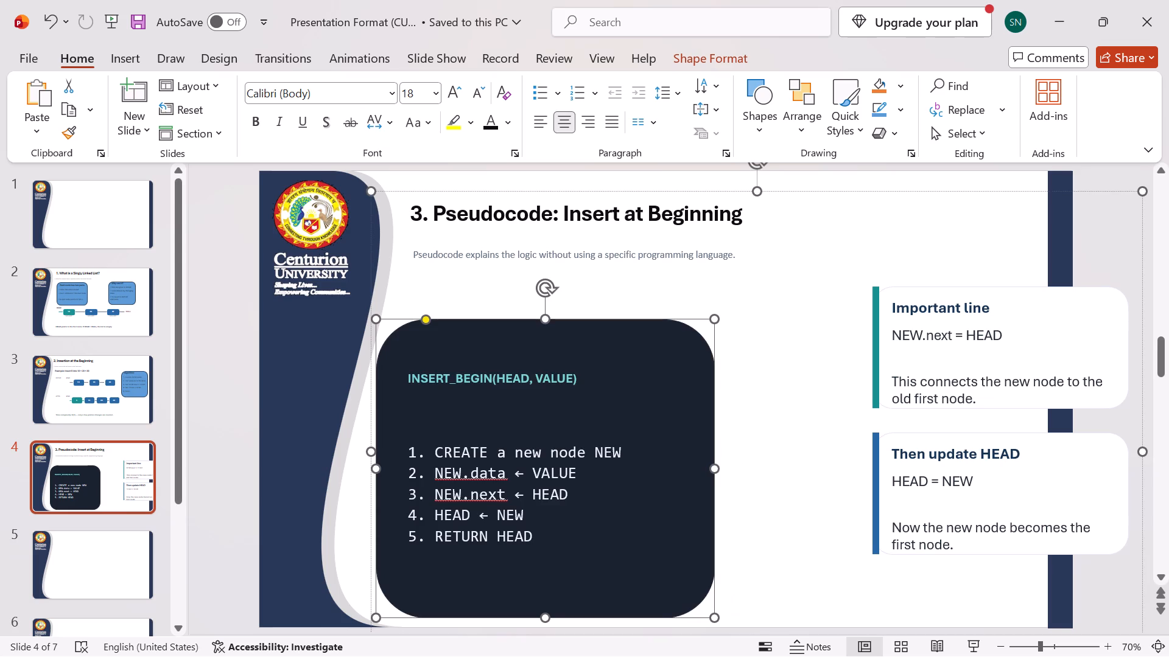
drag(547, 318, 548, 341)
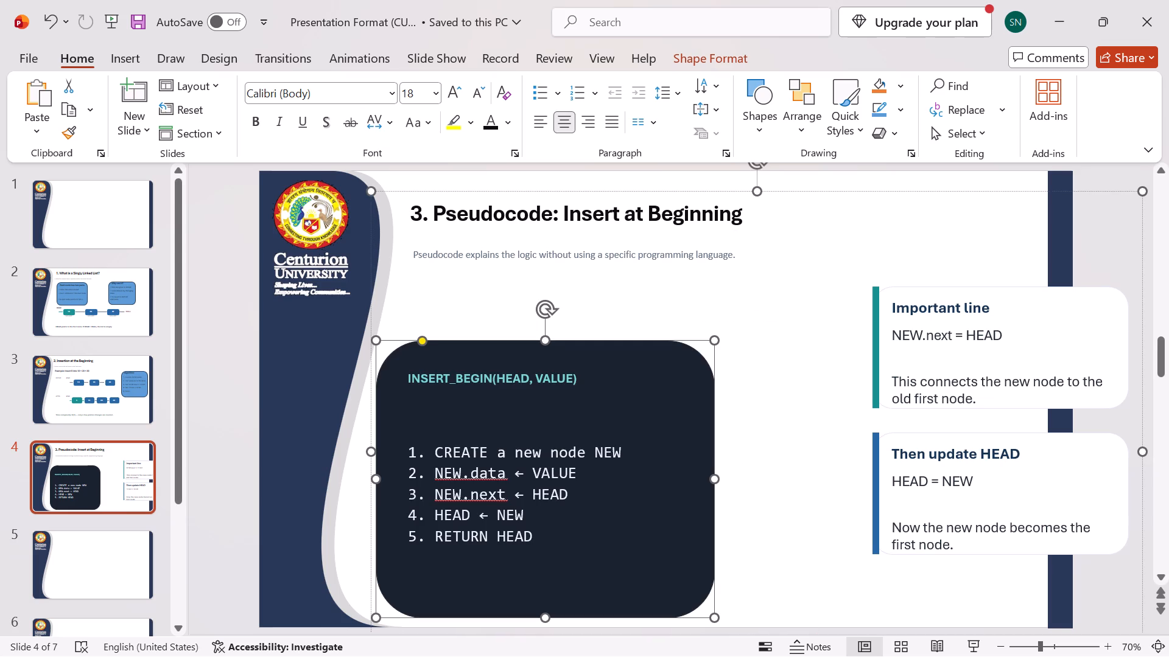
Shrink the dark code box by pulling its bottom edge up and its right edge inward around the pseudocode.
drag(545, 617, 546, 585)
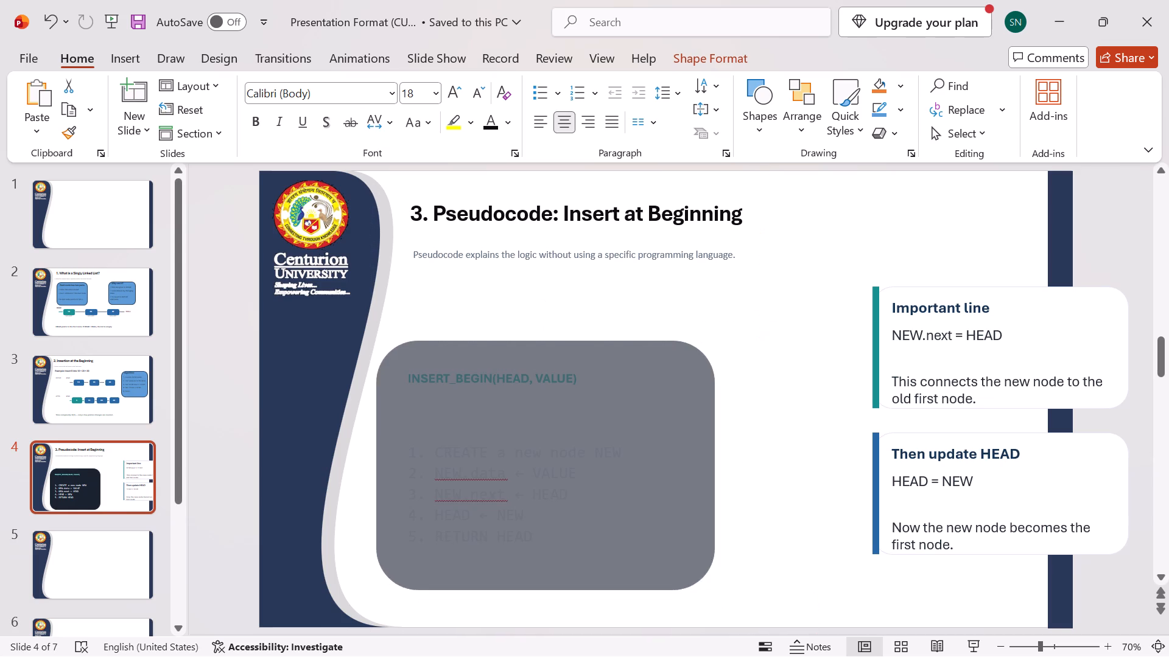
drag(546, 585, 546, 568)
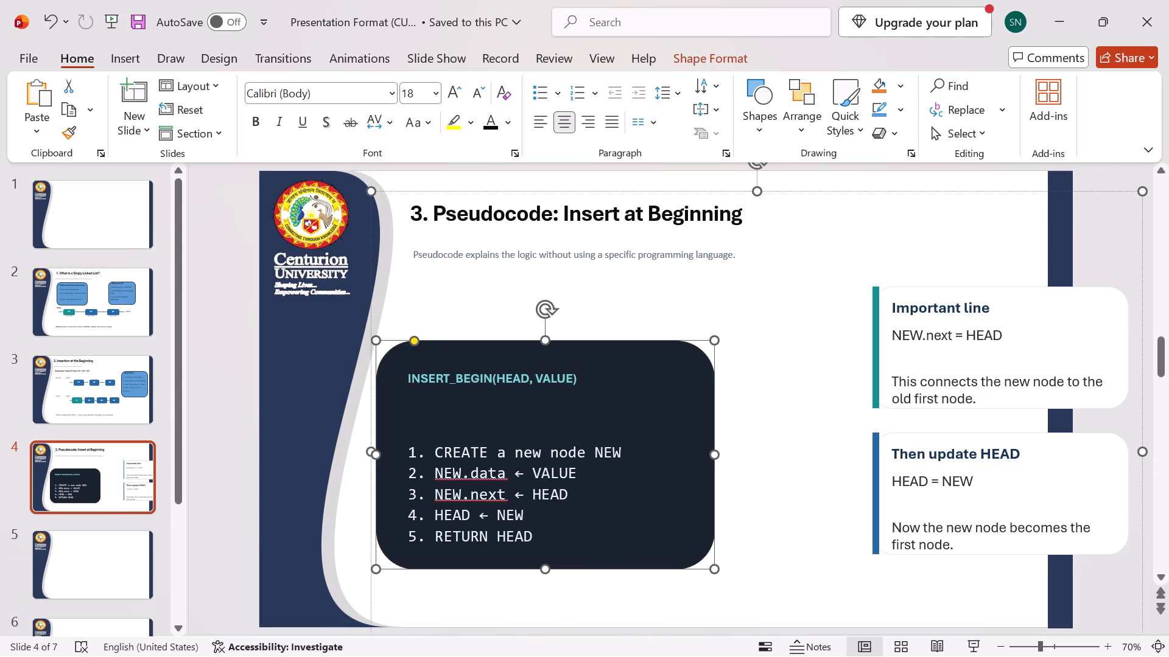
drag(711, 456, 661, 457)
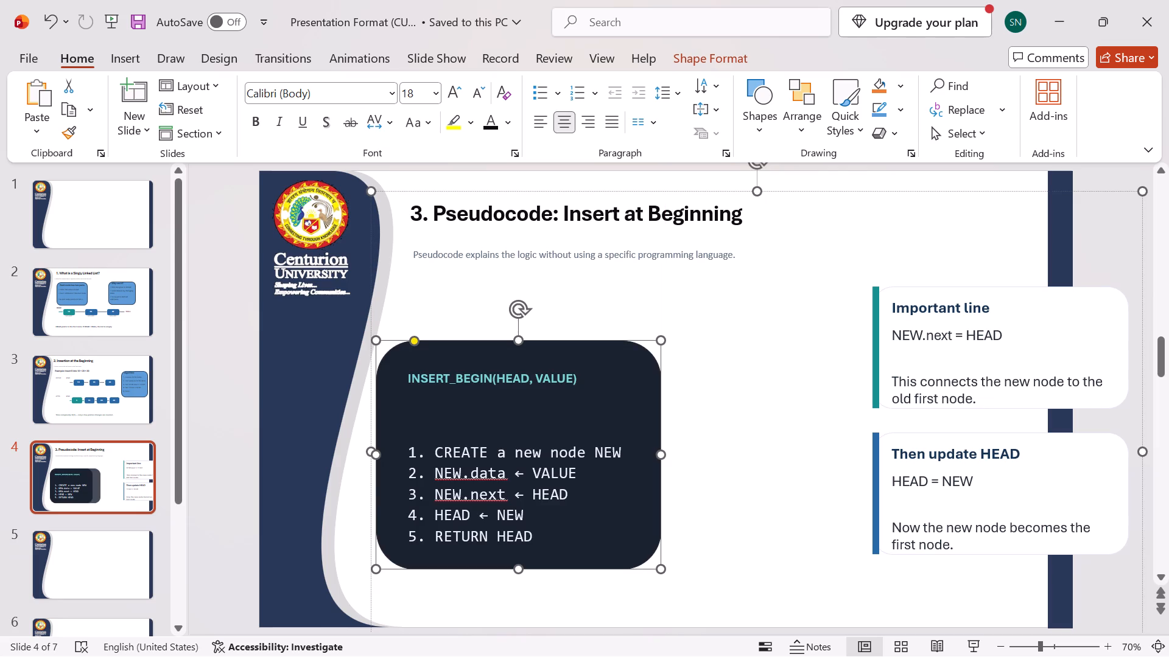
click(723, 447)
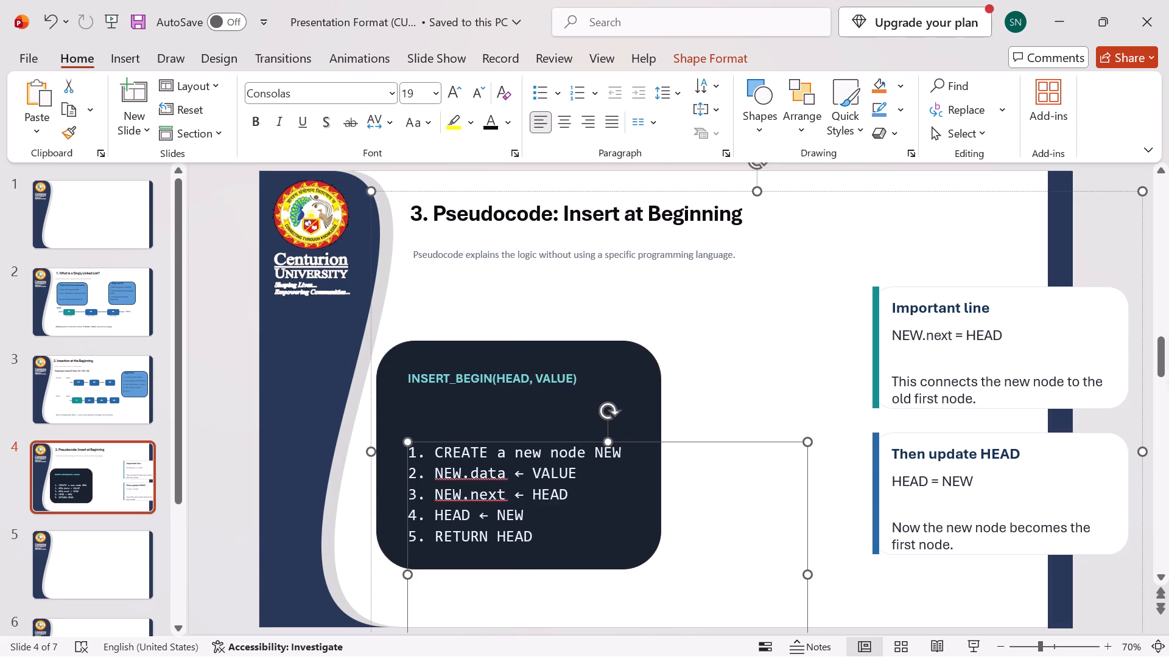
Delete the two white rounded cards behind the Important line and Then update HEAD notes.
click(1054, 299)
click(1125, 342)
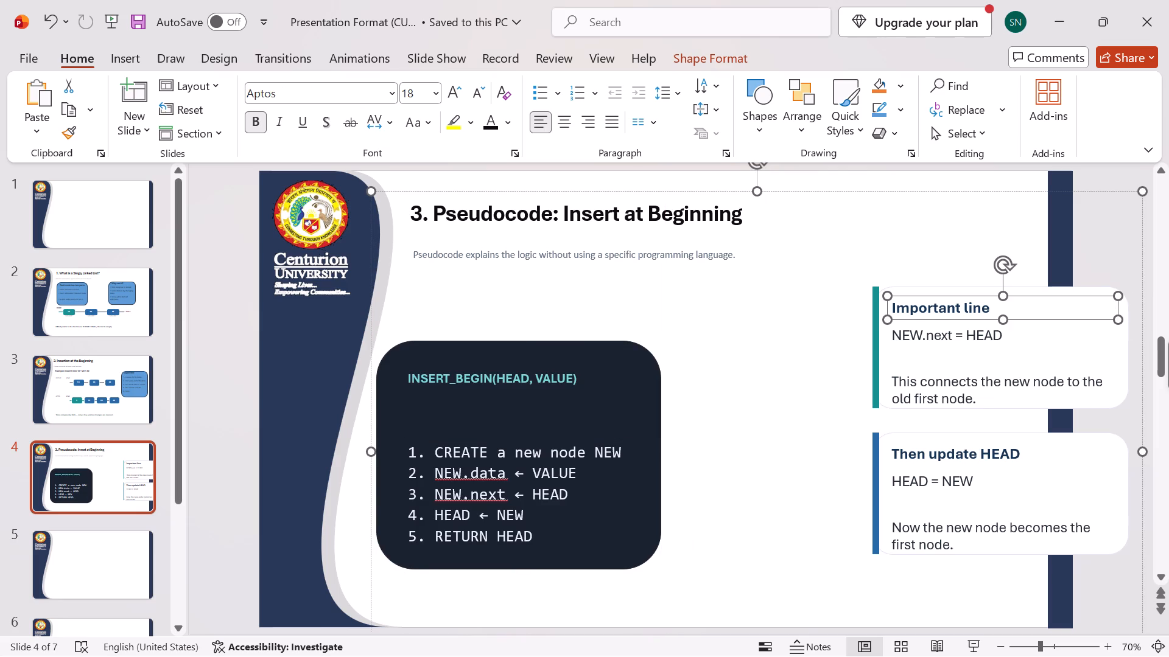
drag(1125, 342, 969, 347)
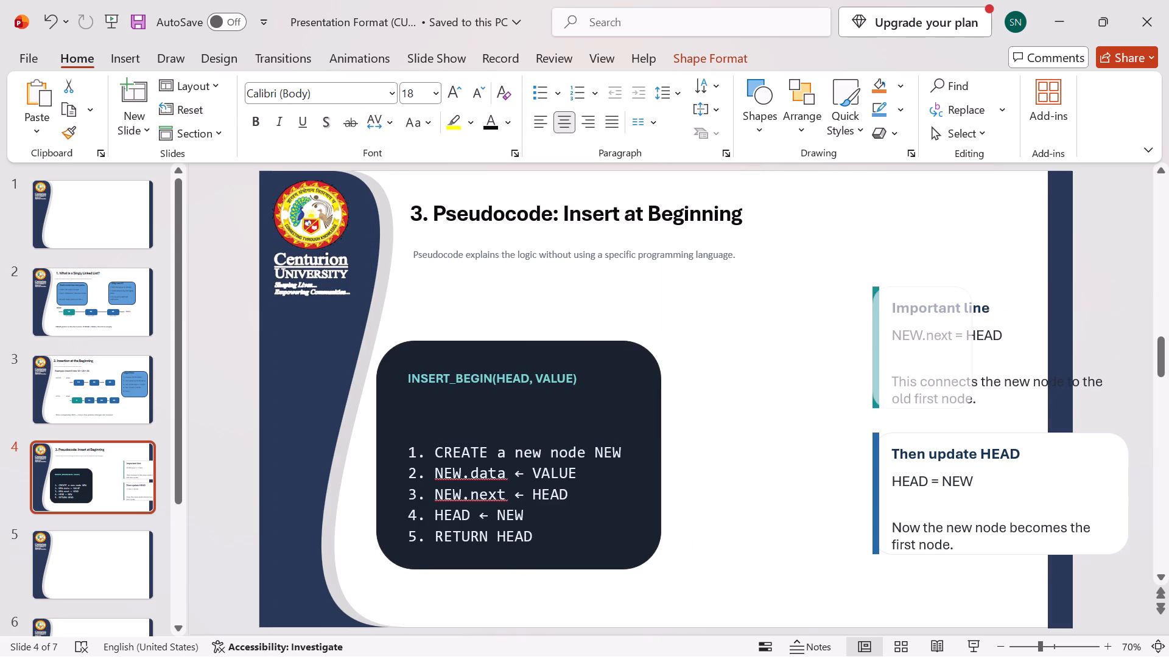
drag(969, 347, 1098, 330)
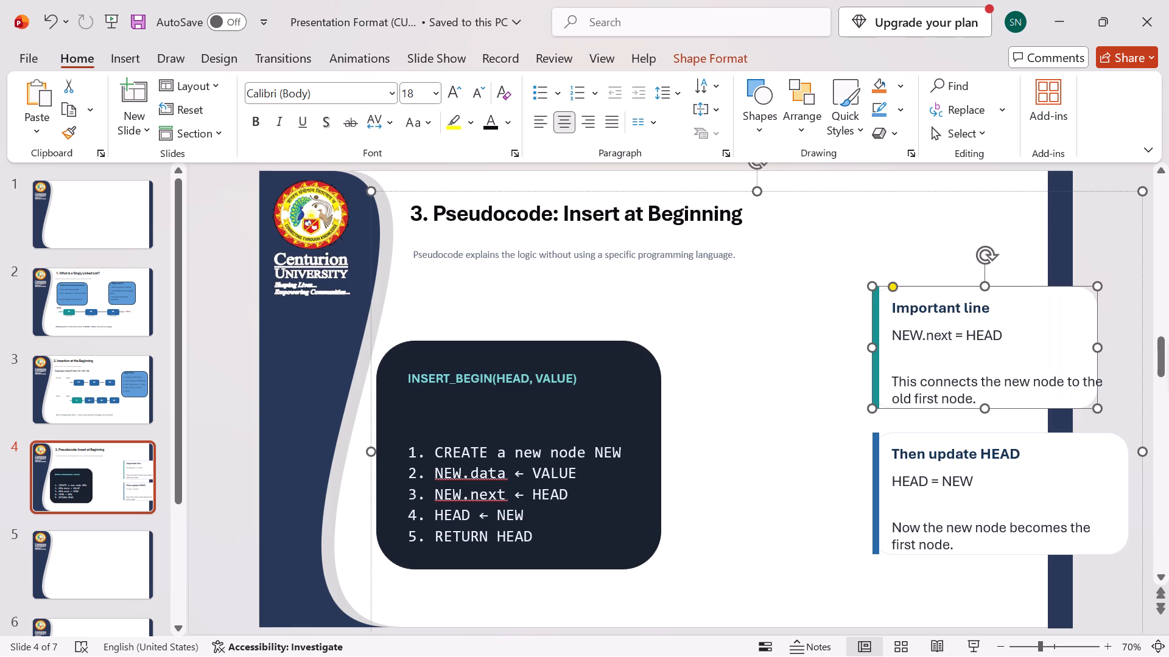
key(Delete)
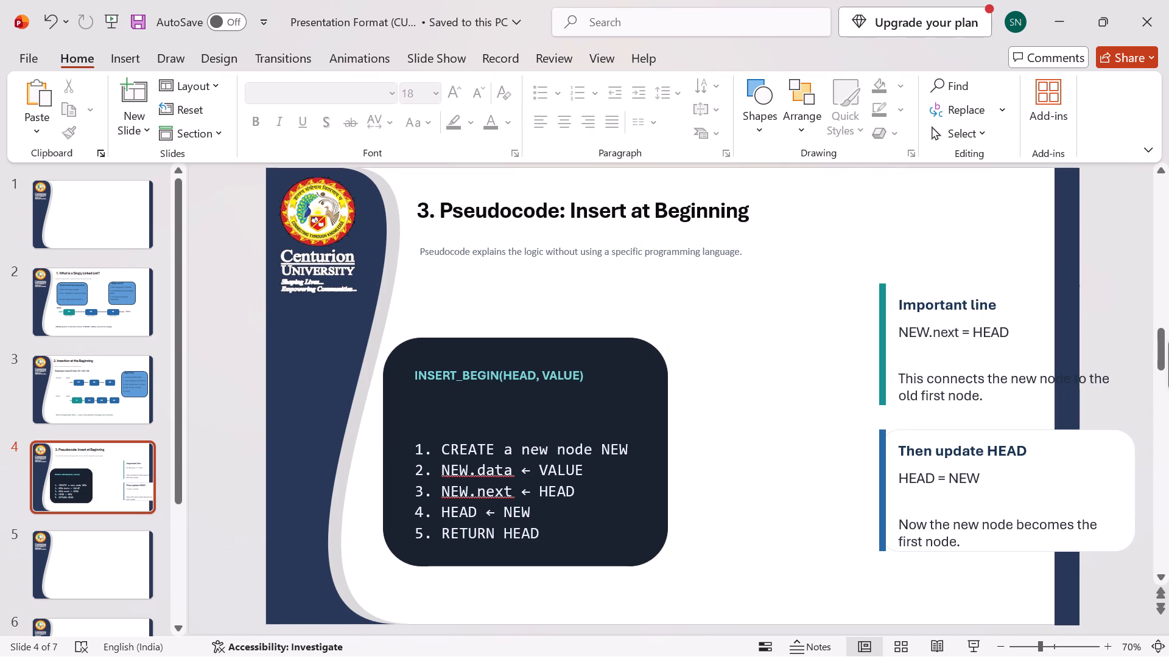
click(1130, 442)
click(1122, 447)
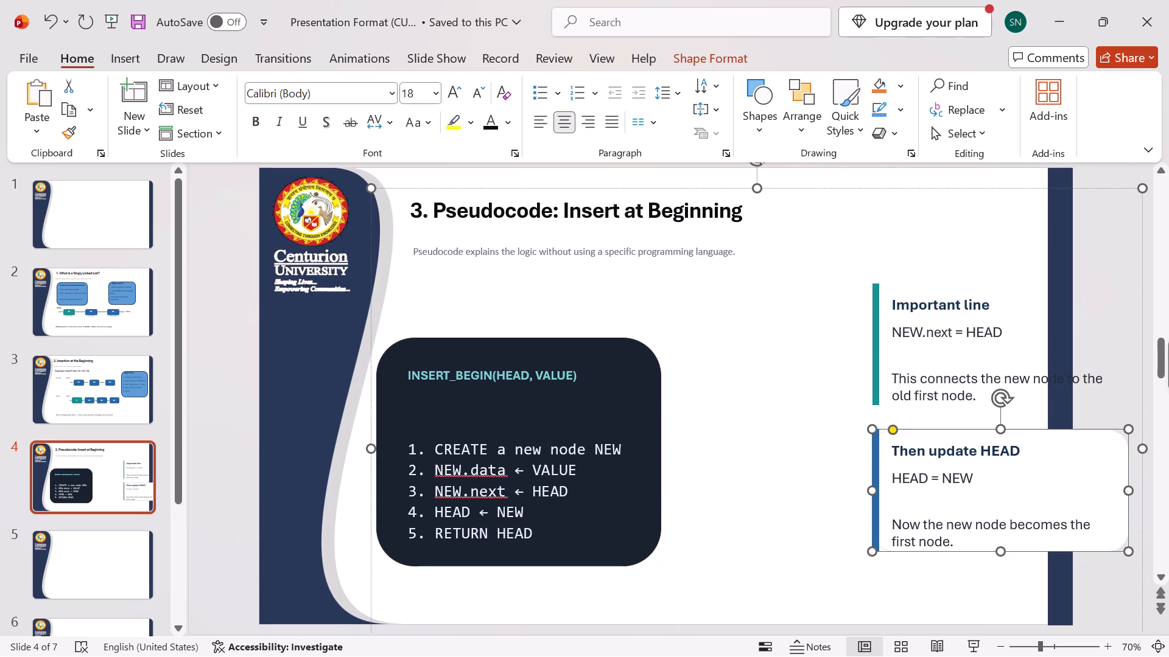
key(Delete)
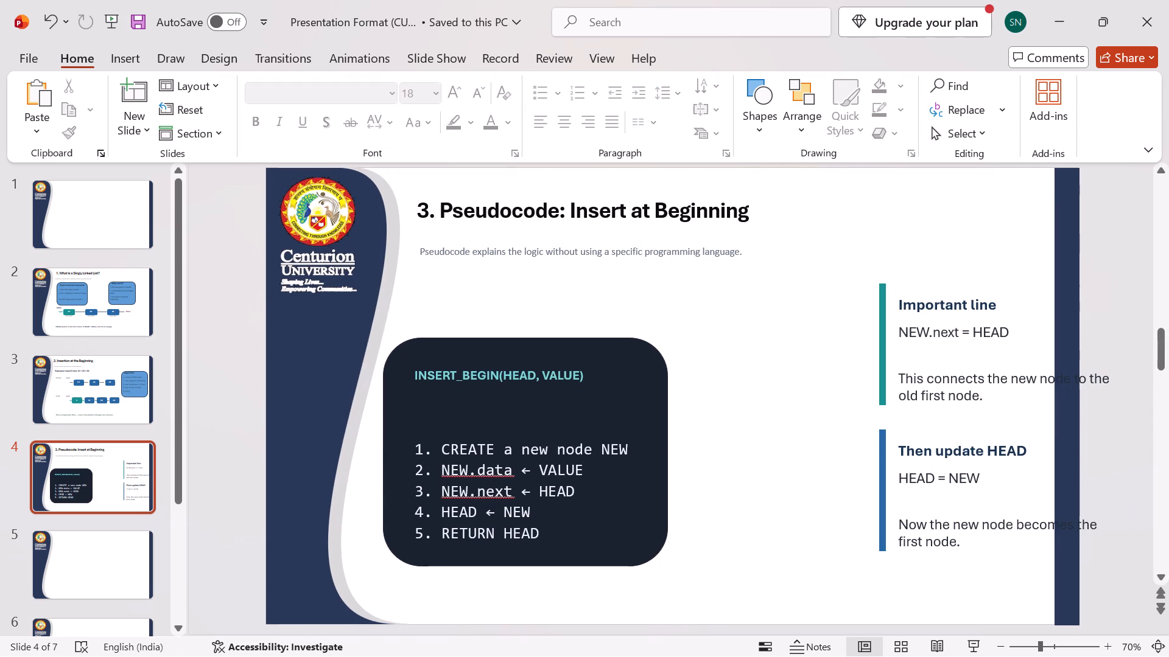
Delete the teal and blue vertical accent bars beside the two notes.
click(880, 331)
click(874, 327)
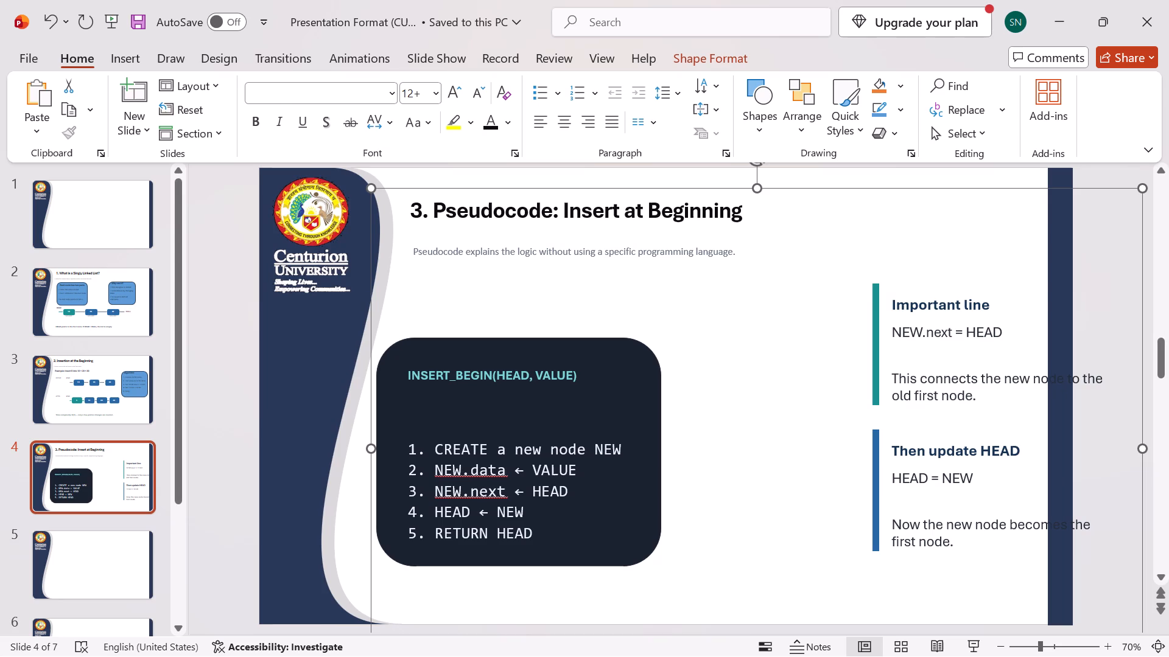
key(Delete)
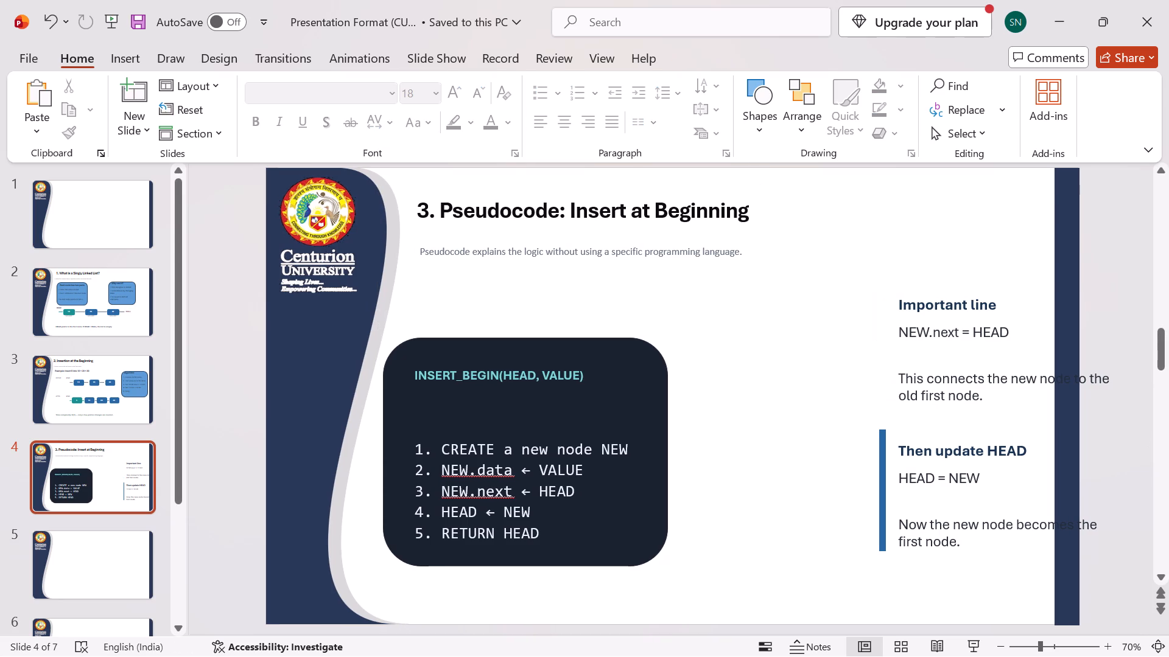
click(886, 459)
click(873, 453)
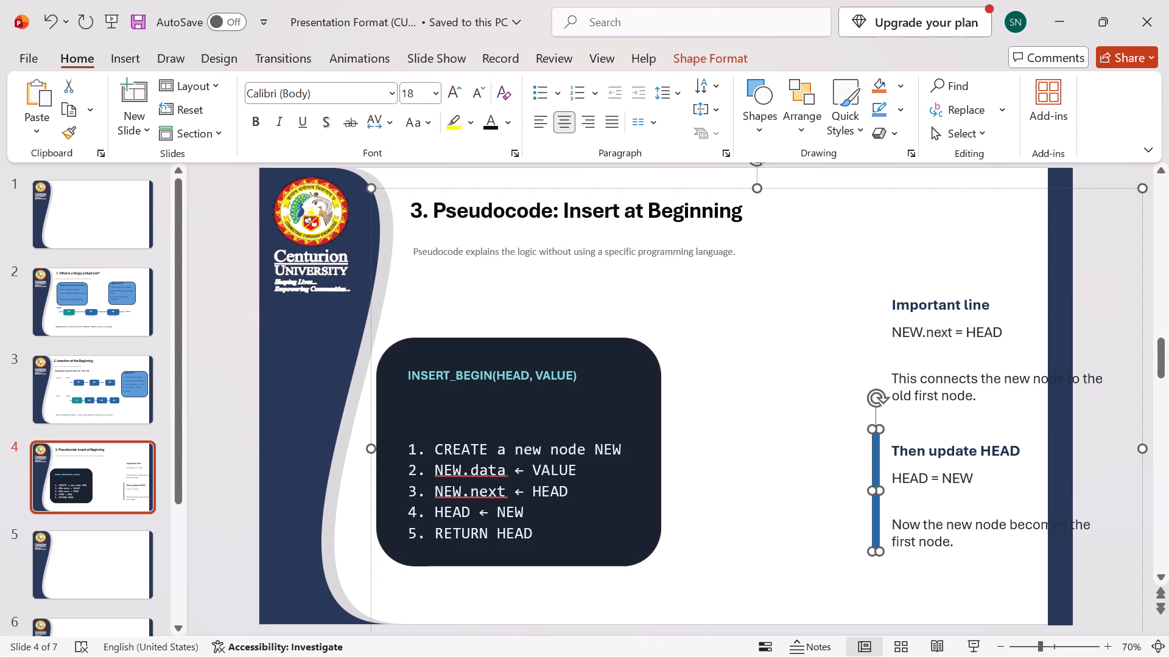
key(Delete)
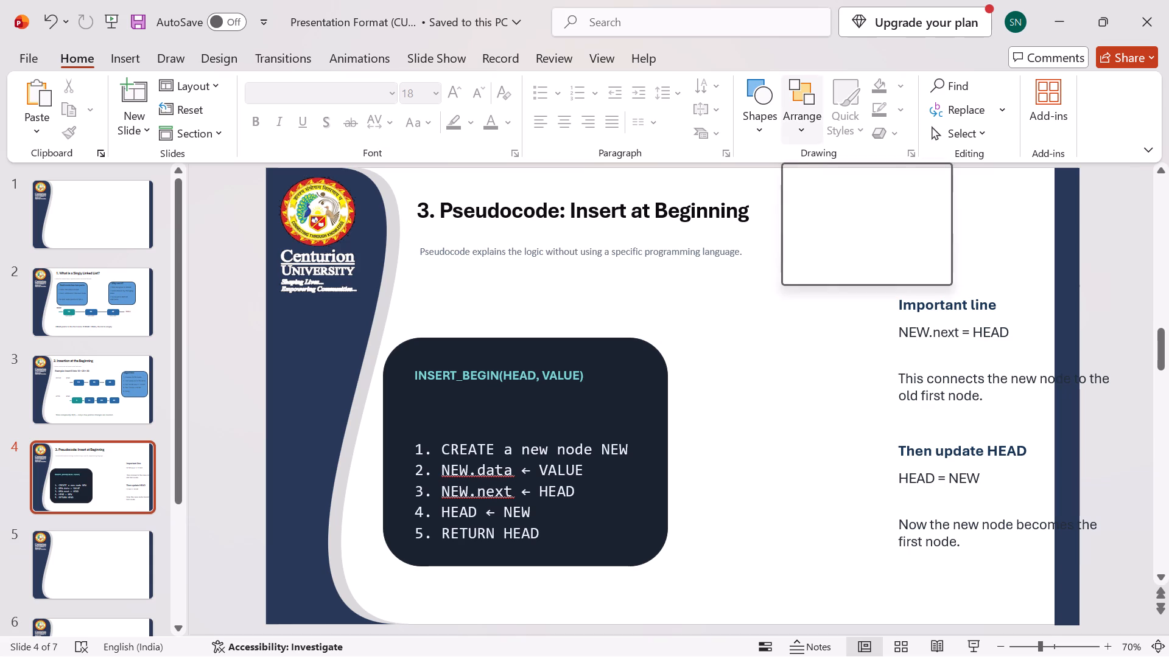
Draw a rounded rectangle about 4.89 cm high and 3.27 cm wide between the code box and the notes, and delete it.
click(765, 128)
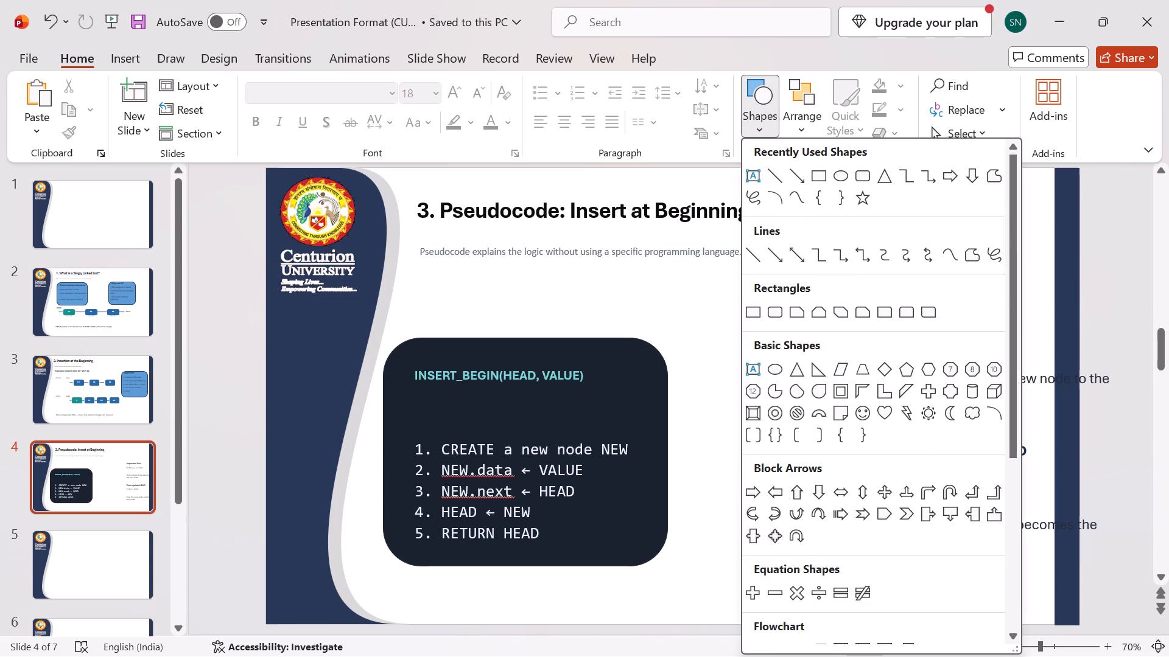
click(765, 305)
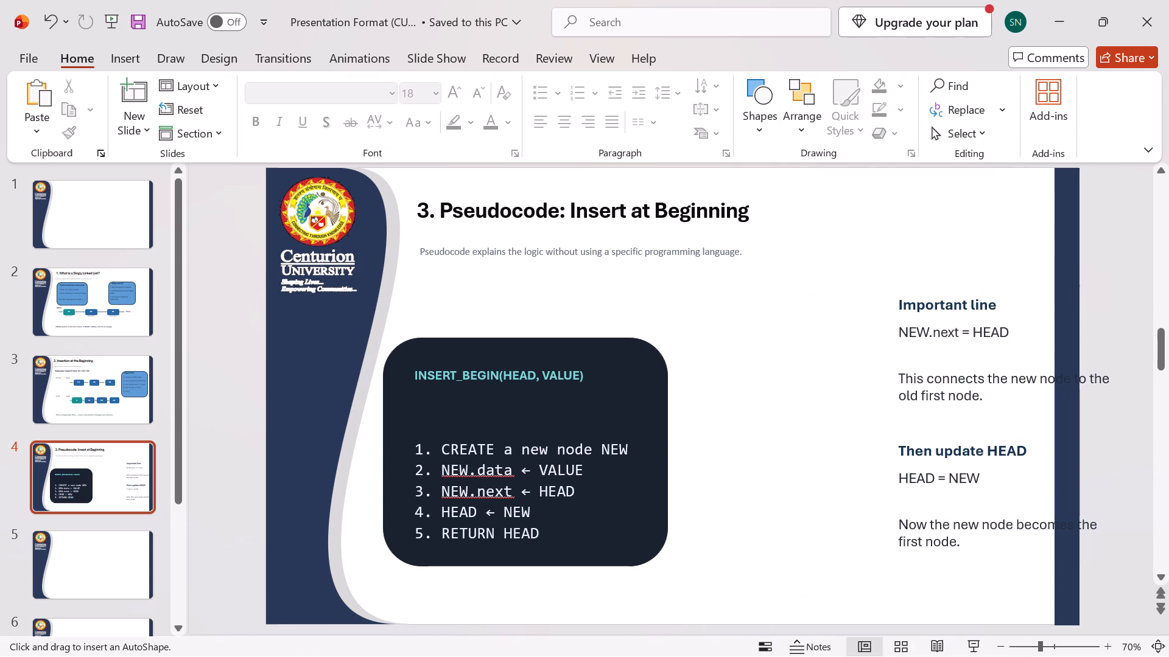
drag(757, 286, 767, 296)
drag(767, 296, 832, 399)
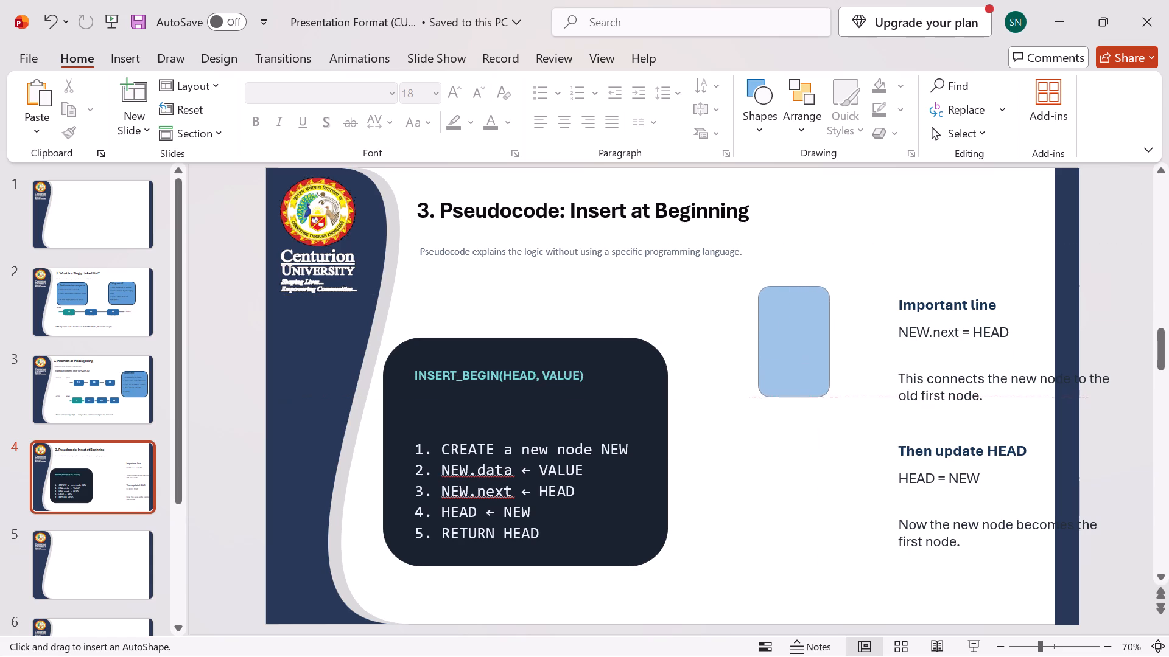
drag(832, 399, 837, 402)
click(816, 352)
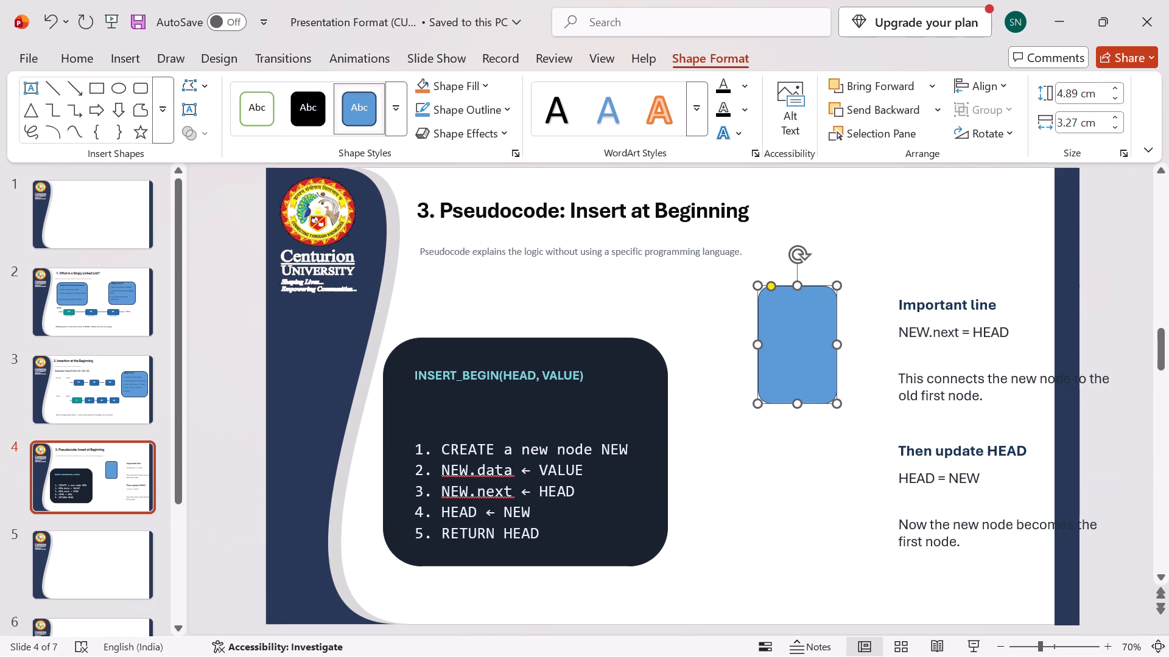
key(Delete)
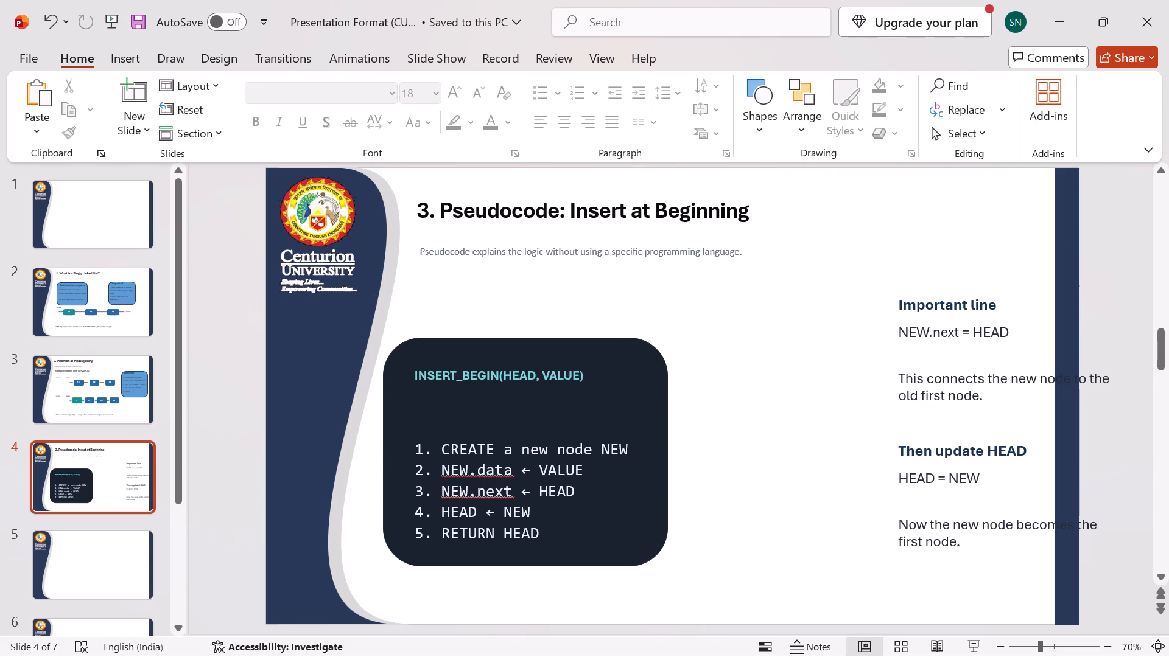
Move the NEW.next = HEAD text and its Important line heading into the white area beside the code box, aligned at their left edges.
drag(875, 282, 916, 373)
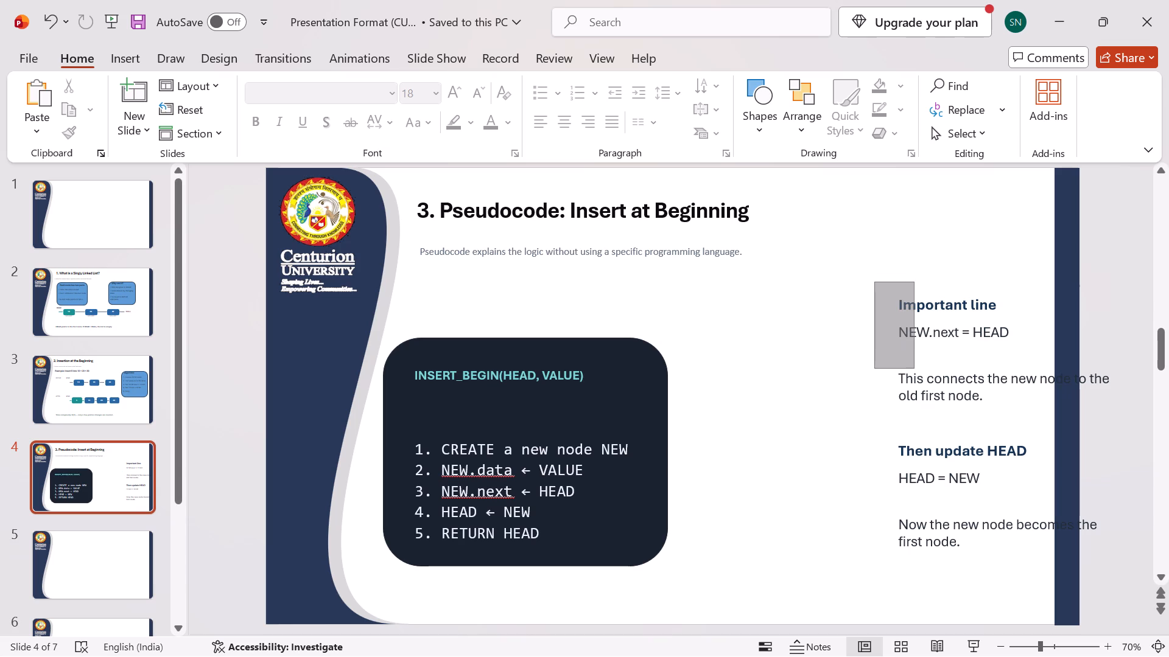
drag(916, 373, 1125, 422)
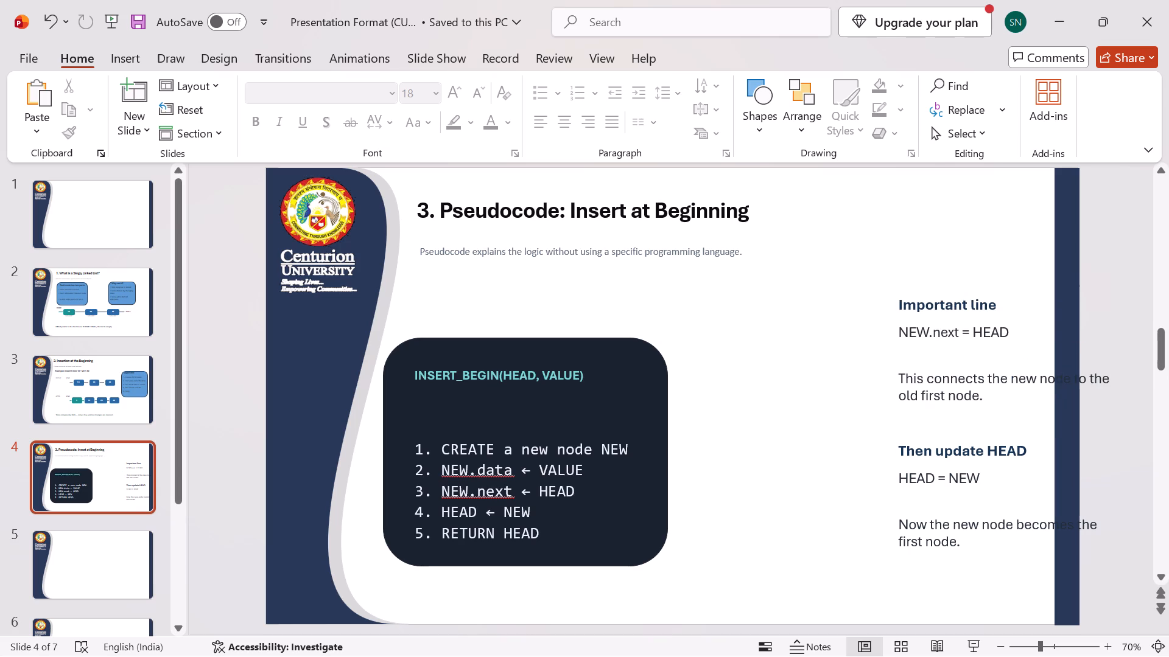
click(1000, 358)
drag(1040, 321, 1027, 327)
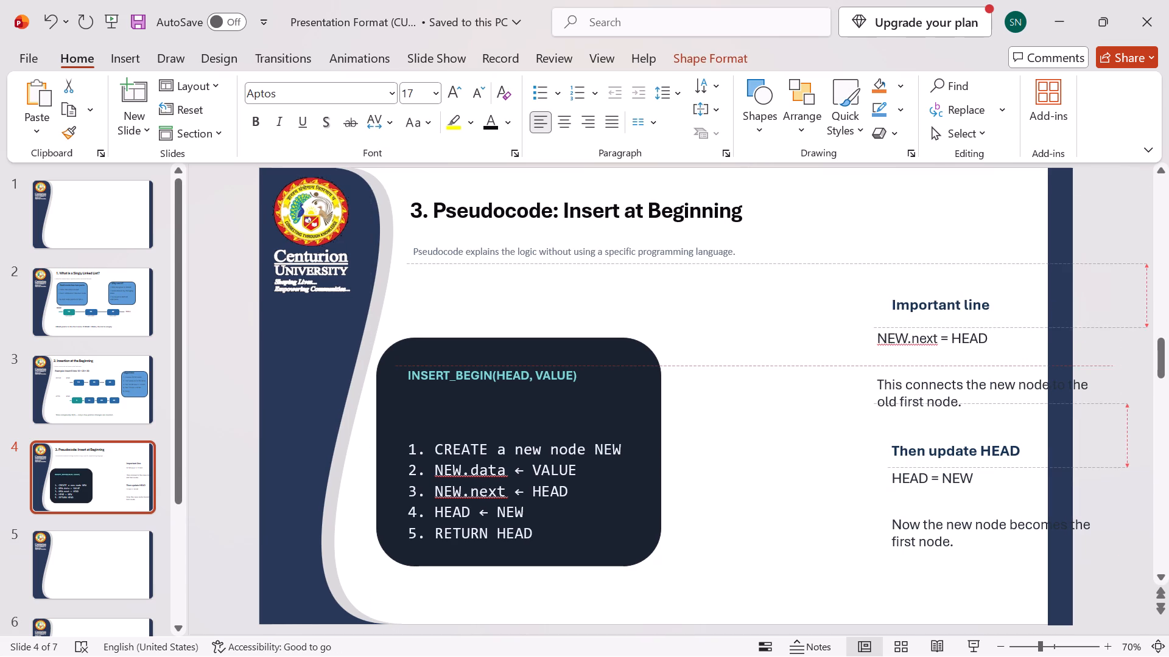
drag(1027, 327, 891, 336)
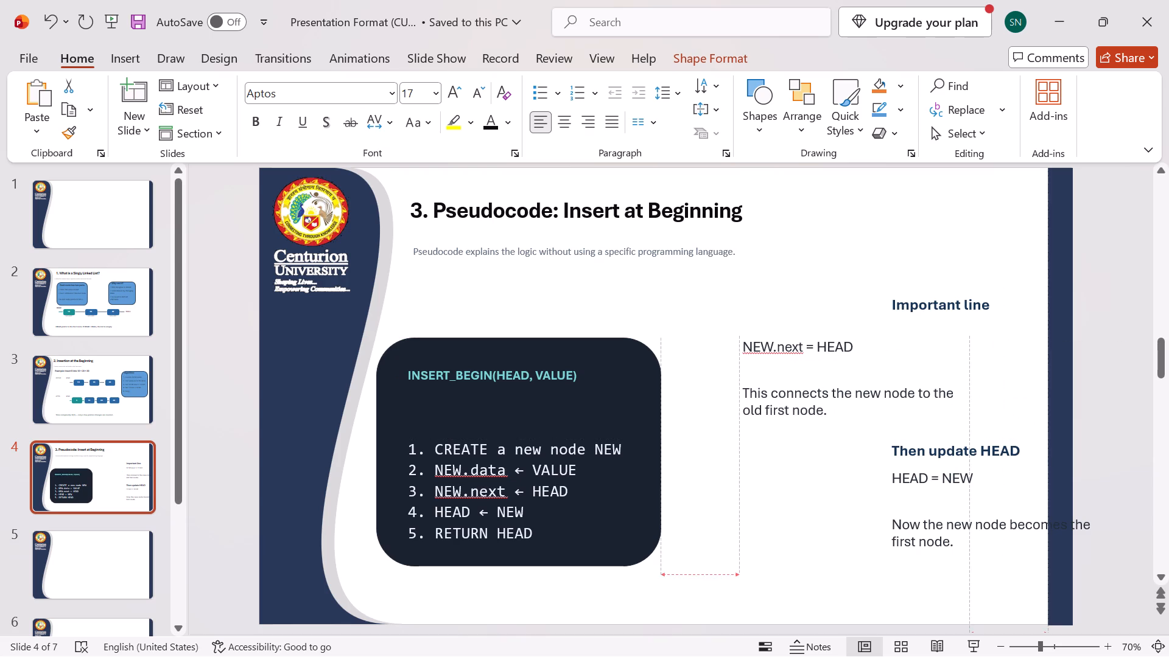
drag(891, 336, 876, 335)
click(952, 308)
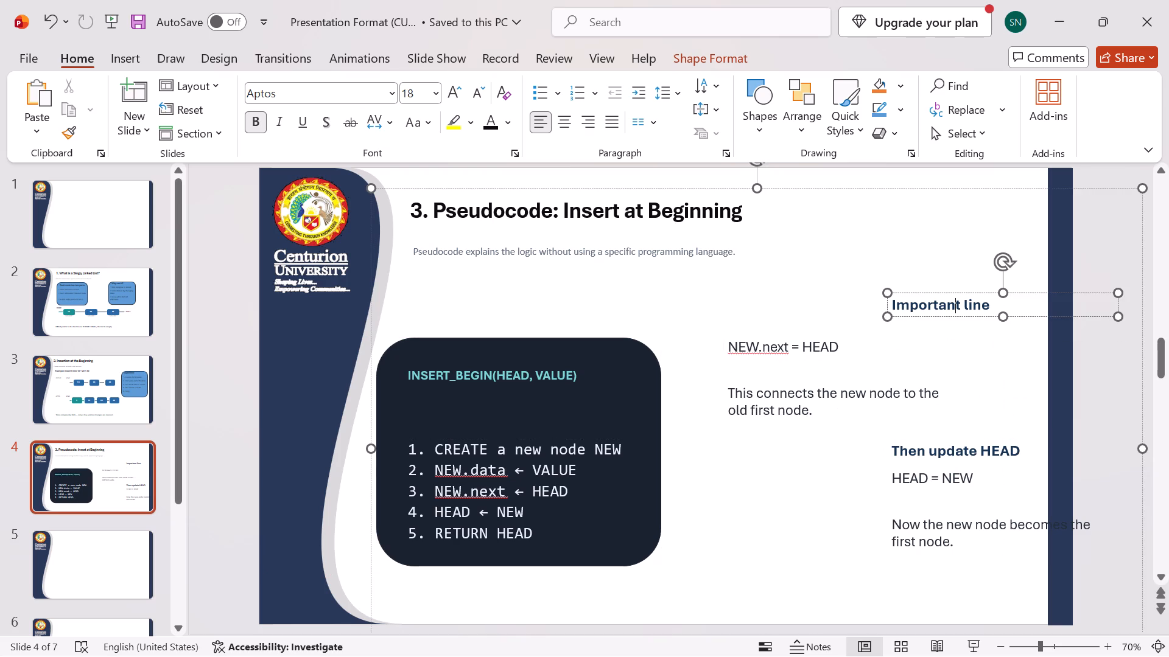
drag(1033, 297, 851, 304)
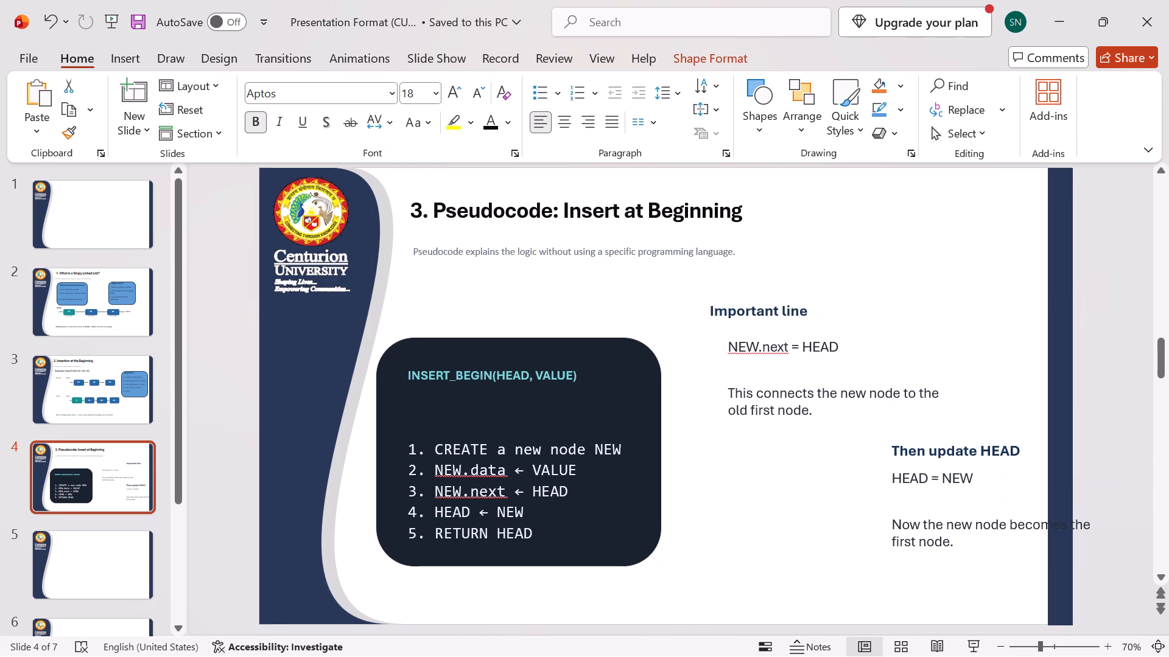
drag(851, 304, 866, 304)
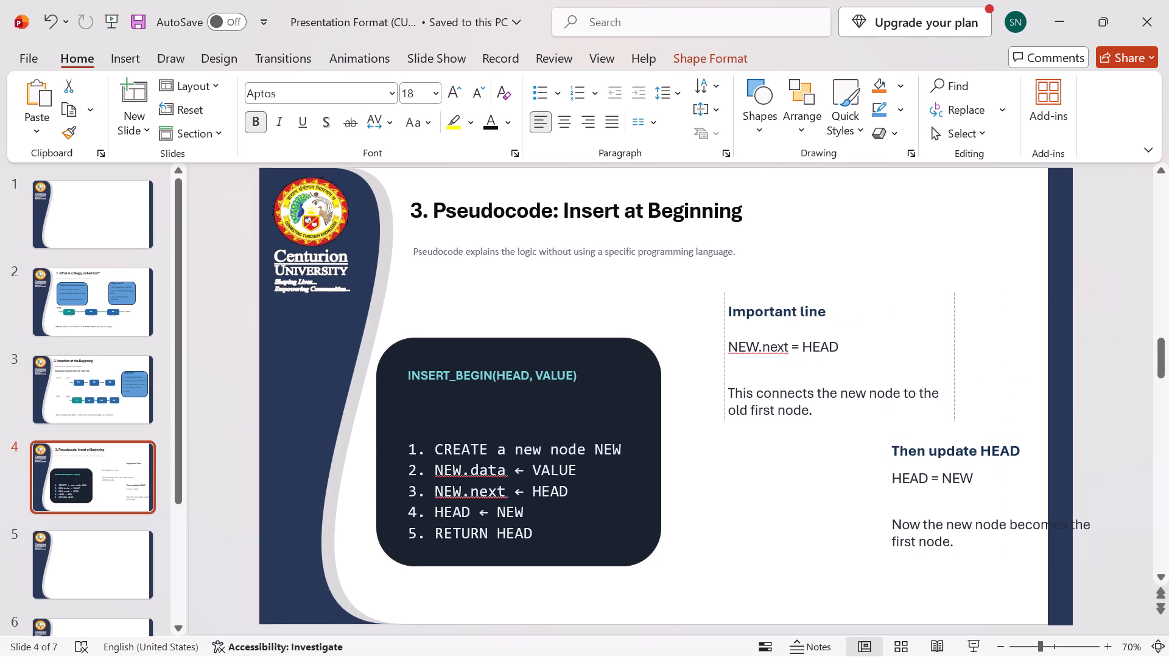
drag(866, 304, 866, 304)
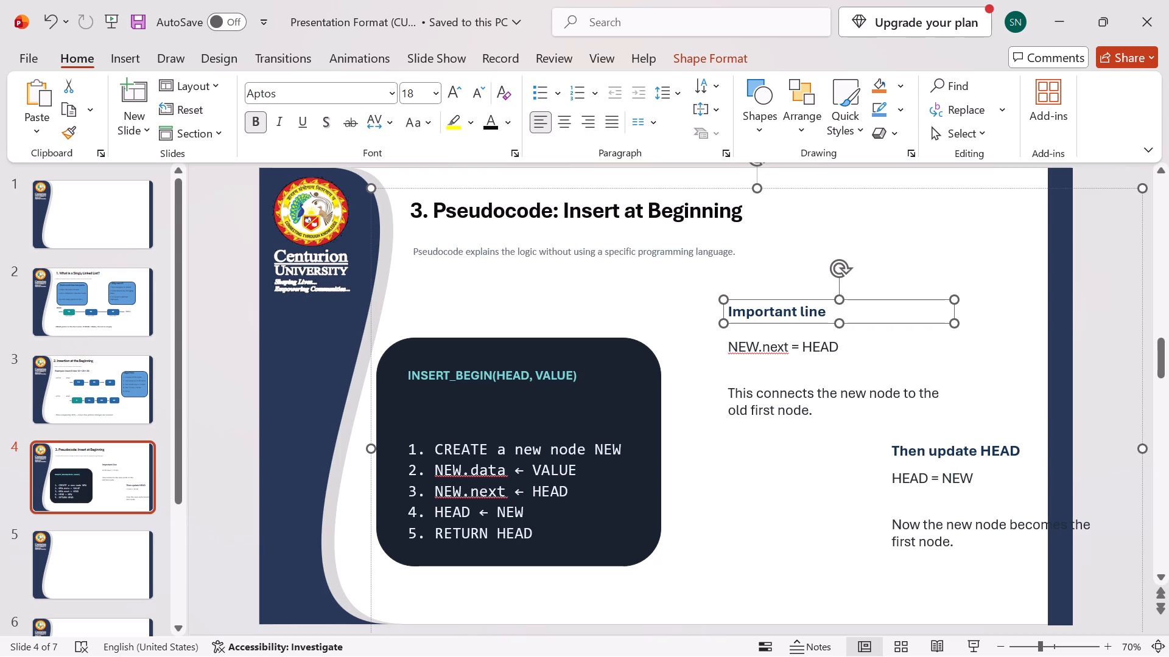
Move the HEAD = NEW text and its Then update HEAD heading below the Important line note, clear of the slide's dark right band.
click(950, 536)
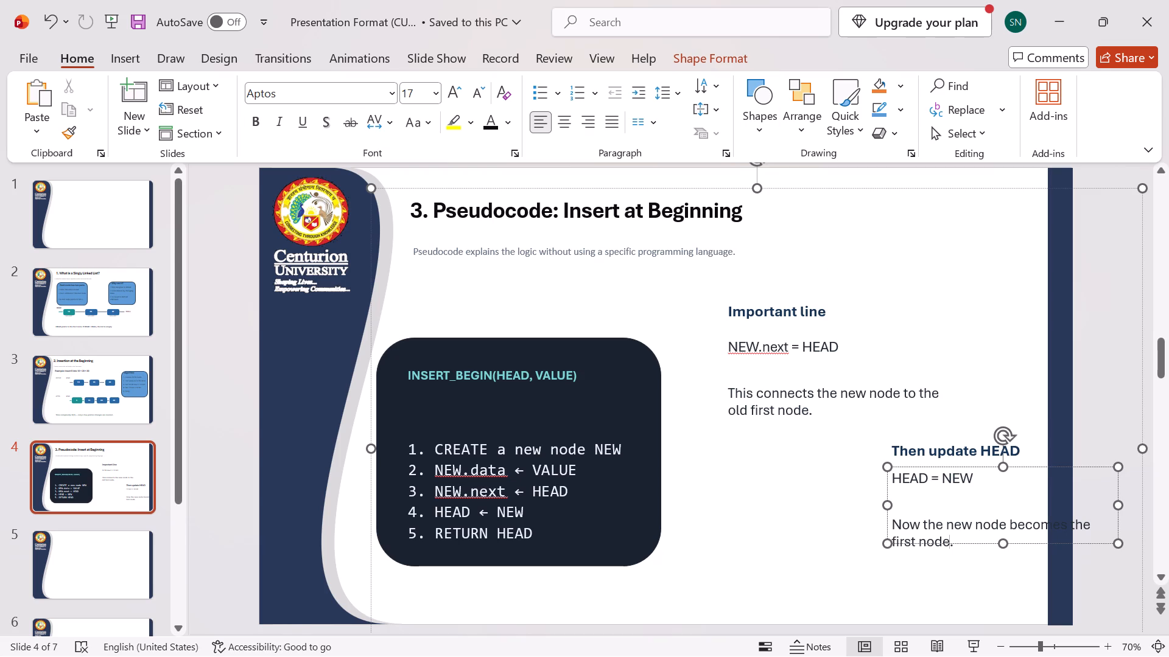
drag(1041, 466, 891, 520)
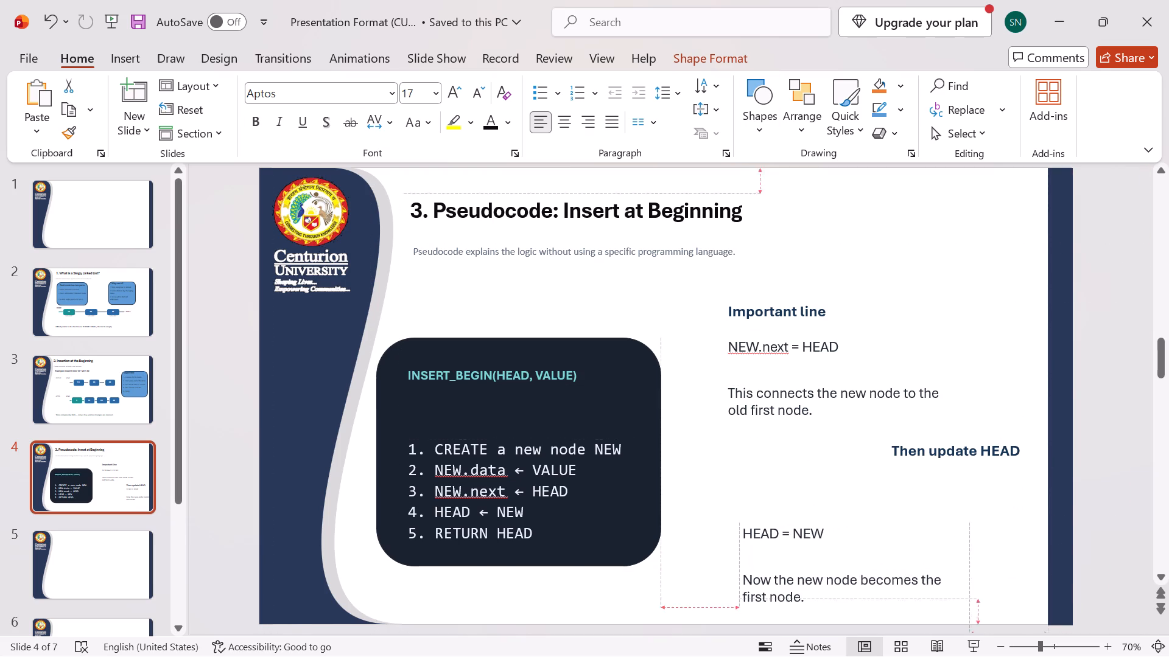
drag(891, 520, 874, 516)
click(946, 445)
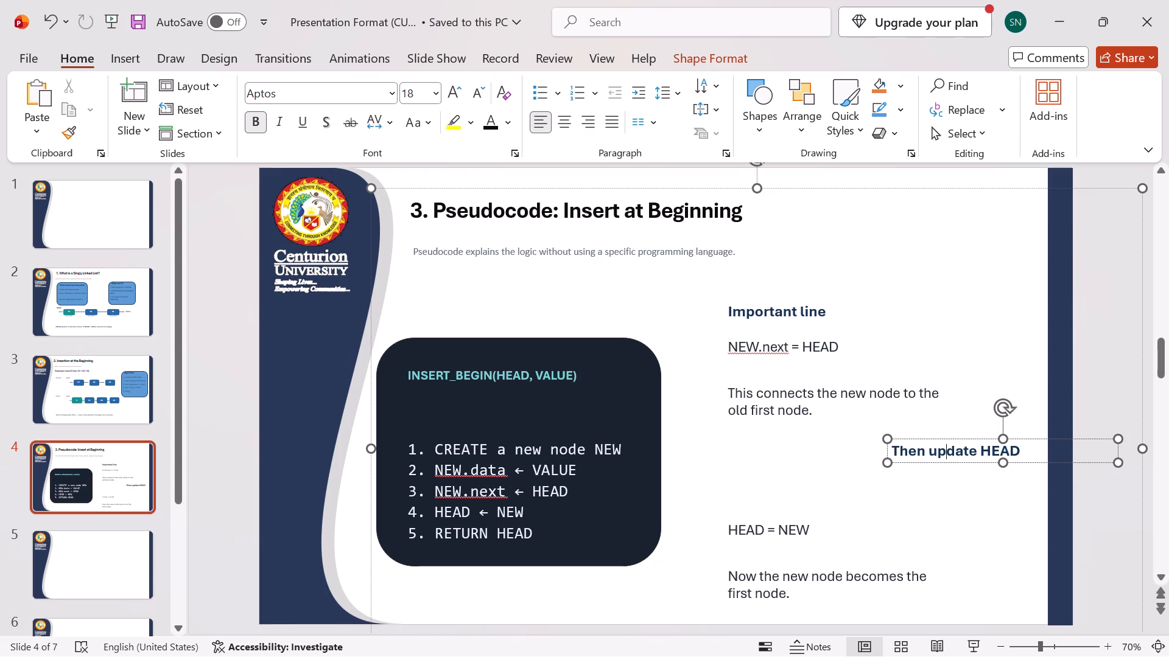
drag(1047, 439, 880, 476)
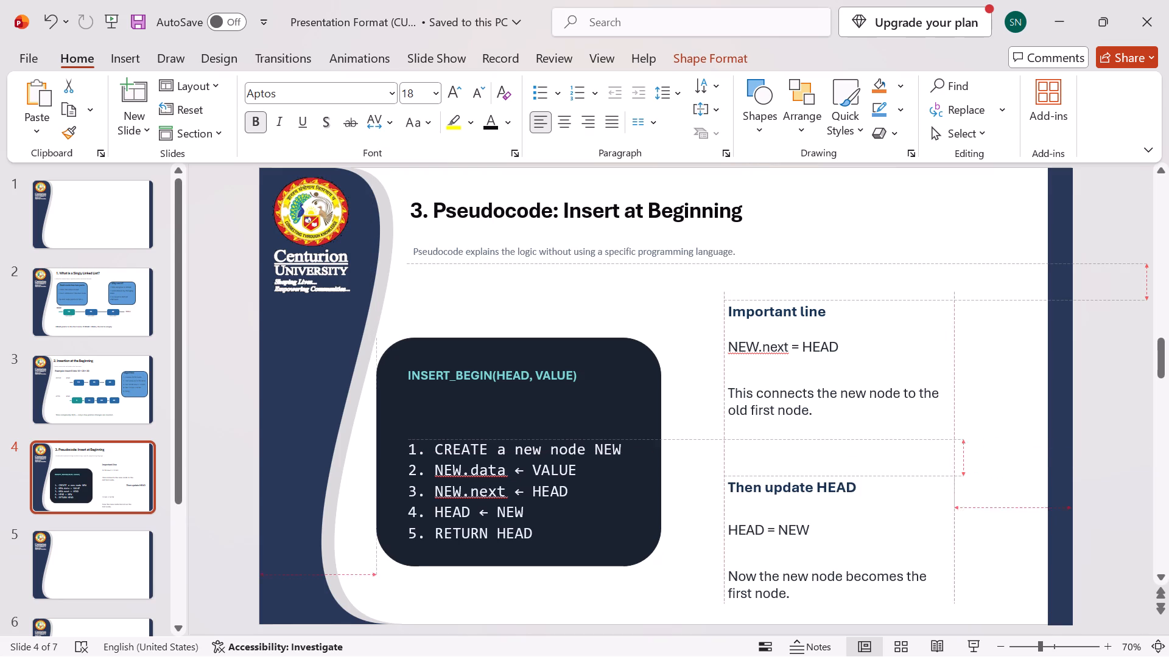
drag(880, 476, 879, 476)
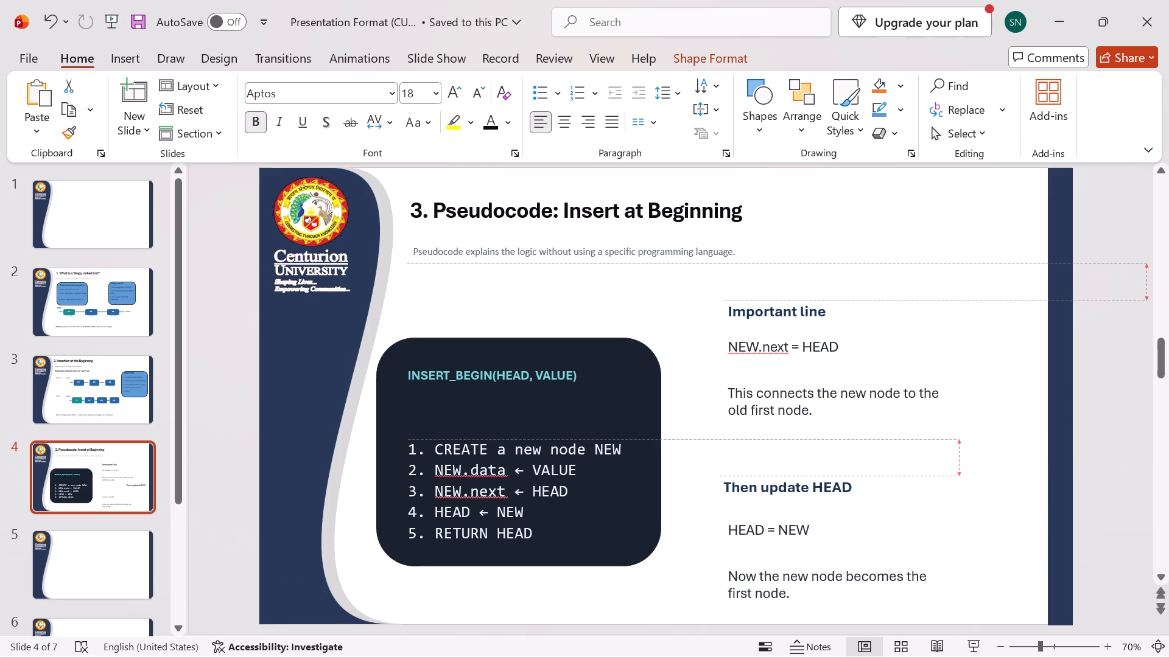
drag(879, 476, 876, 482)
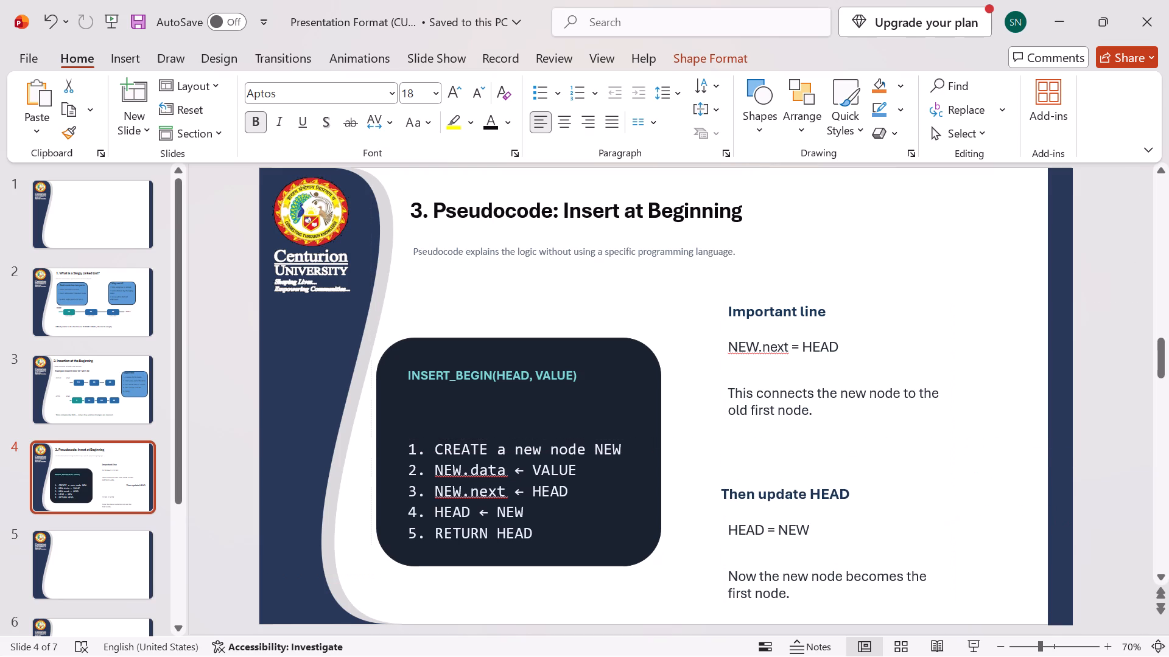
click(1056, 544)
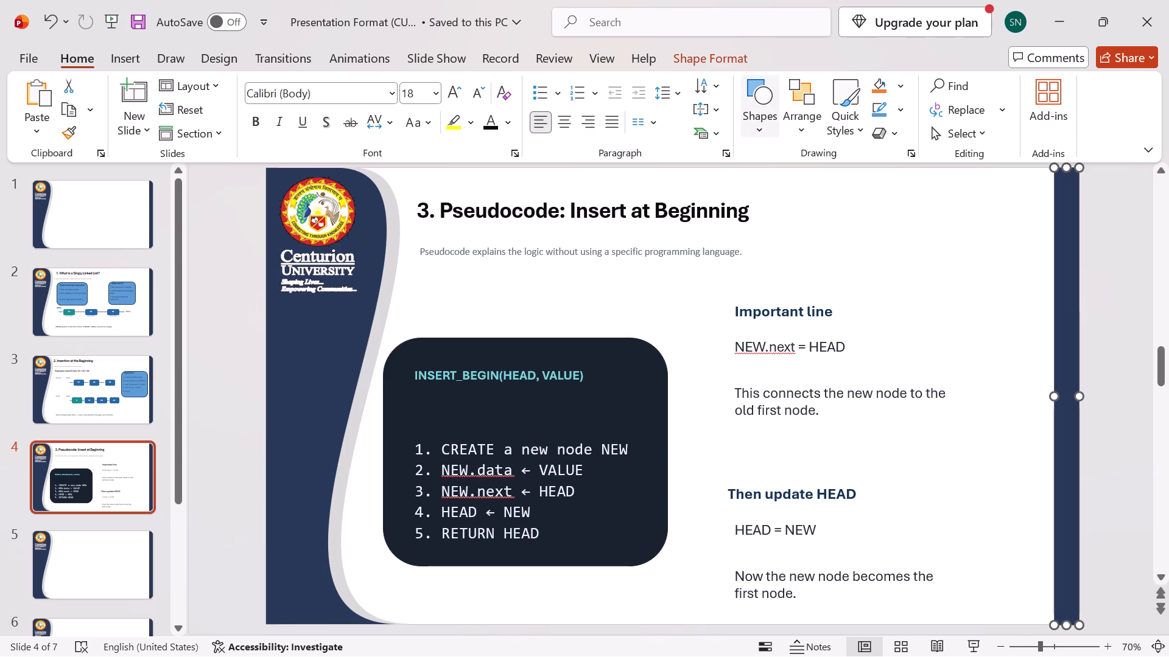
Draw a rounded rectangle about 6.49 cm high and 10.1 cm wide over the Important line note and send it behind the text.
click(763, 125)
click(778, 315)
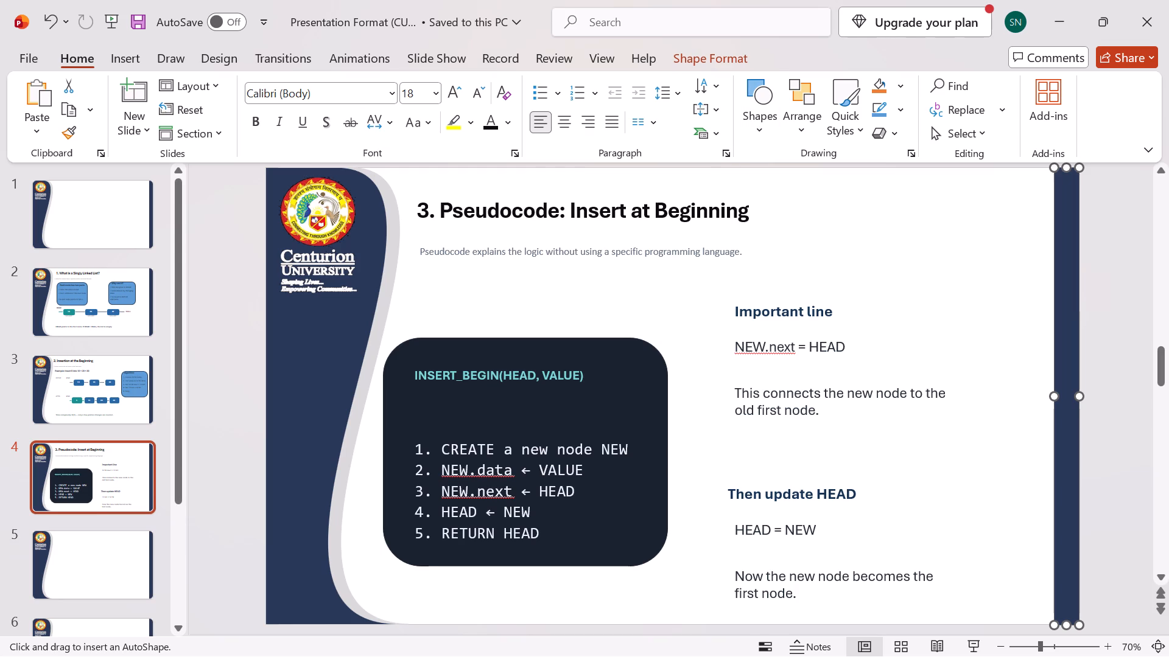
drag(725, 293, 814, 438)
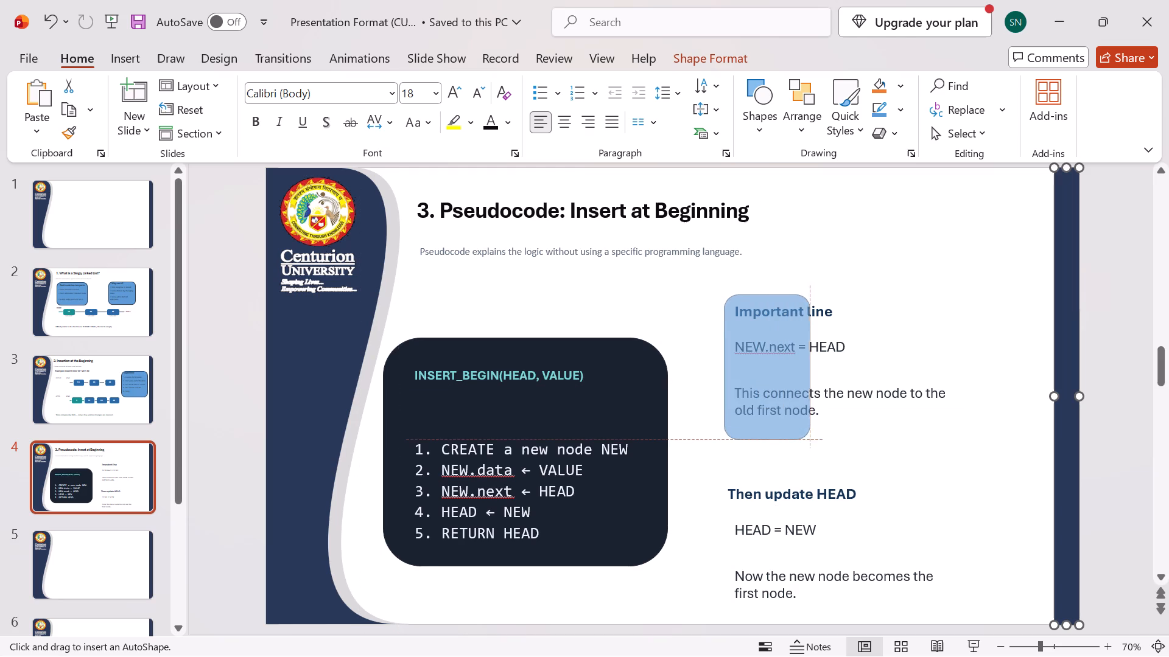
drag(814, 438, 963, 450)
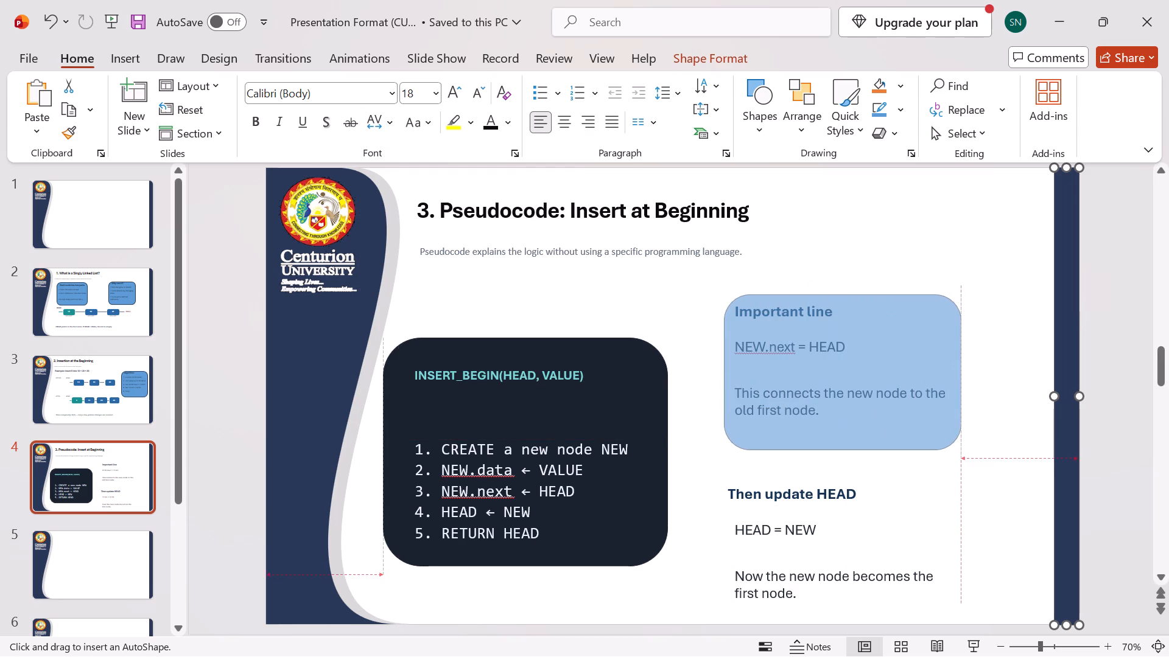
drag(963, 450, 963, 450)
drag(963, 450, 967, 450)
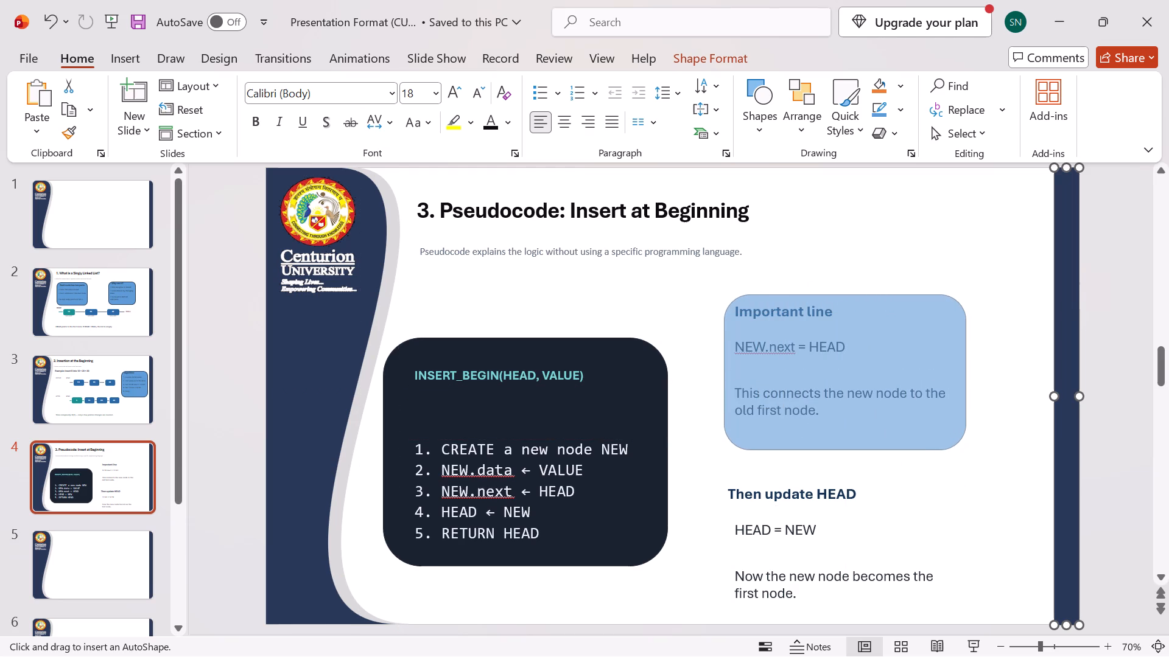
drag(967, 450, 966, 450)
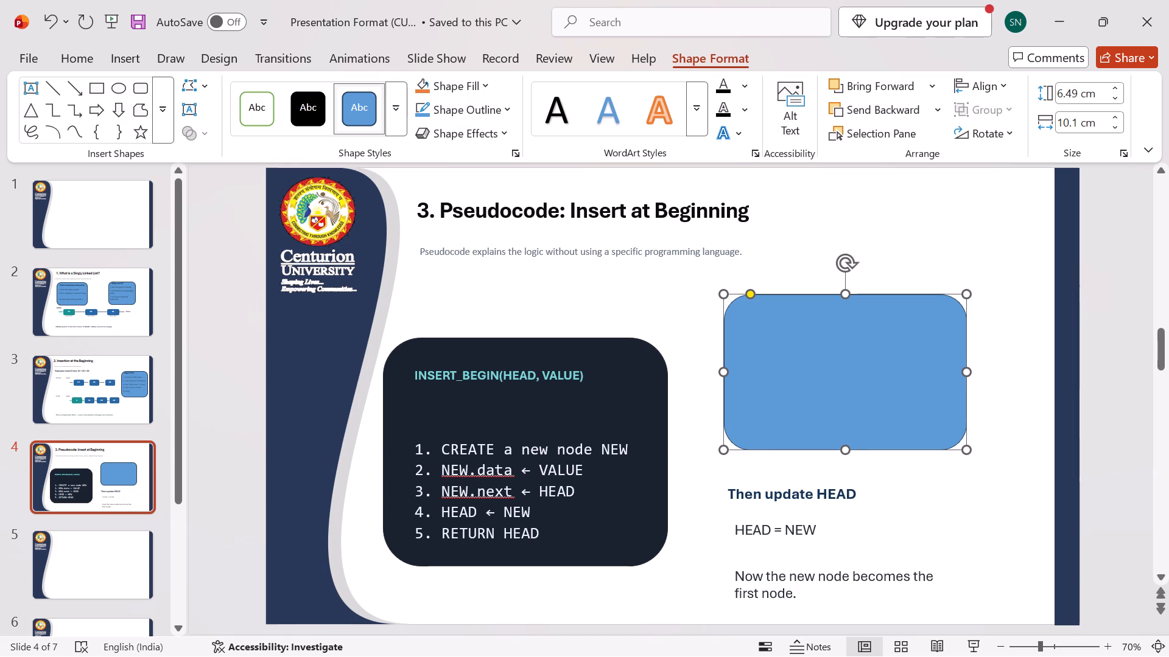
click(851, 116)
Shift the blue rounded rectangle slightly up and toward the code box so it frames the Important line note.
click(923, 315)
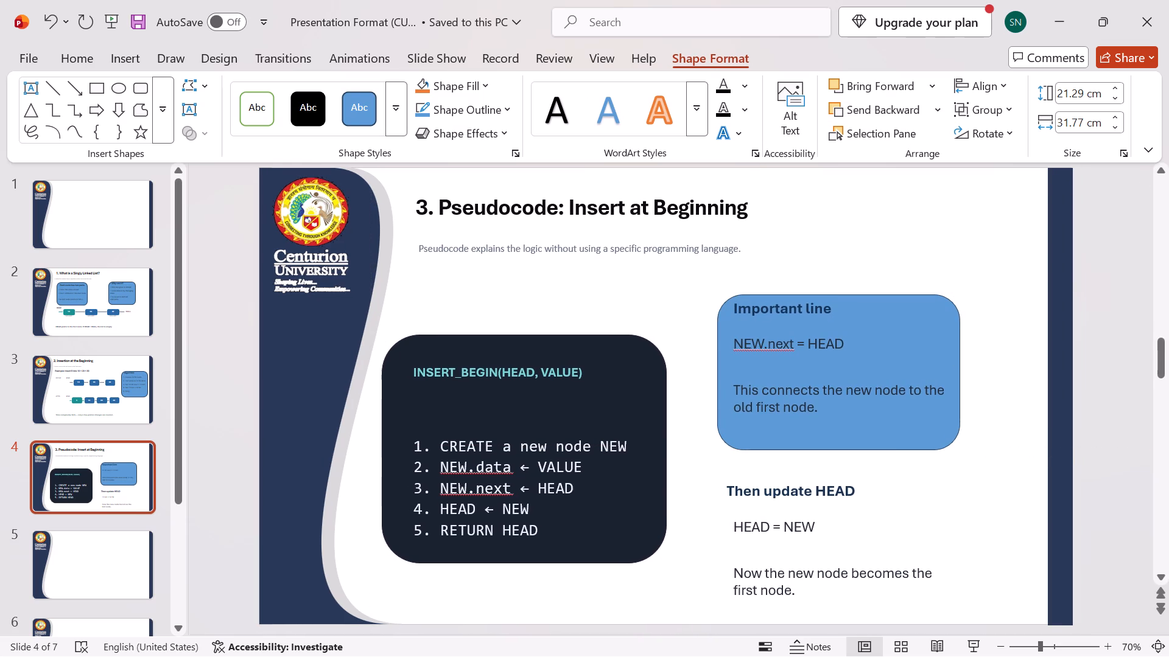
click(948, 313)
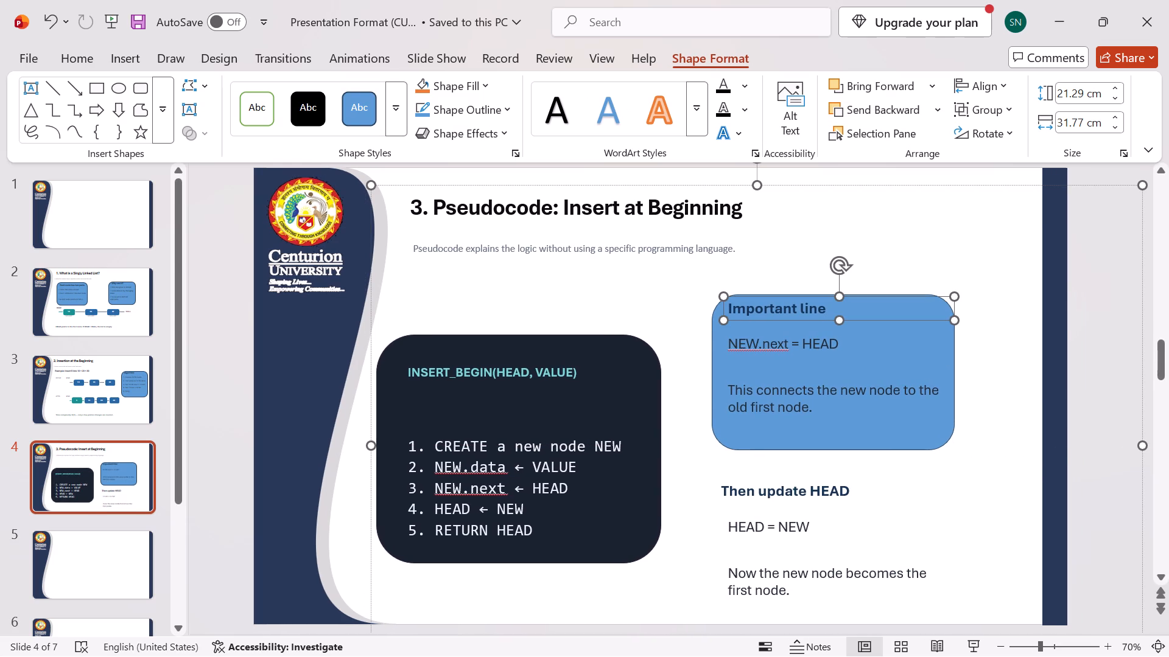
click(948, 332)
drag(942, 331, 933, 324)
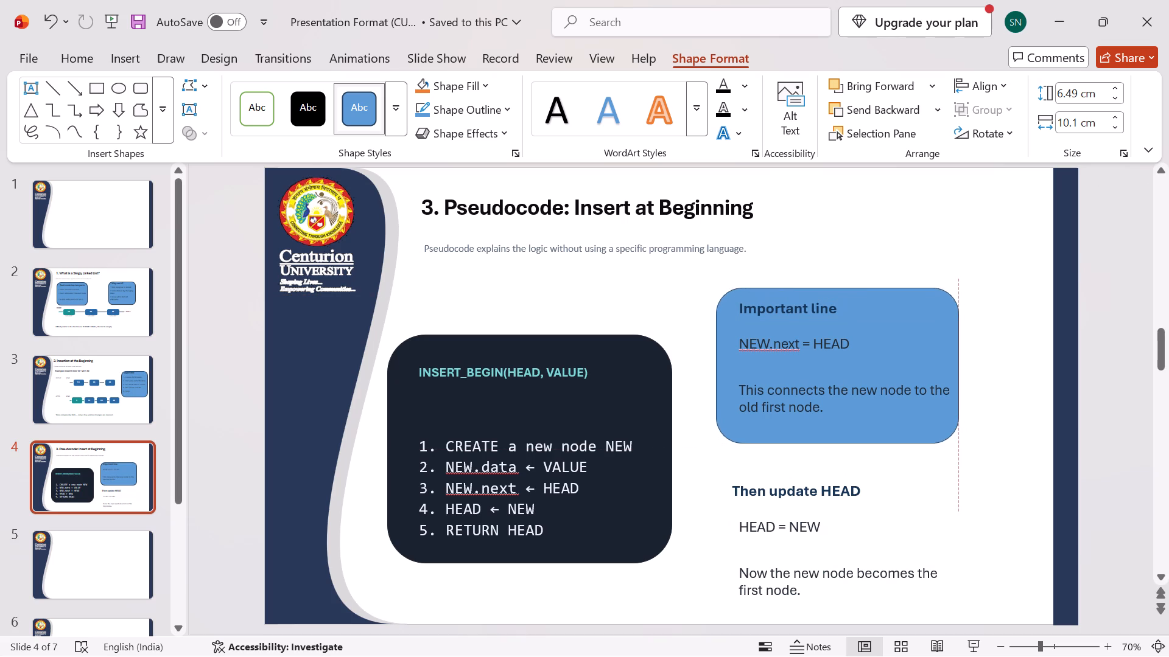
drag(933, 324, 933, 324)
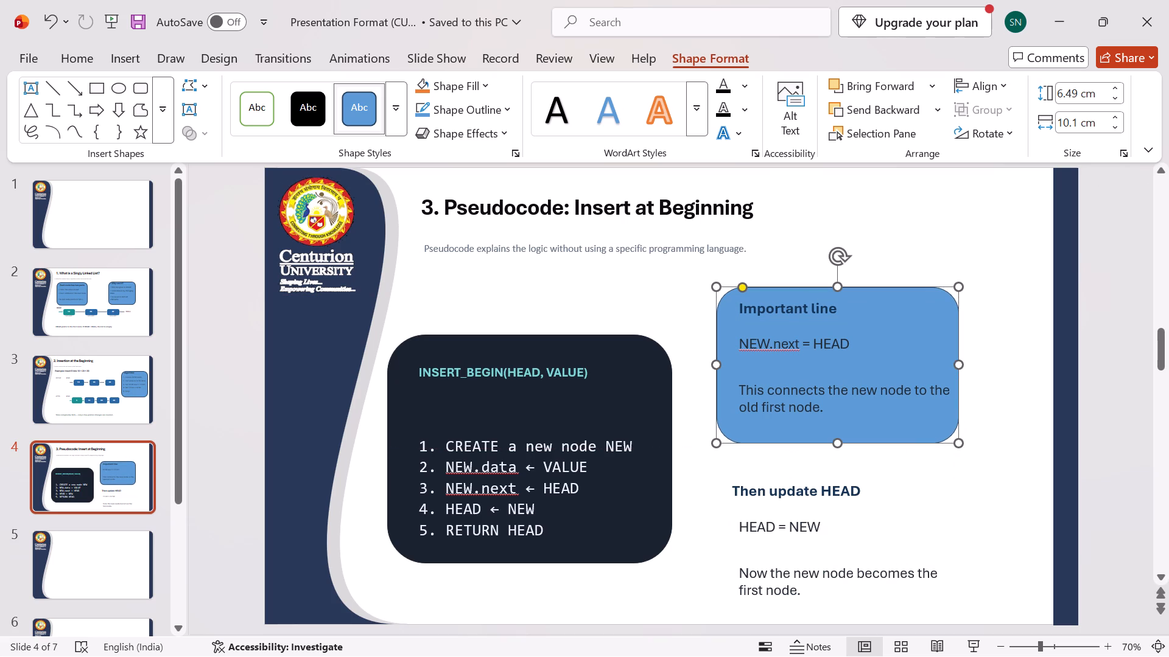
Draw a rounded rectangle about 6.22 cm high and 10.4 cm wide over the Then update HEAD note and send it behind the text.
click(808, 503)
click(782, 497)
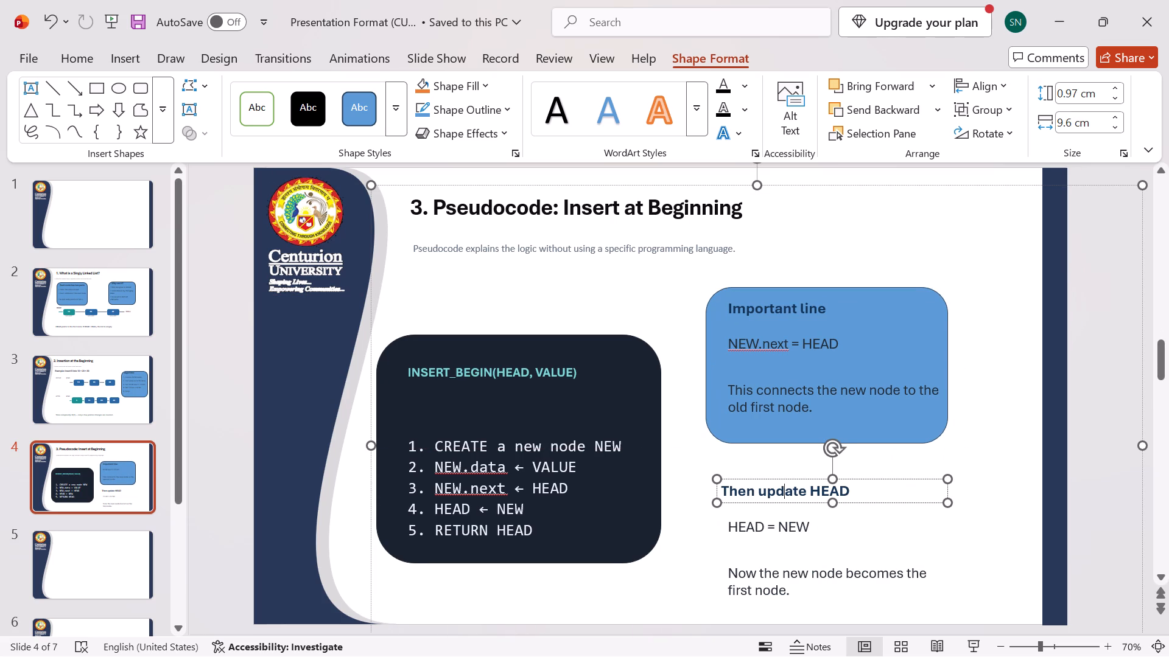
click(974, 550)
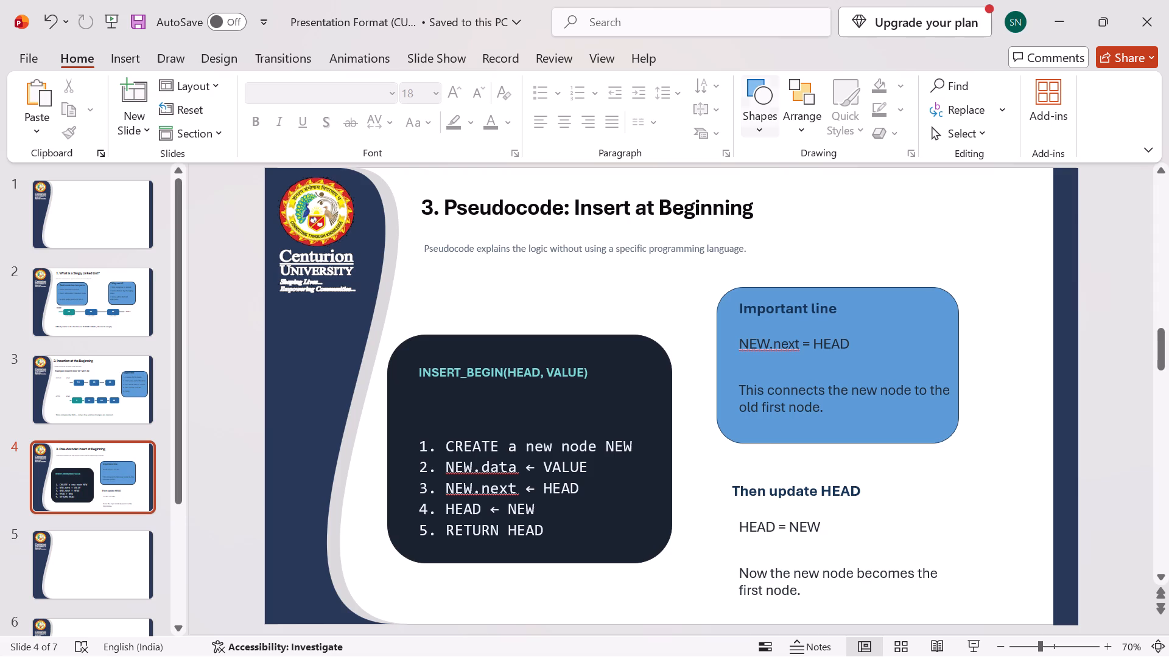
click(767, 130)
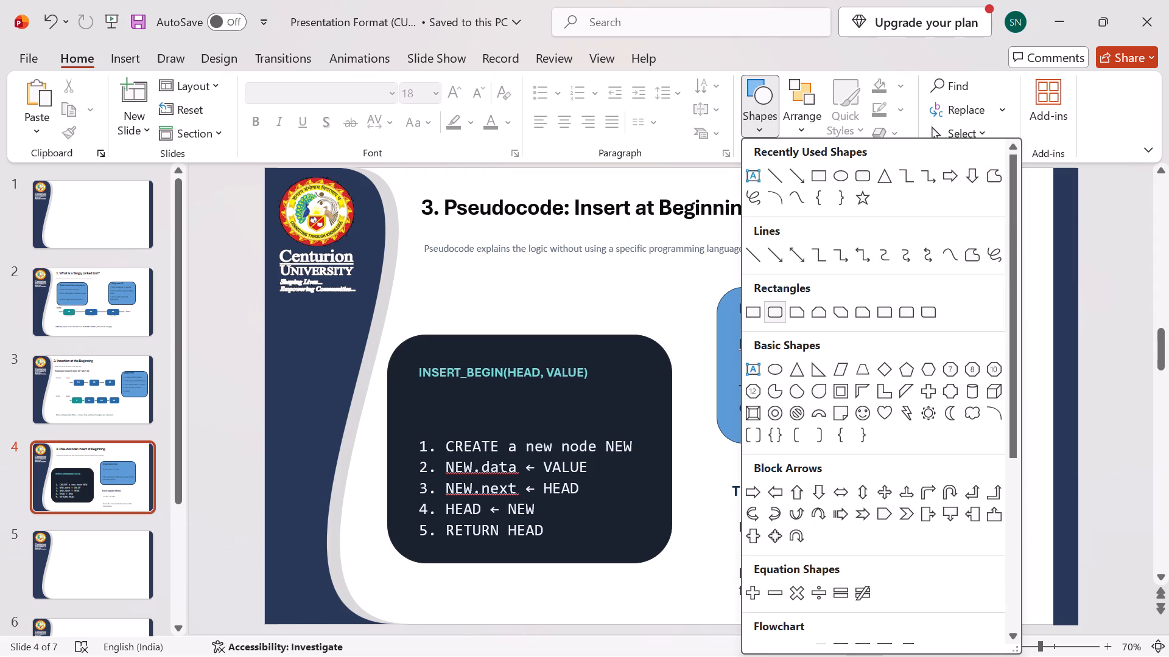
click(773, 308)
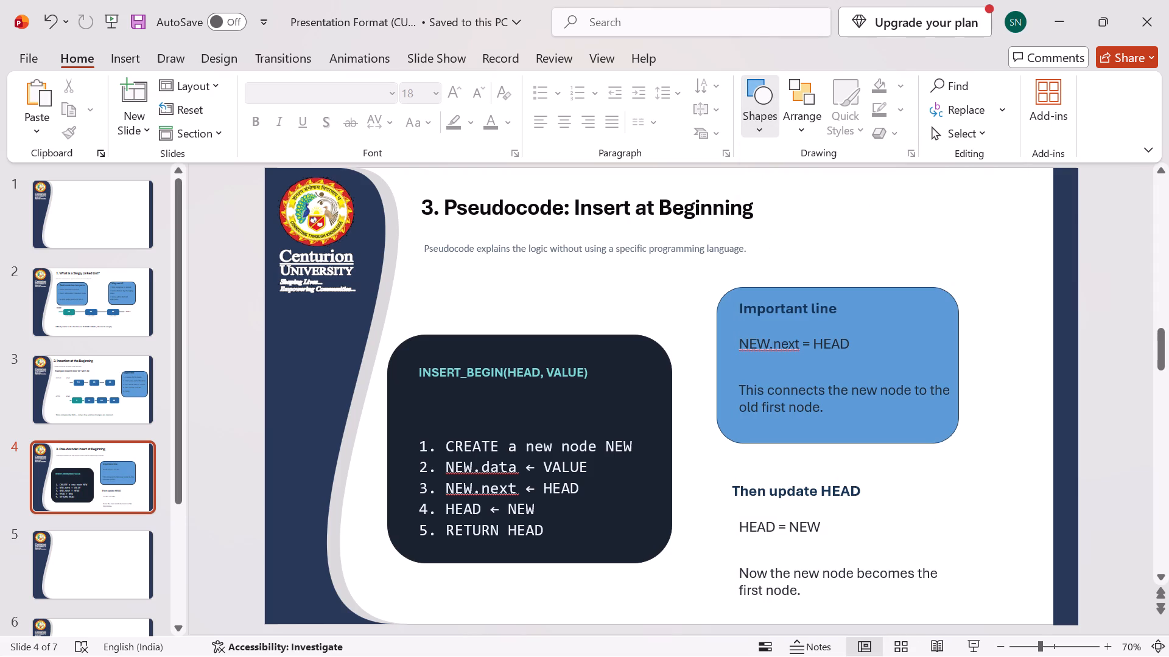
drag(725, 468, 737, 544)
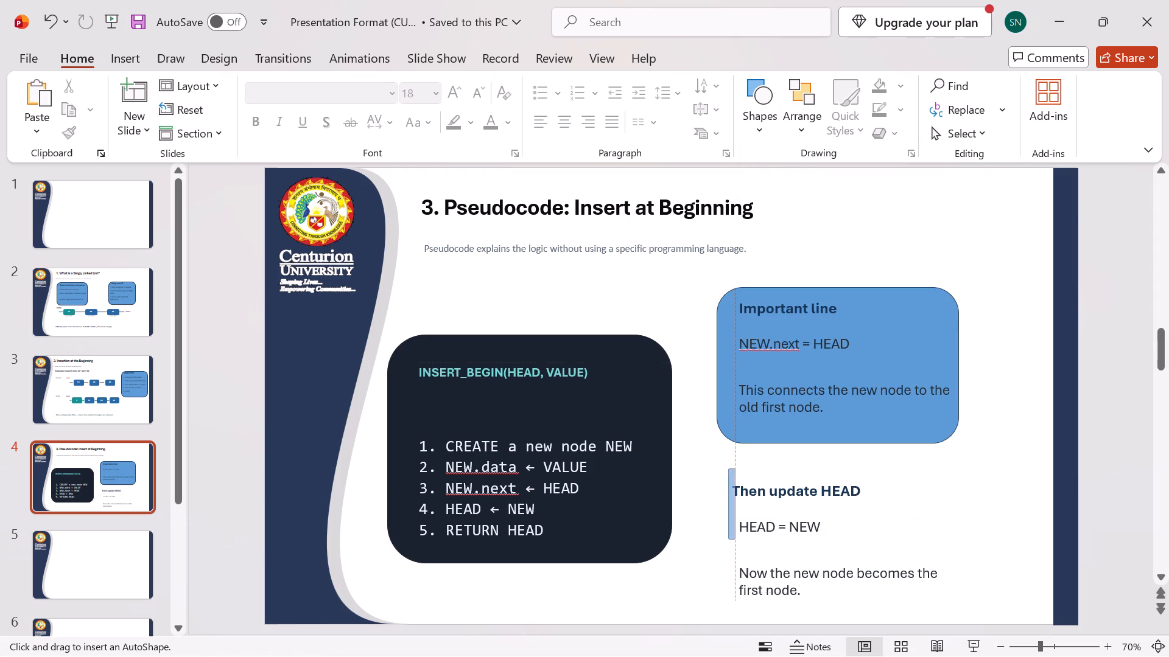
drag(737, 544, 883, 618)
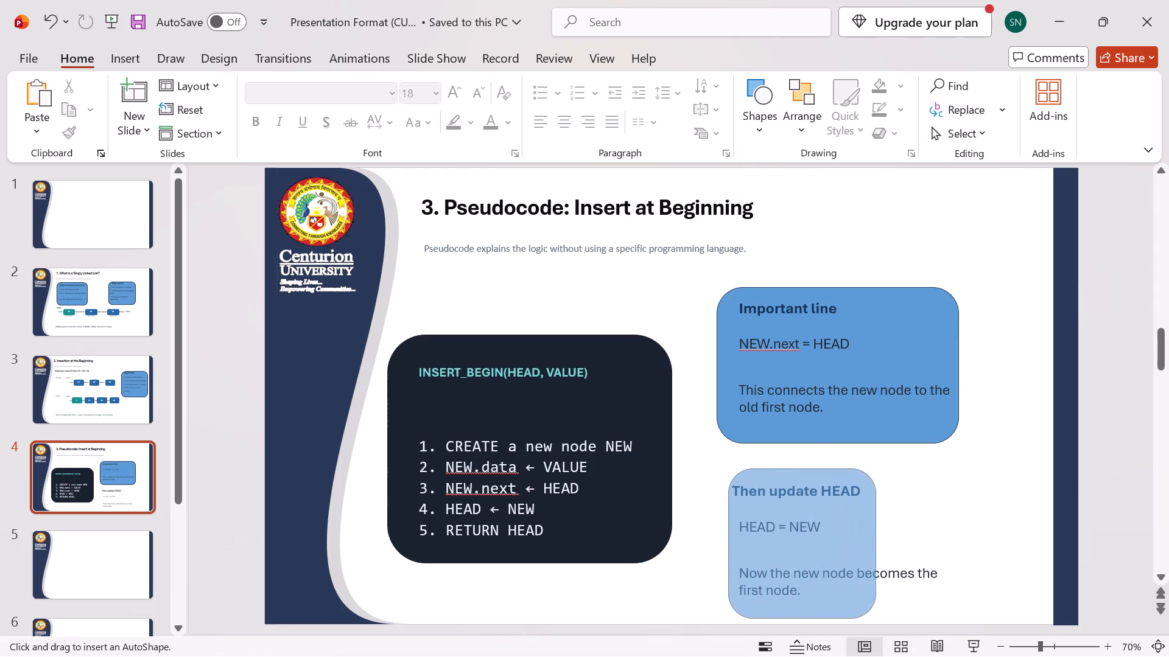
drag(883, 618, 978, 617)
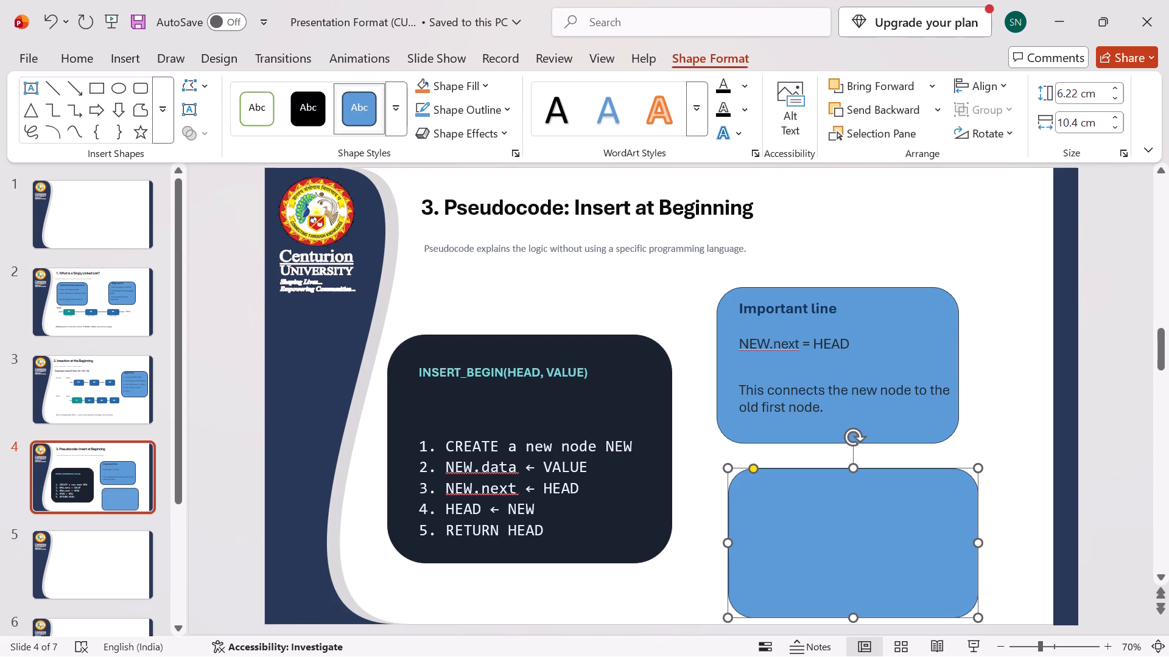
click(860, 111)
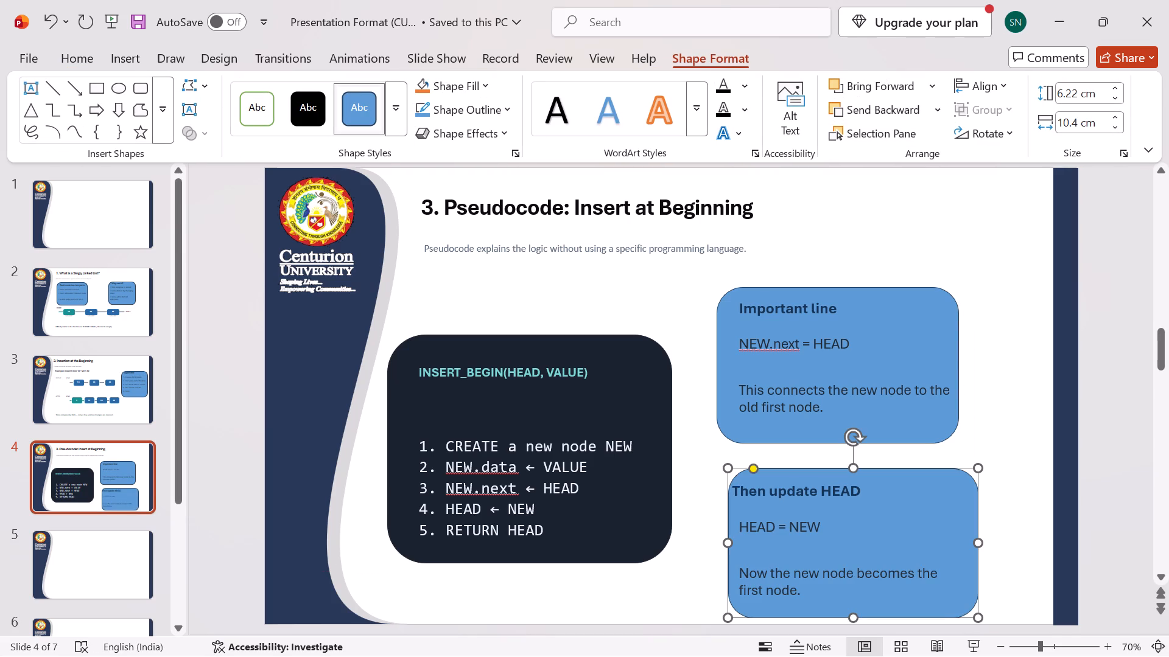
Shift the lower blue rectangle toward the code box so it frames the Then update HEAD note beneath the upper rectangle.
drag(968, 495, 953, 495)
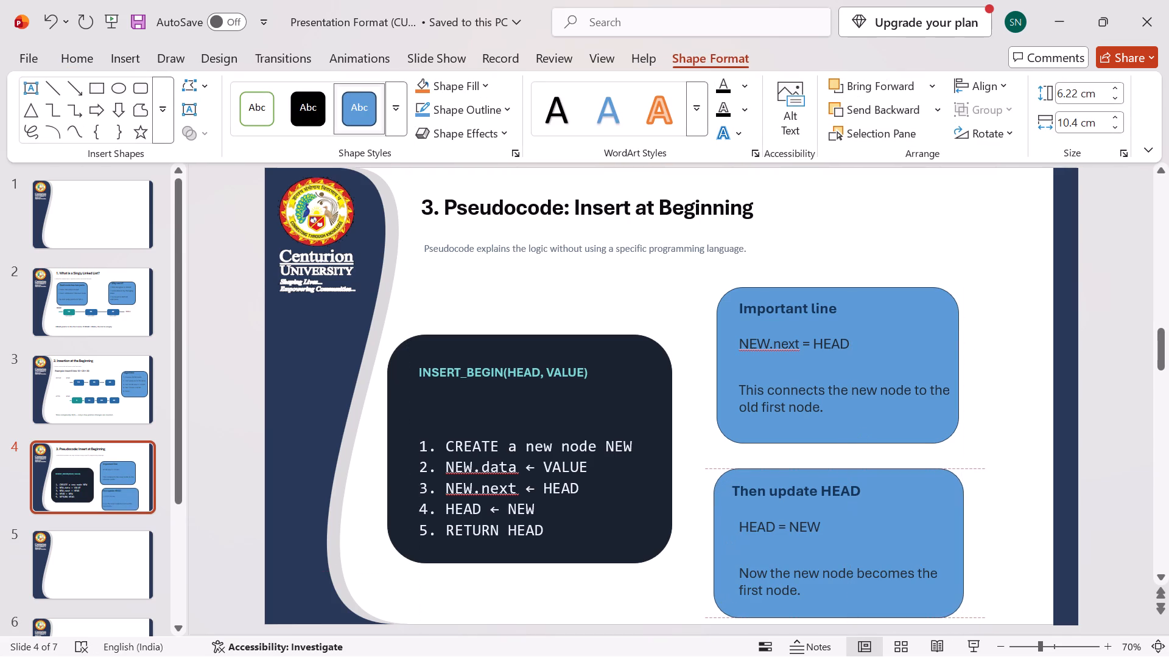
drag(953, 495, 950, 493)
click(1023, 499)
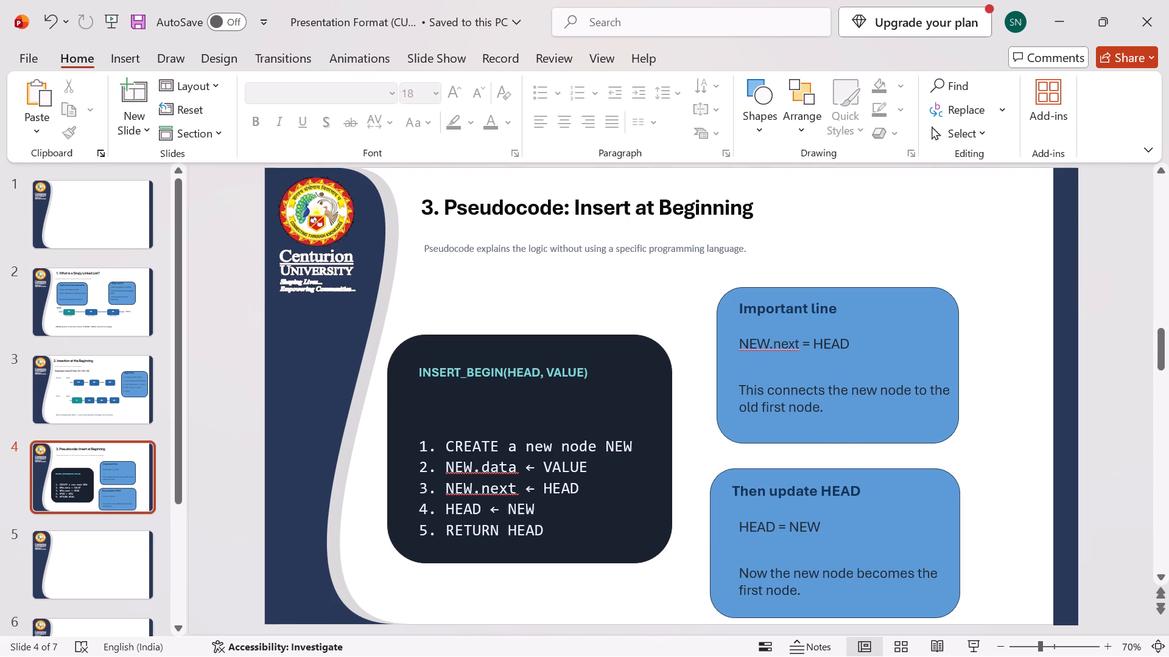
Open blank slide 5 in the template, and switch to the Insertion_Deletion_Singly source presentation's slide 5, Insertion in the Middle.
click(70, 580)
scroll(85, 479, down, 9)
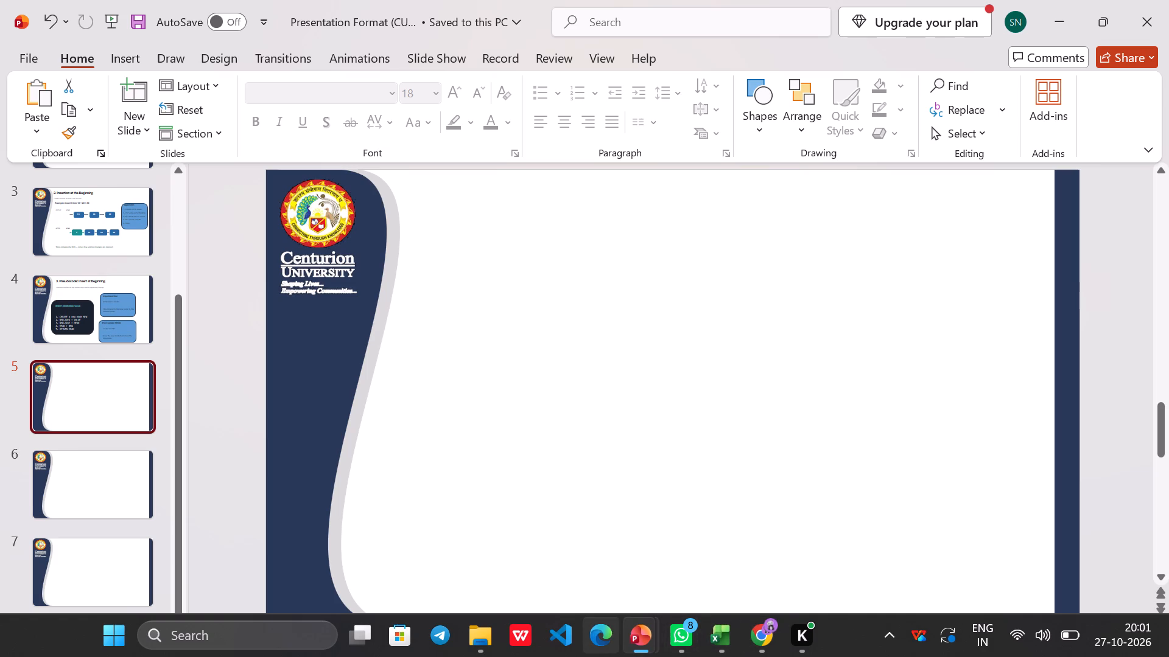
click(559, 568)
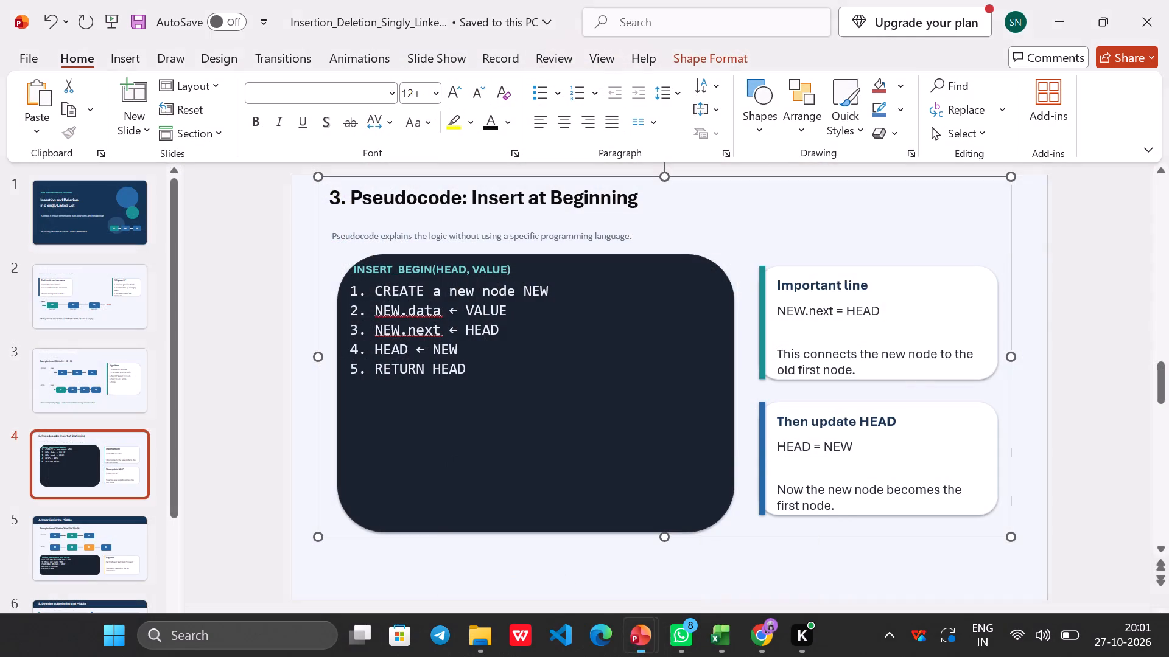
scroll(108, 420, down, 5)
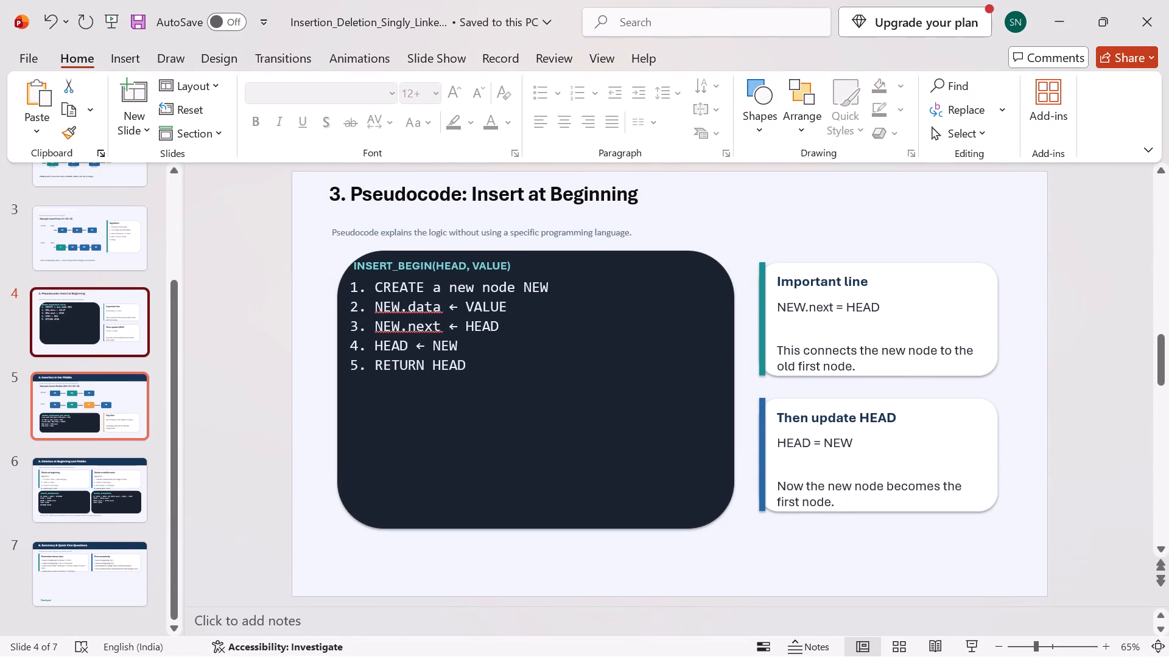
click(96, 424)
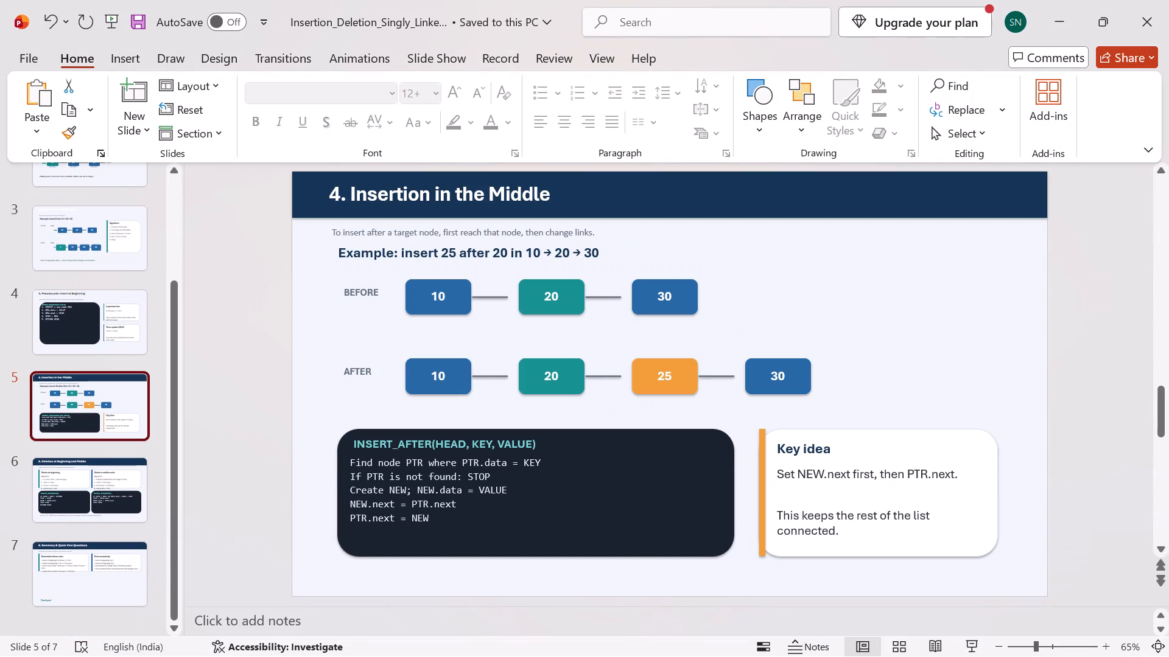
Delete the dark blue banner behind the Insertion in the Middle title.
click(729, 192)
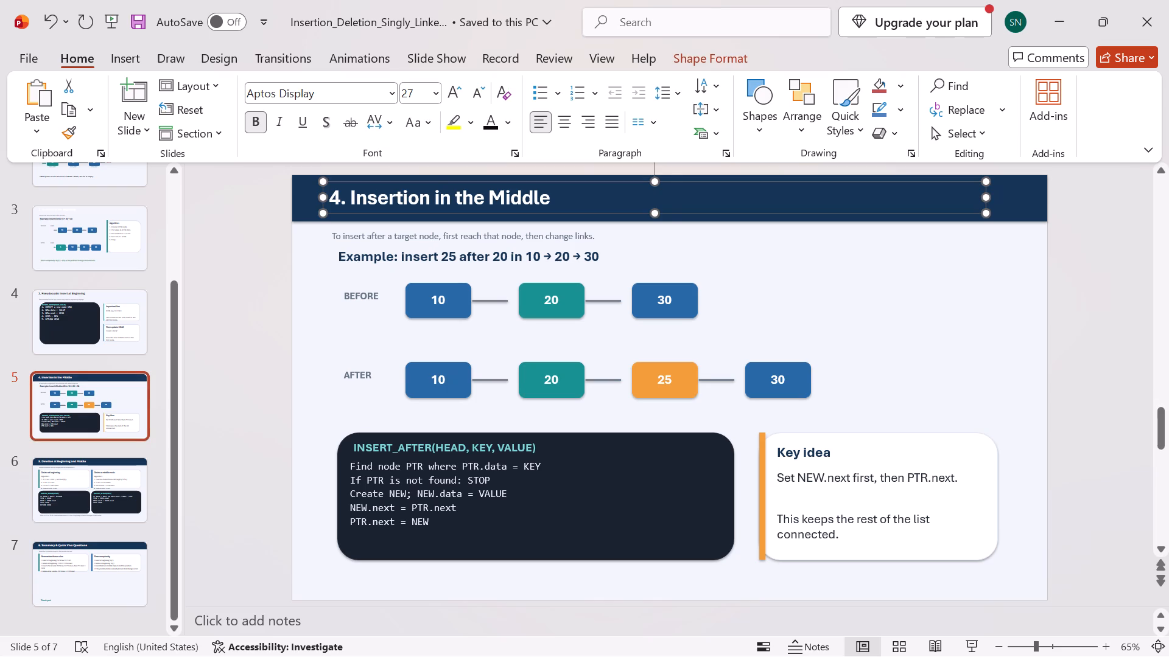
click(1031, 190)
key(Delete)
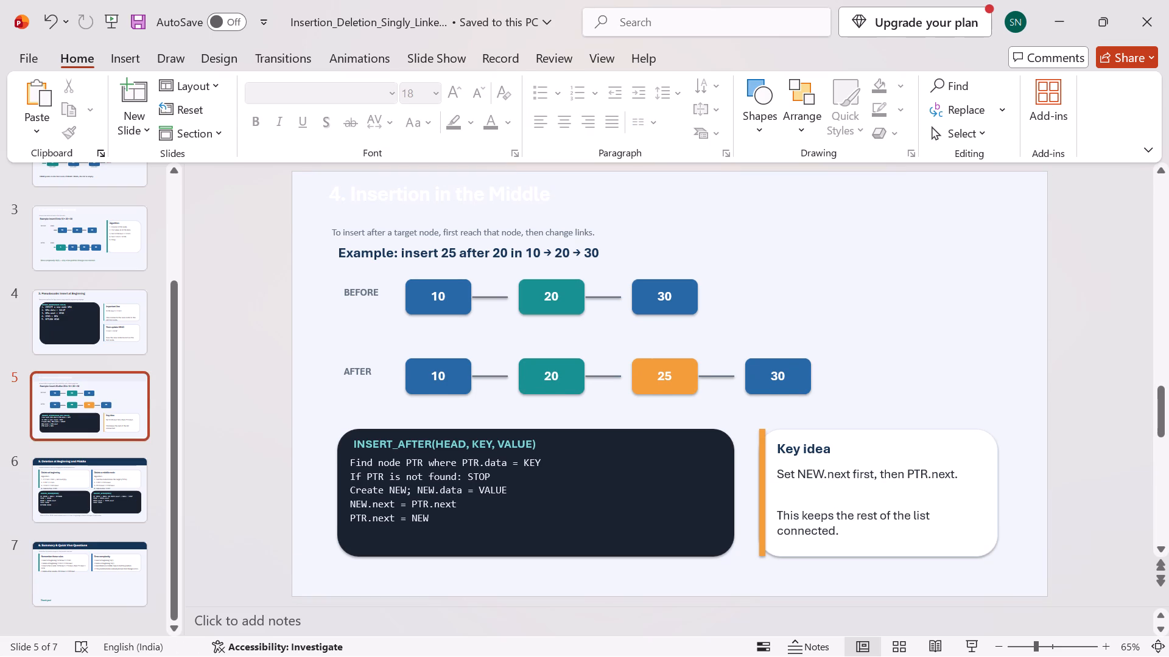
Change the entire Insertion in the Middle title text to black.
click(462, 192)
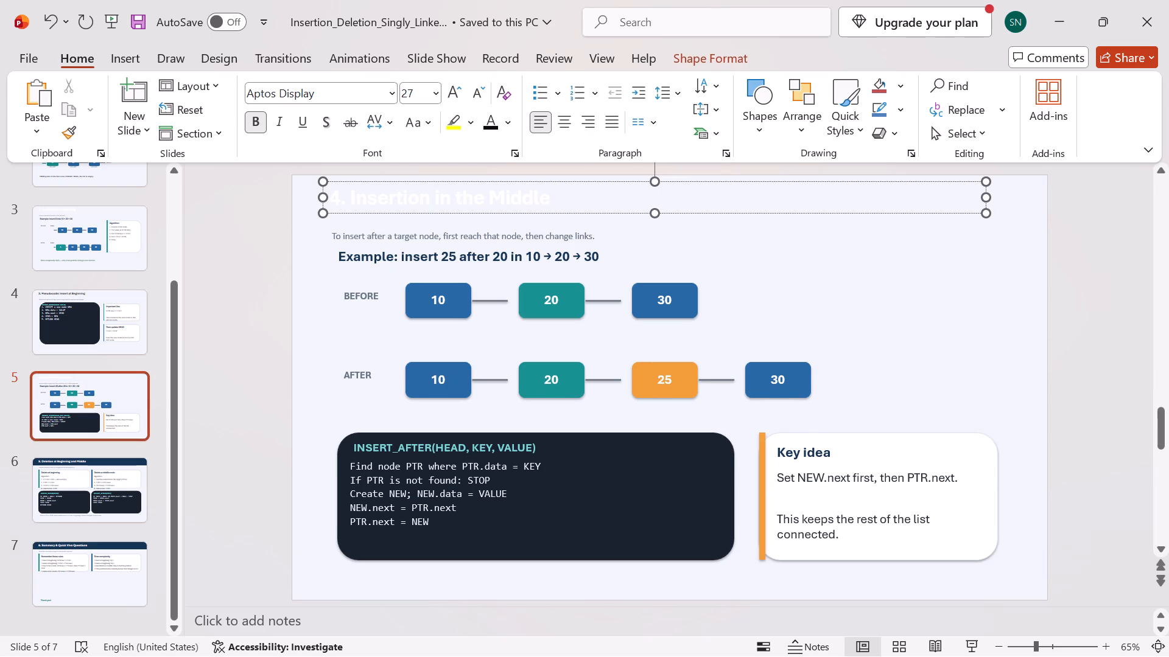
key(ctrl+a)
click(485, 119)
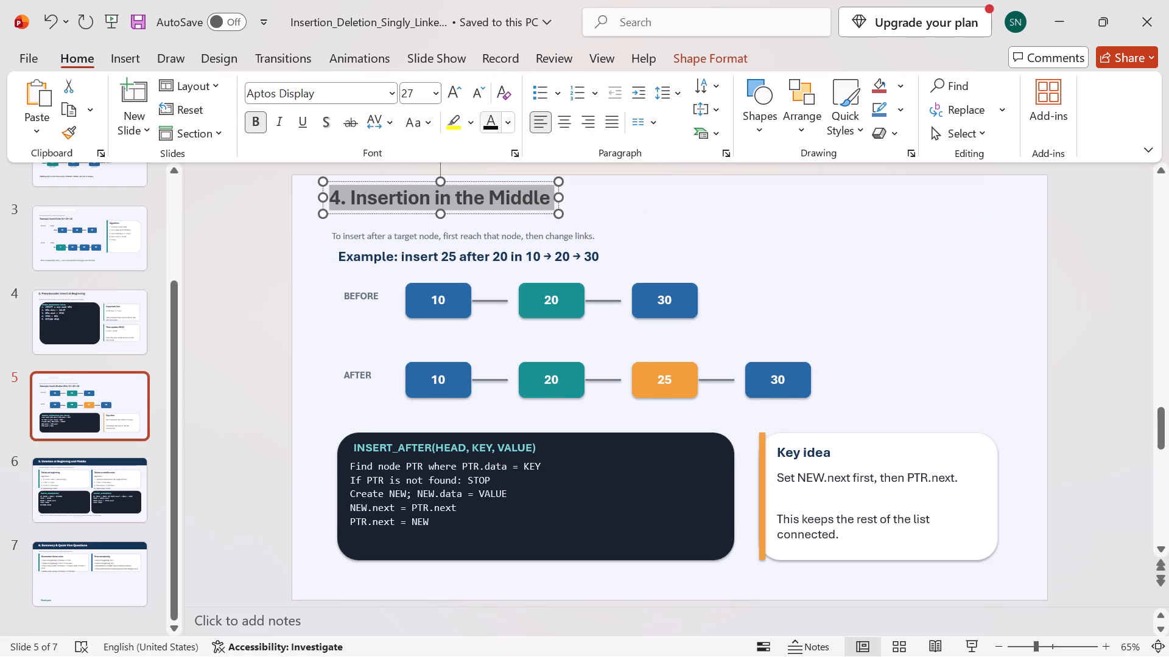
click(800, 279)
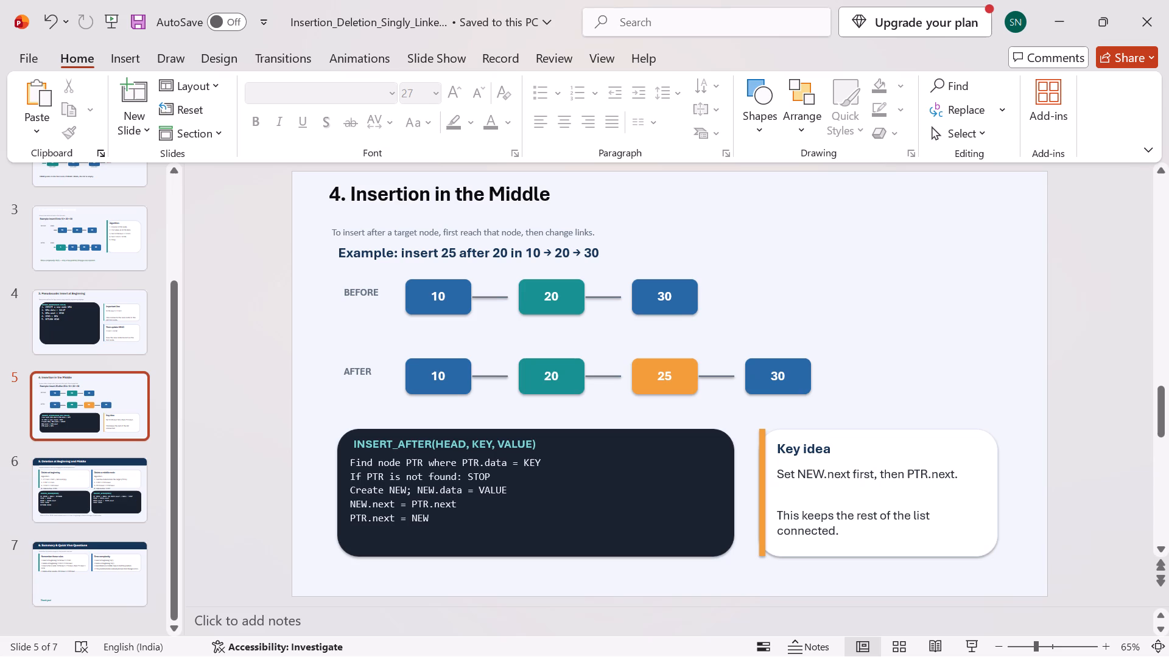
Delete the white rounded card behind the Key idea note and the orange vertical accent bar beside it.
click(978, 493)
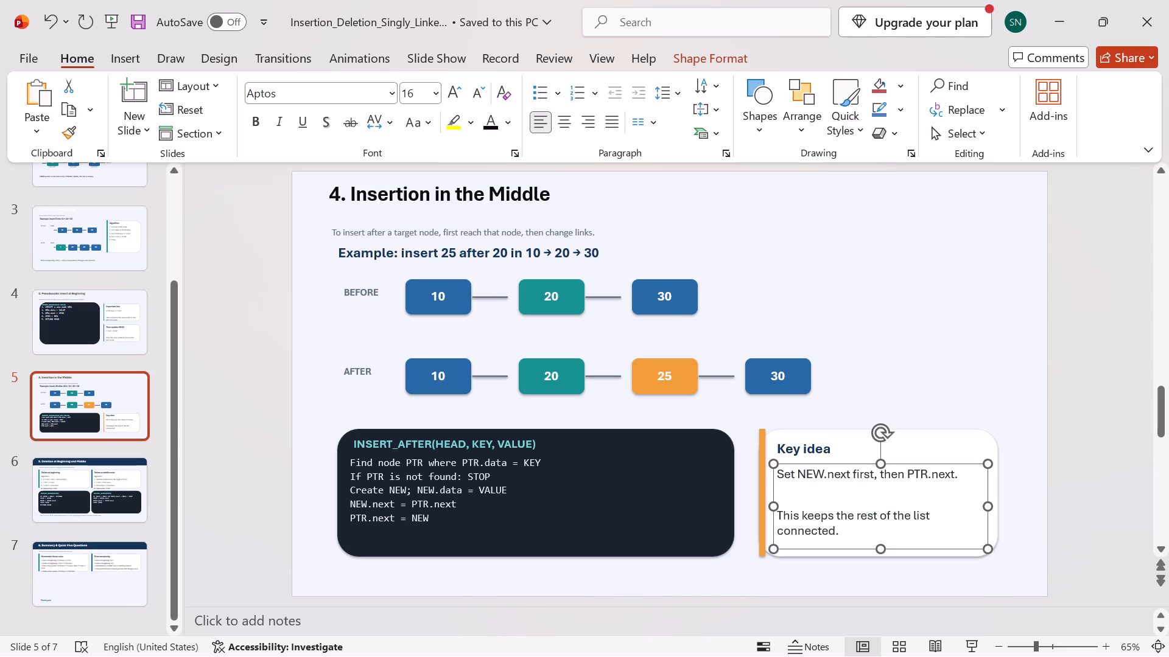
click(986, 442)
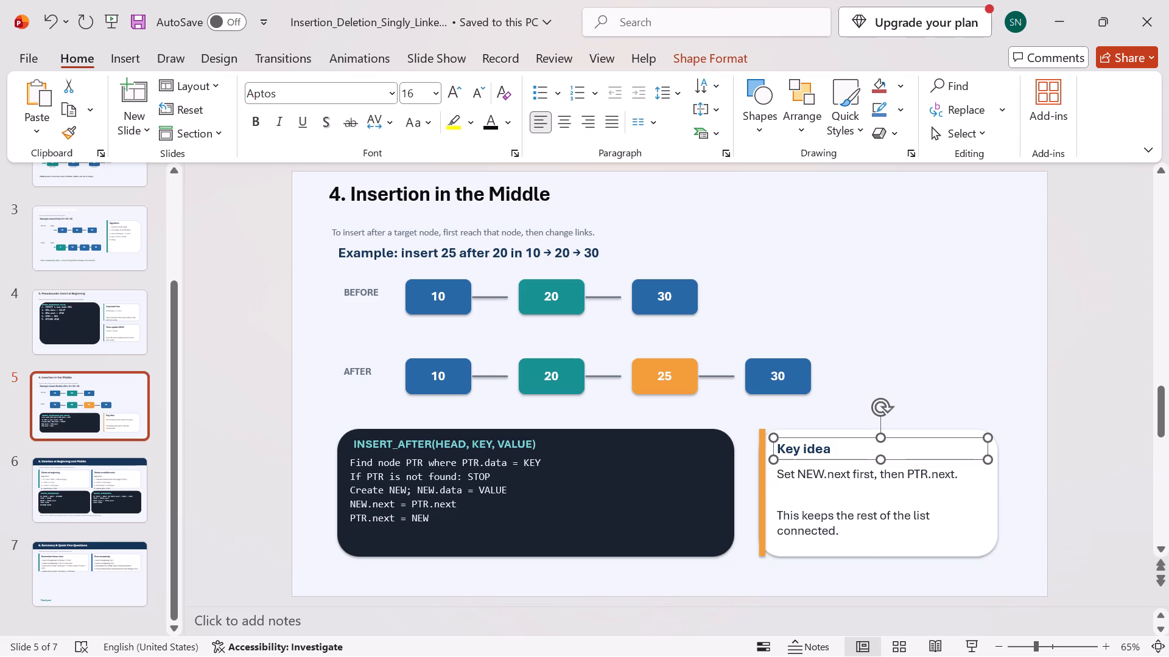
click(999, 443)
key(Delete)
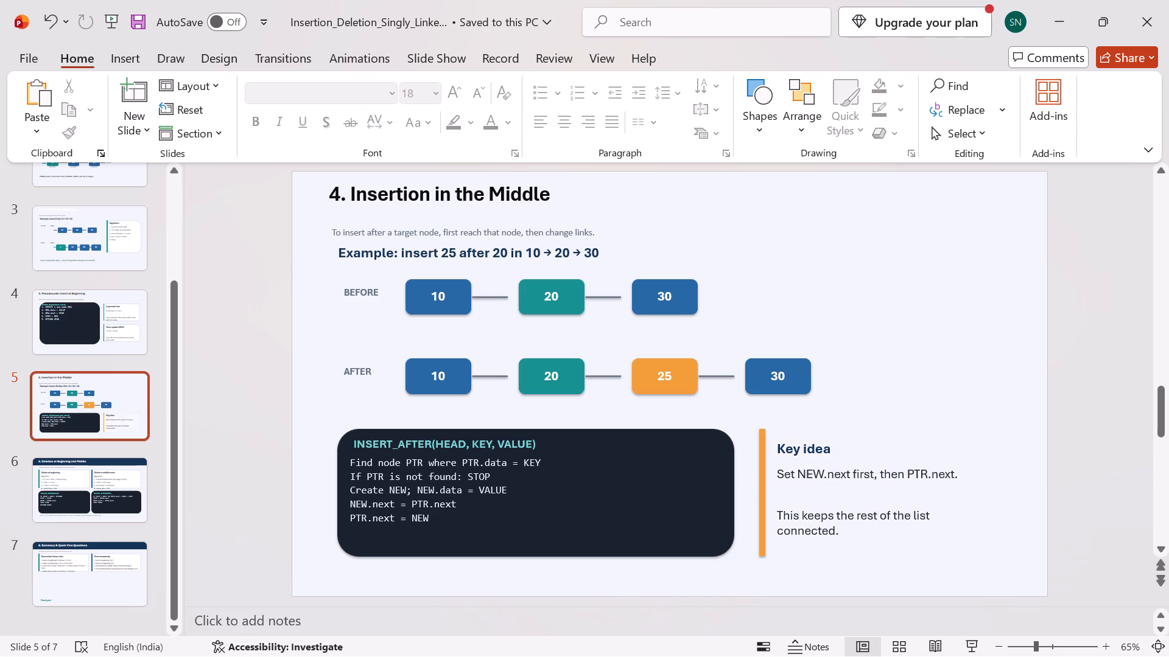
click(759, 459)
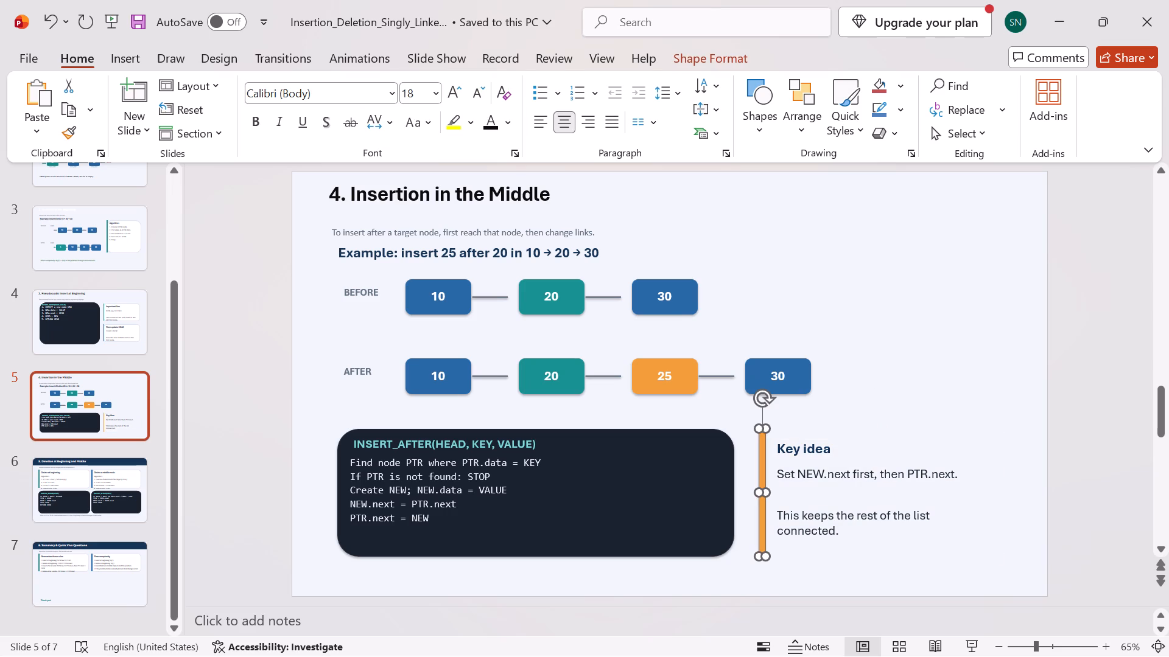
key(Delete)
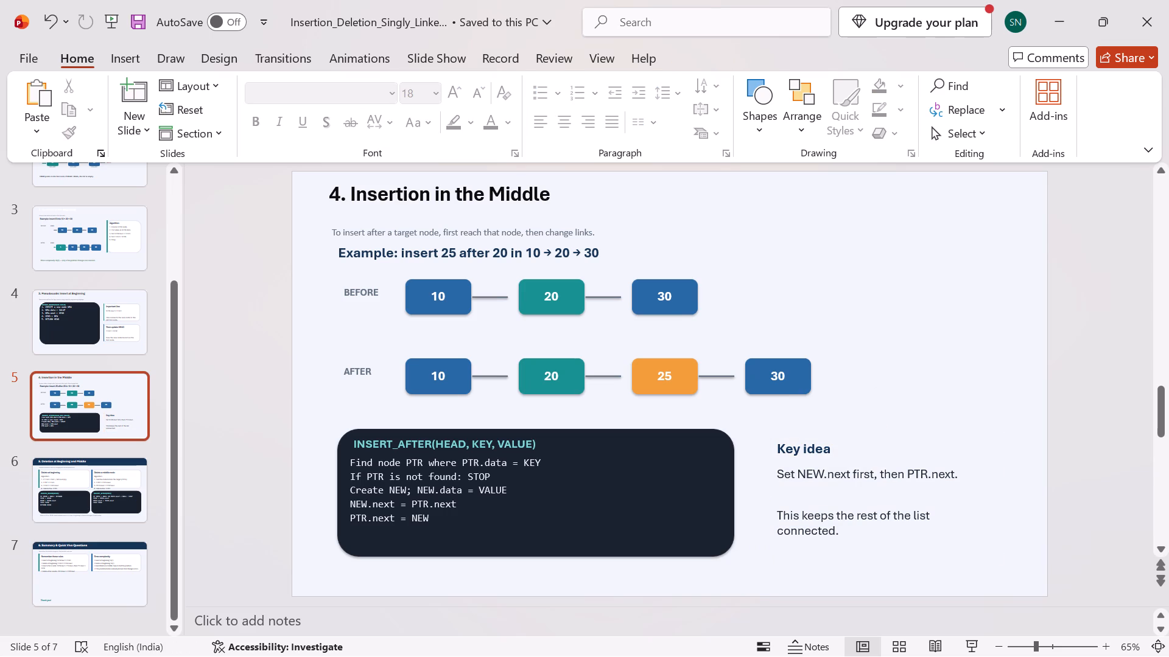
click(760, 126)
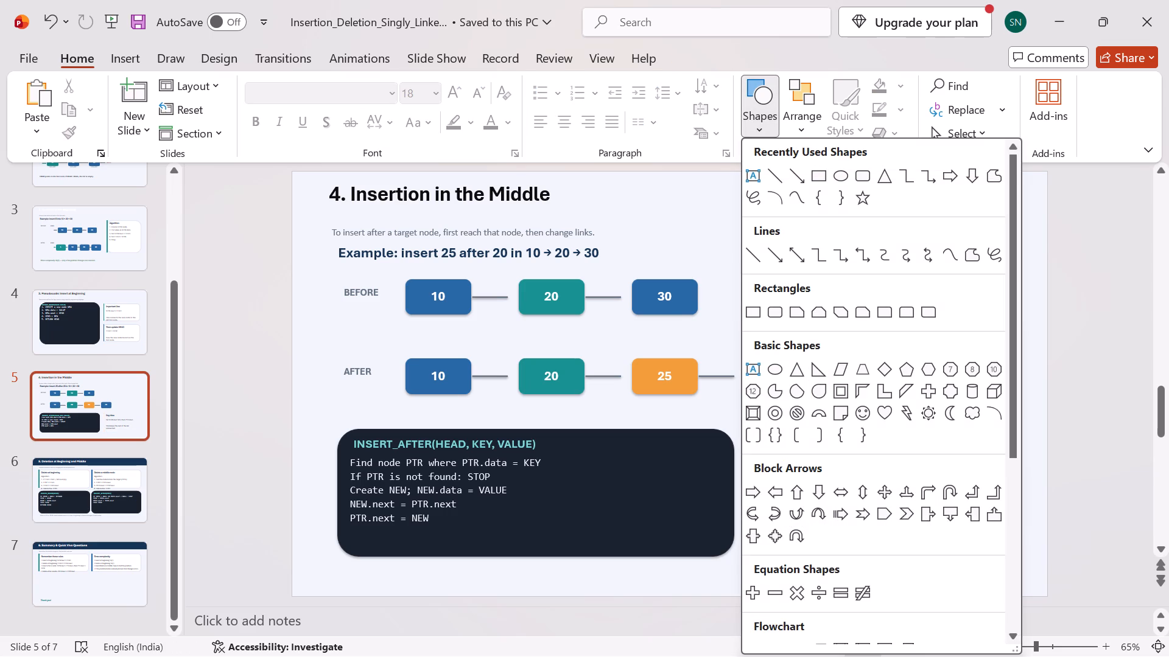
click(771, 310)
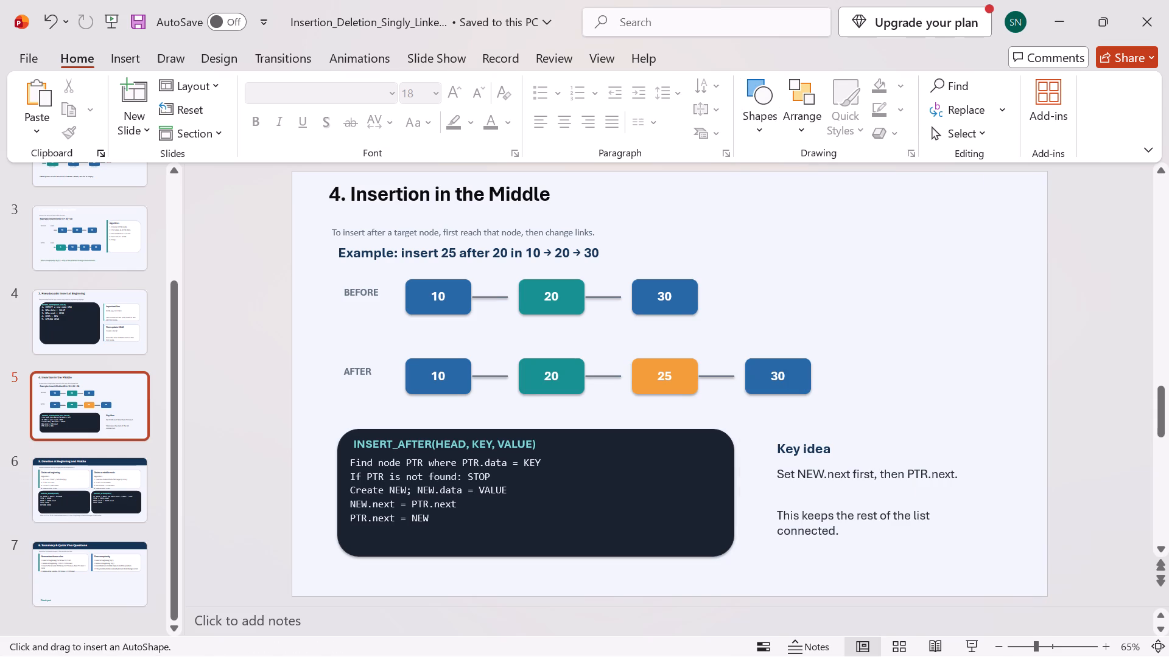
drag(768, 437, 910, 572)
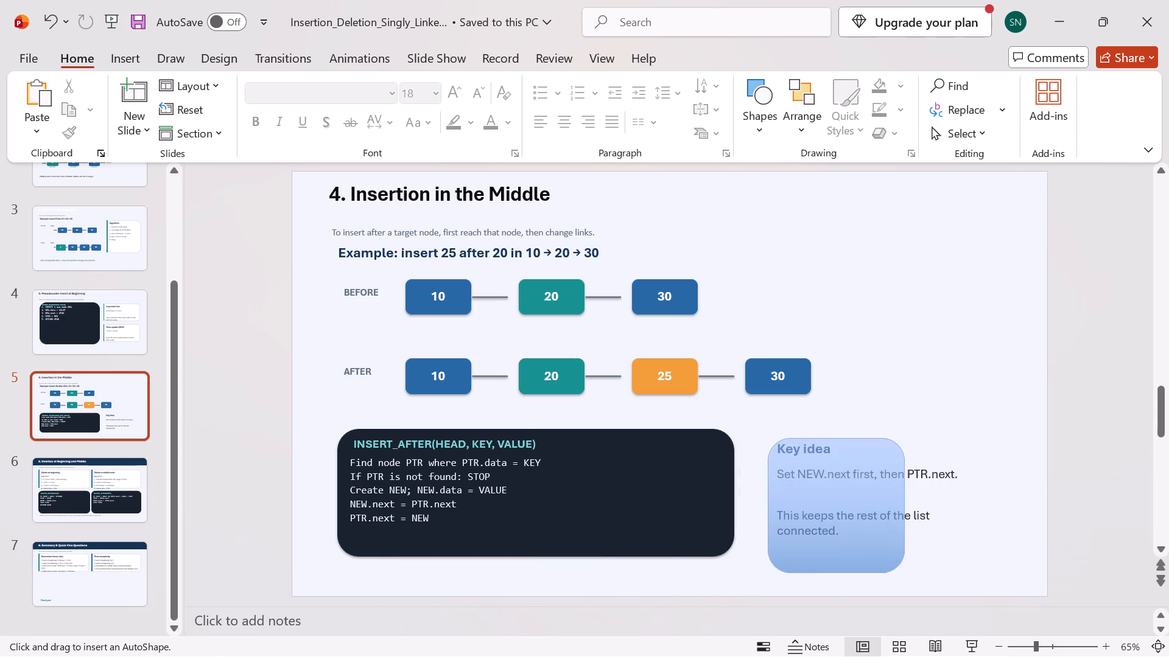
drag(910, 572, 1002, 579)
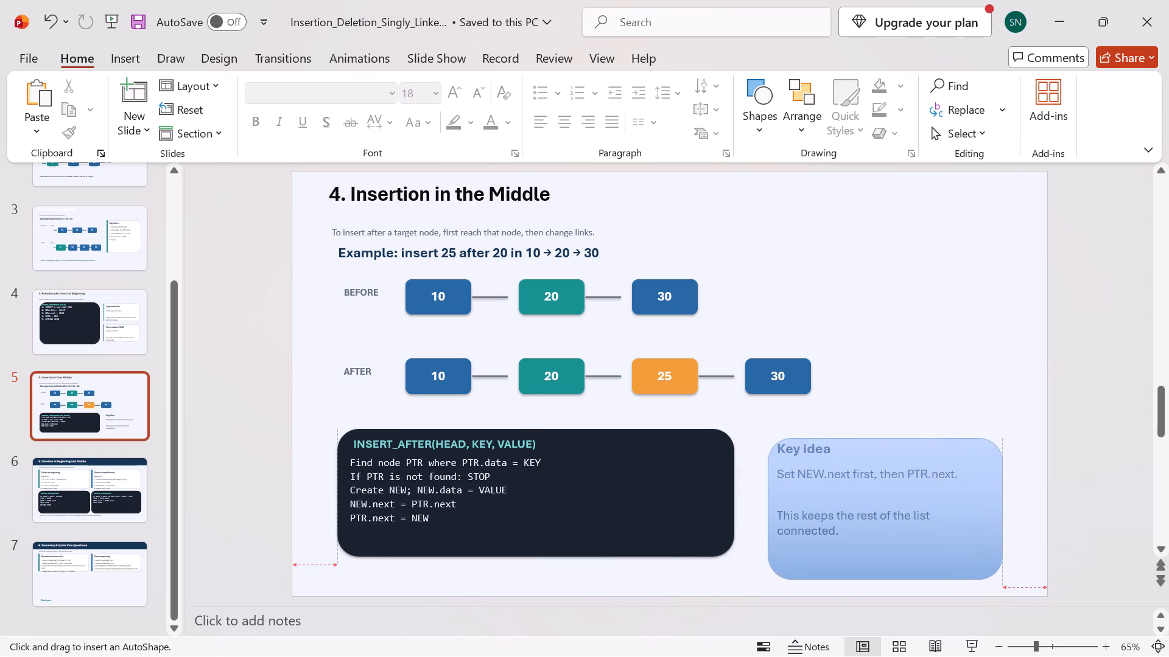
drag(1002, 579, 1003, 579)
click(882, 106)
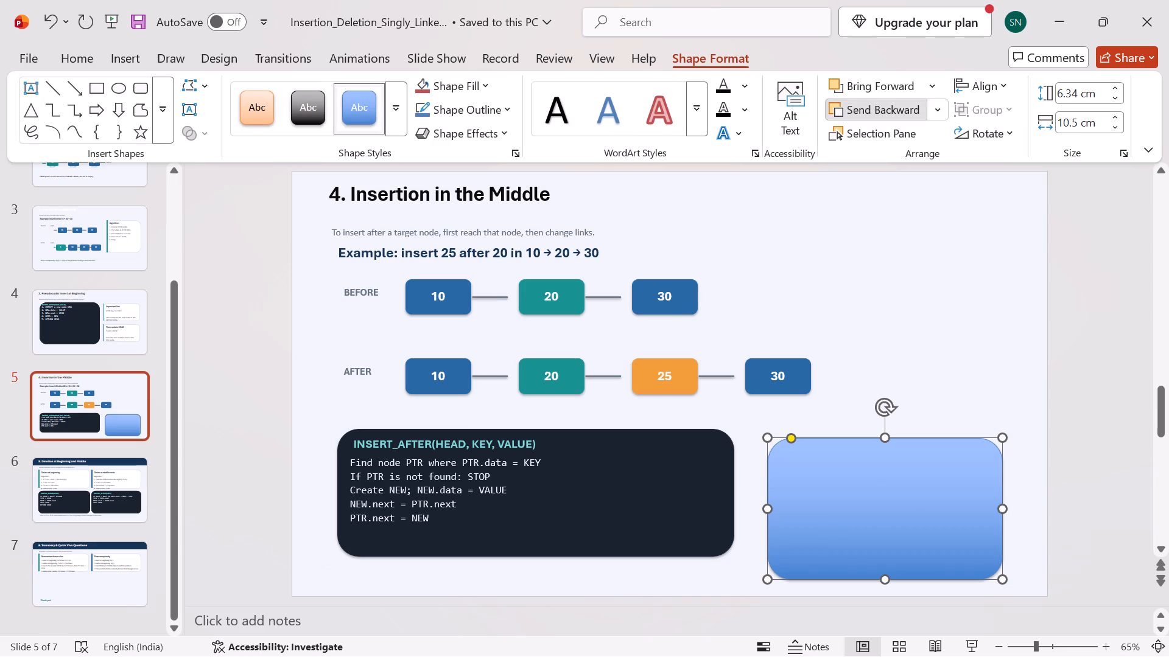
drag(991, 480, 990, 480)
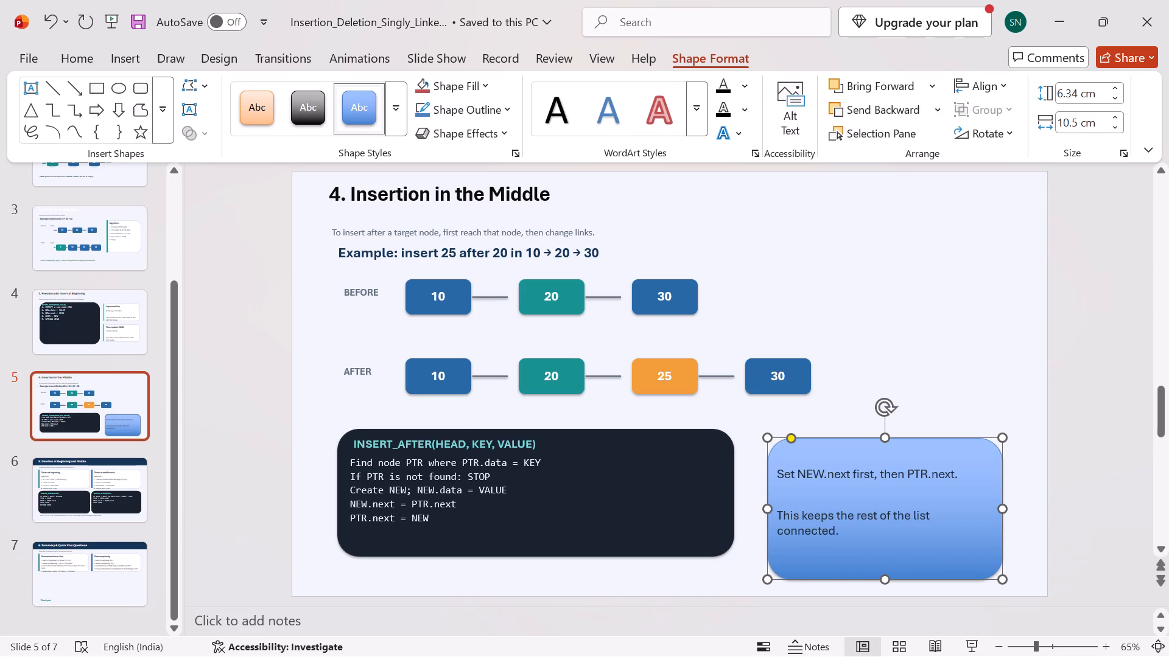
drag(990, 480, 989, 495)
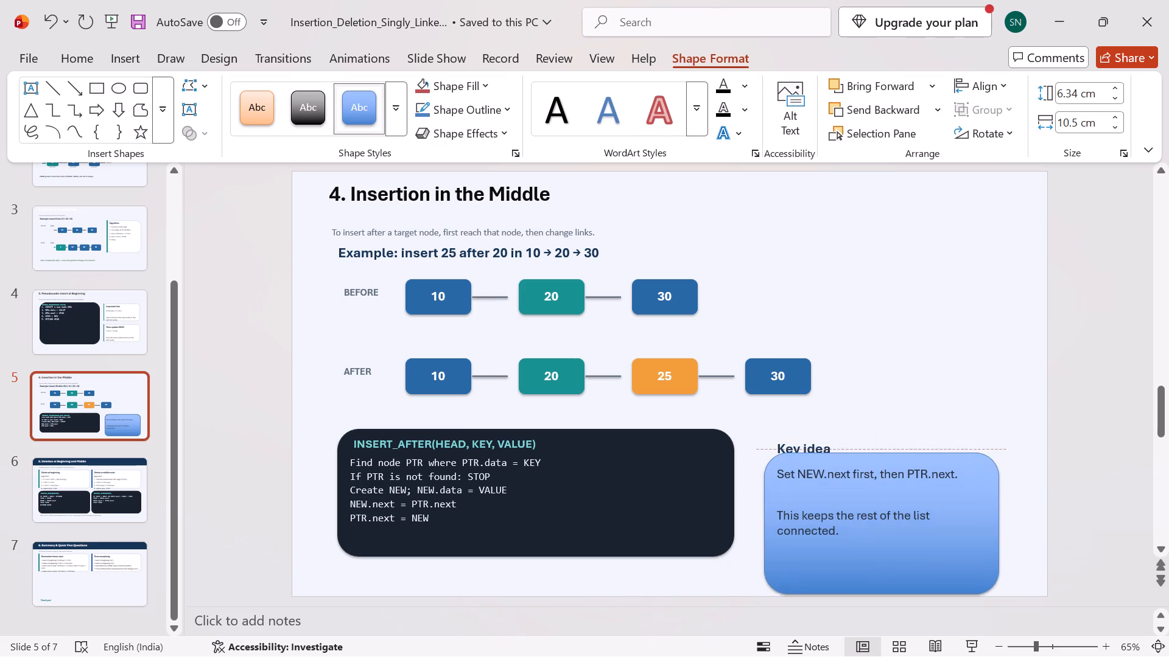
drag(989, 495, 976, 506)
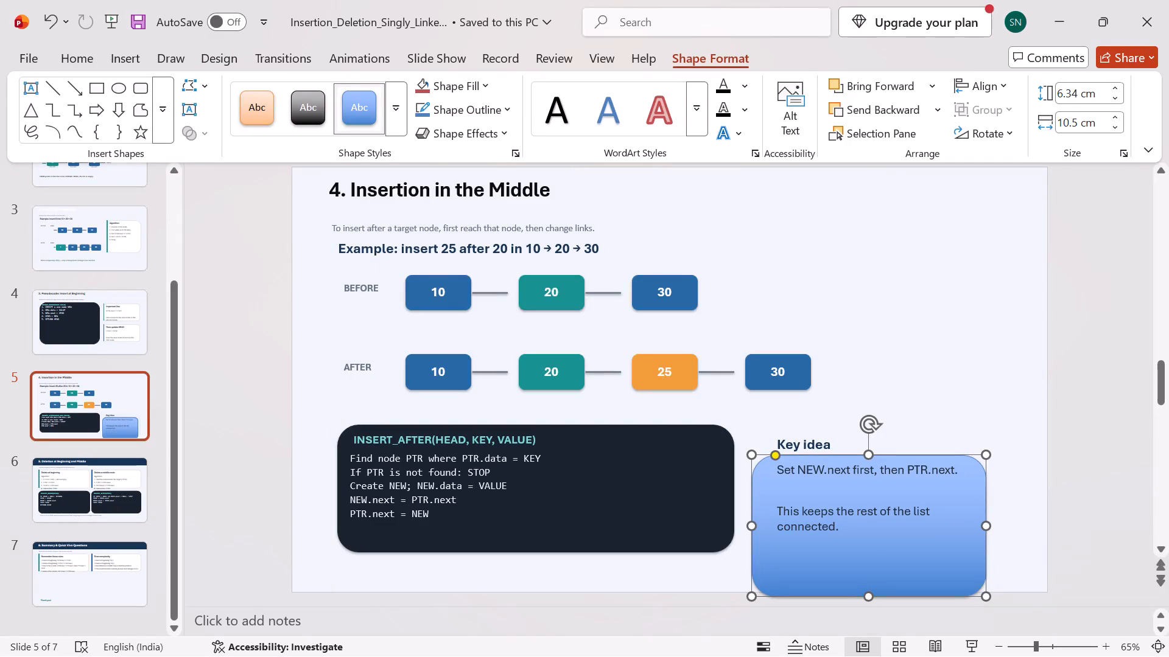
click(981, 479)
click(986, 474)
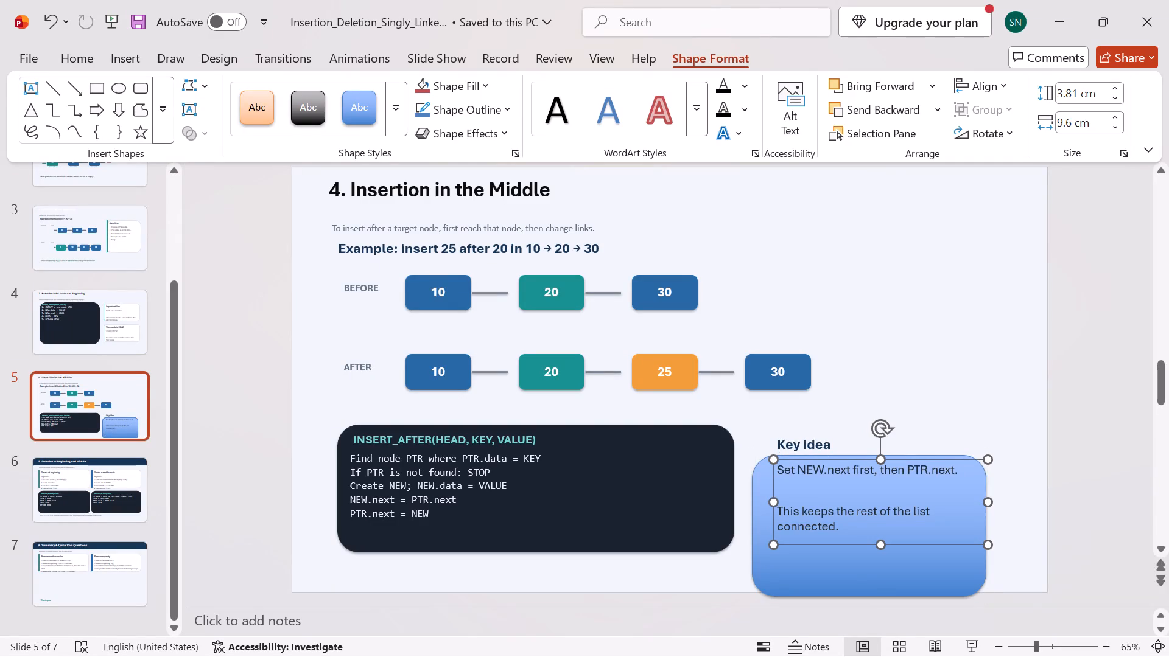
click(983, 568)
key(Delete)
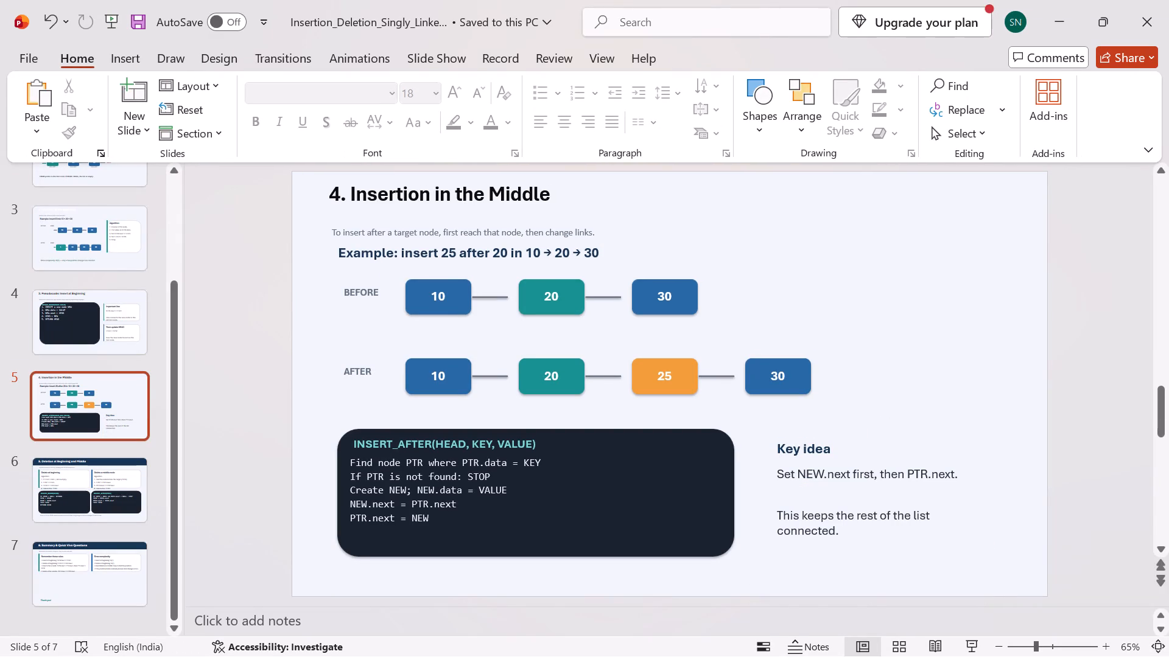
Change the entire Key idea heading text to black.
click(804, 450)
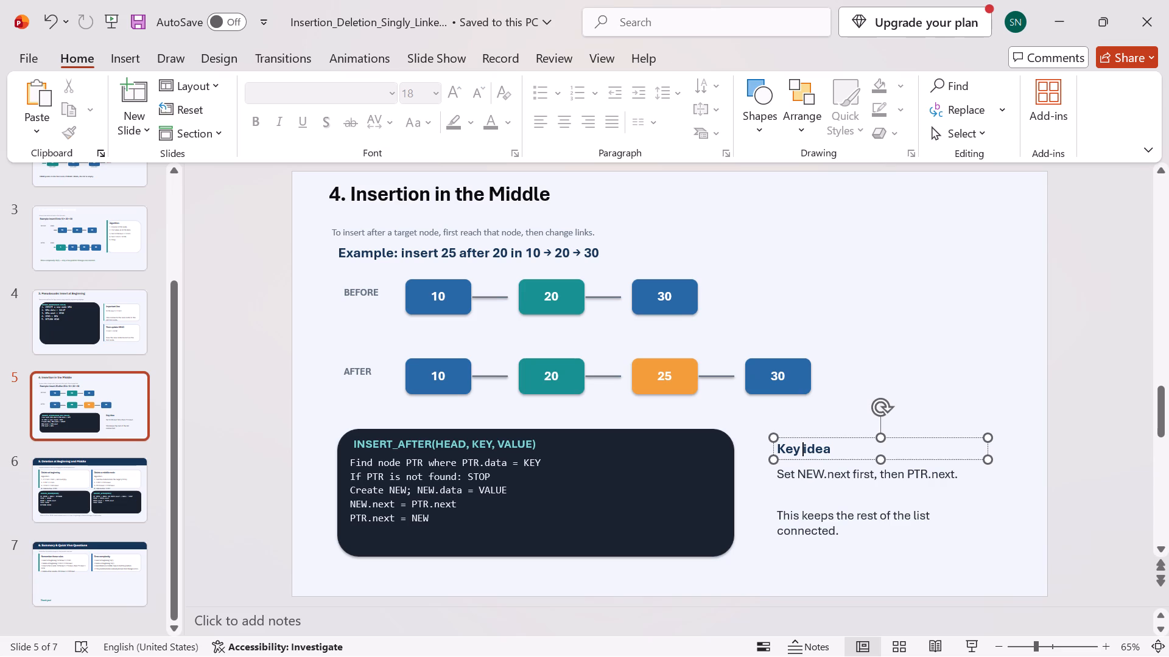
key(ctrl+a)
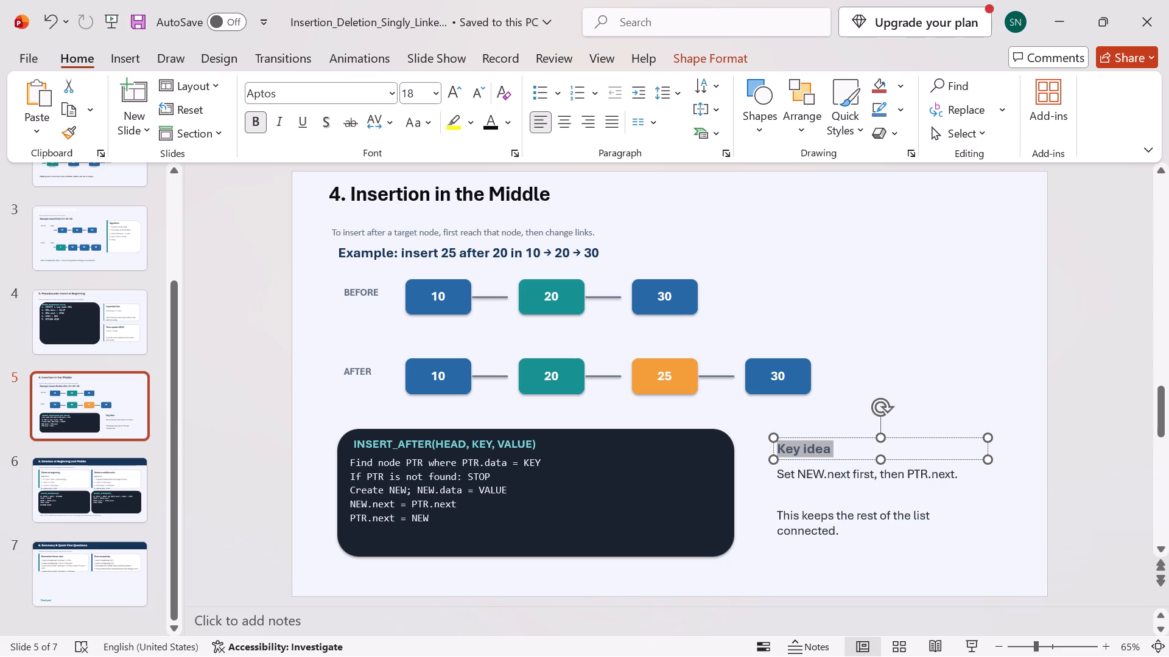
click(487, 132)
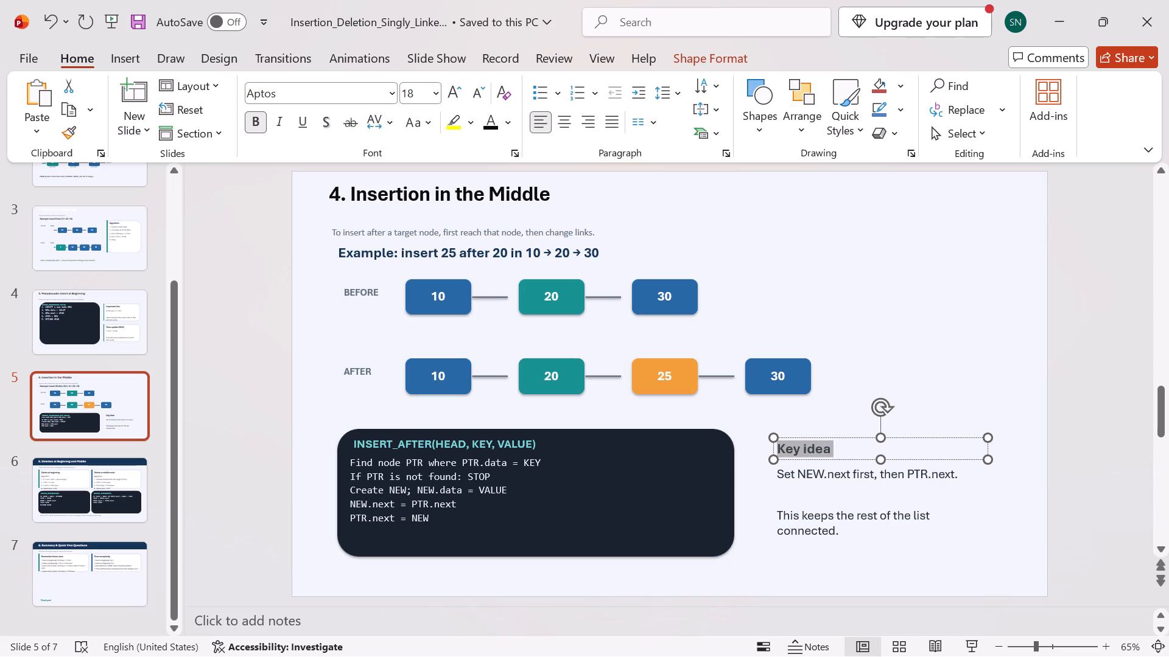
click(890, 335)
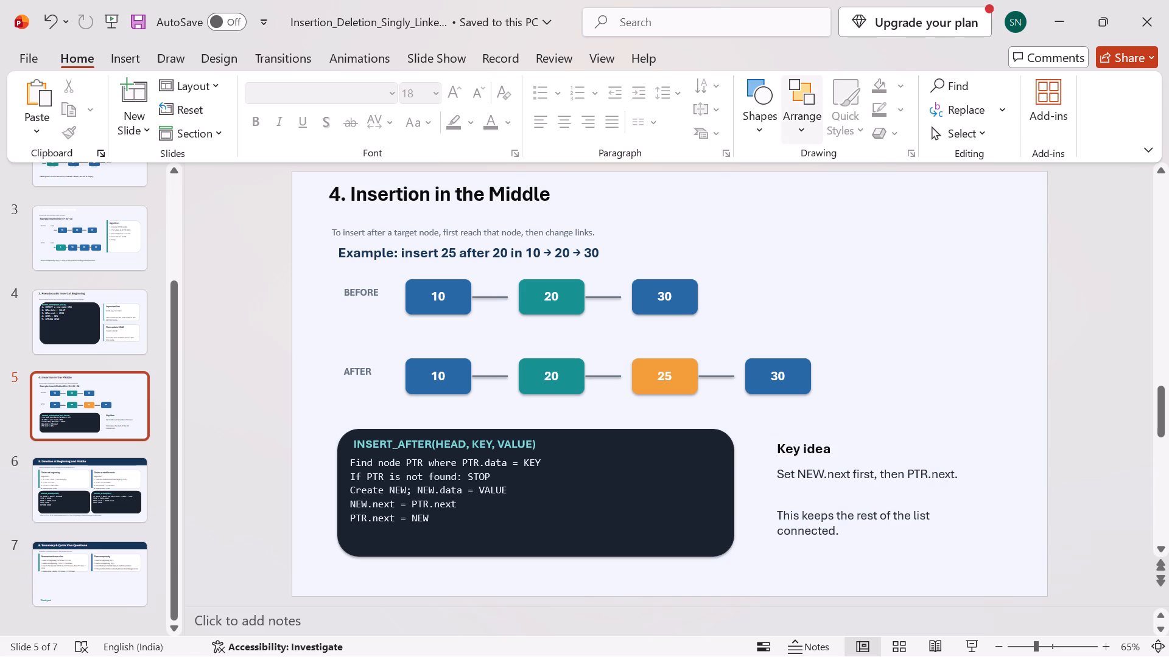
Draw a rounded rectangle about 9.9 cm wide and 6.4 cm high over the Key idea note and send it backward one level.
click(764, 131)
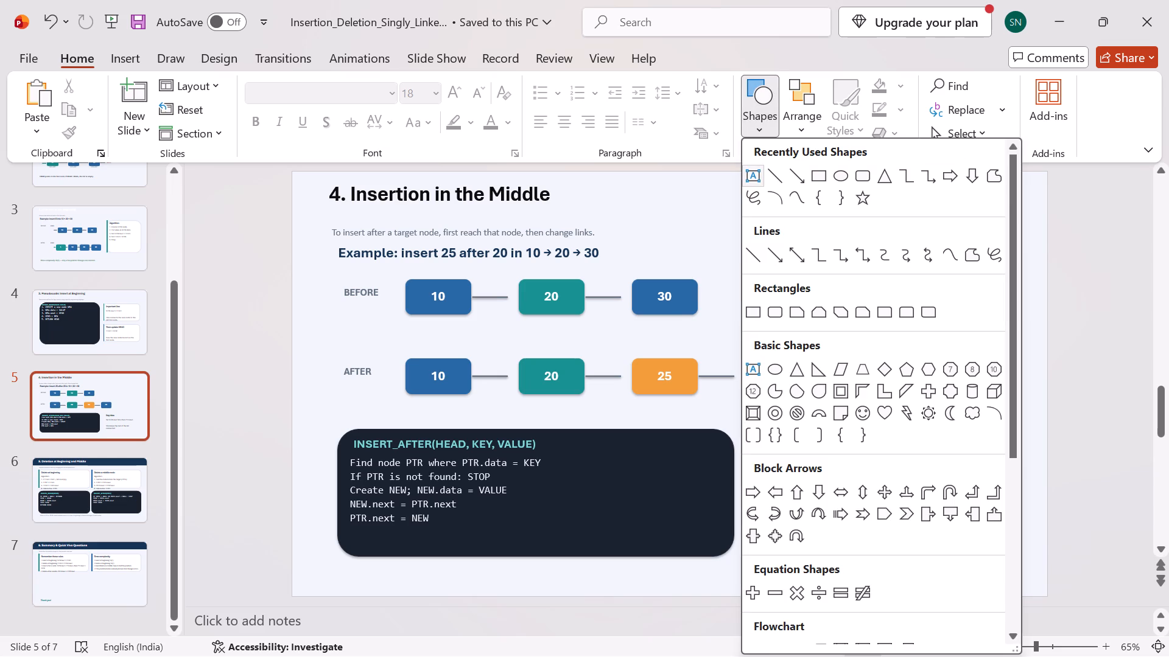
click(778, 313)
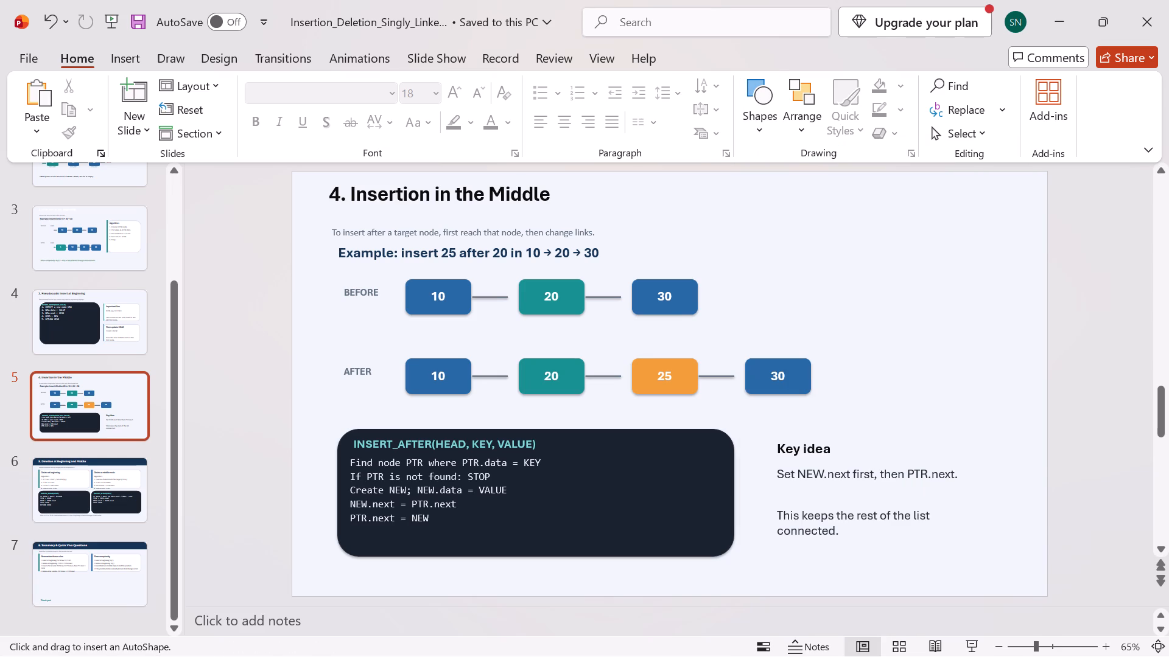
drag(761, 426, 777, 517)
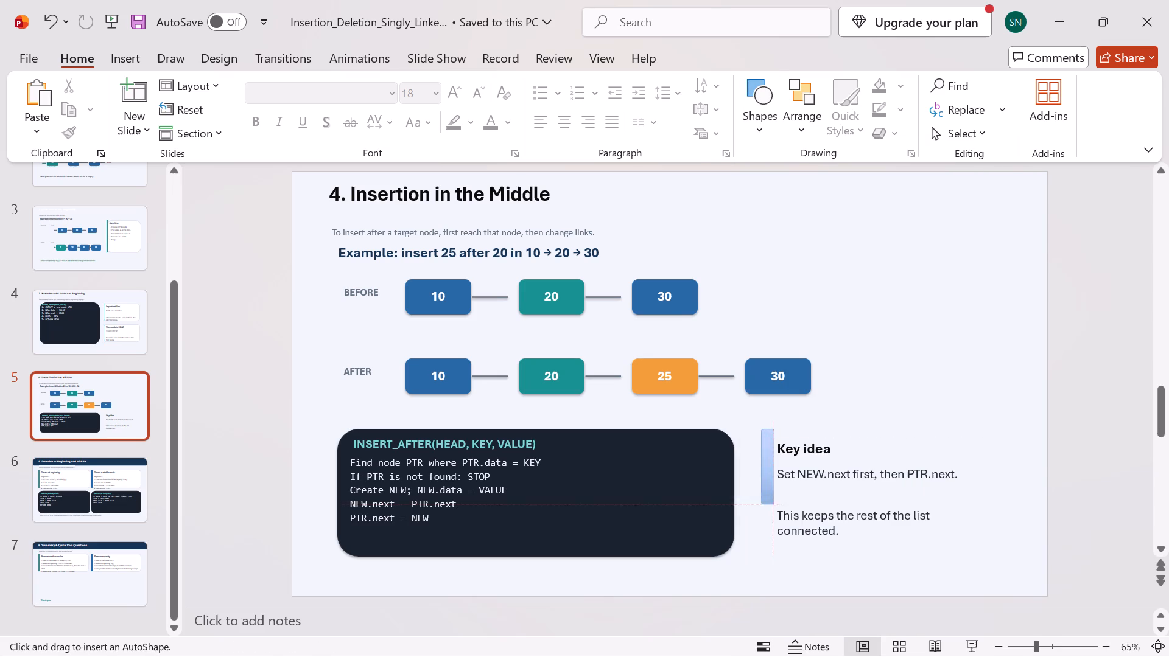
drag(777, 517, 983, 572)
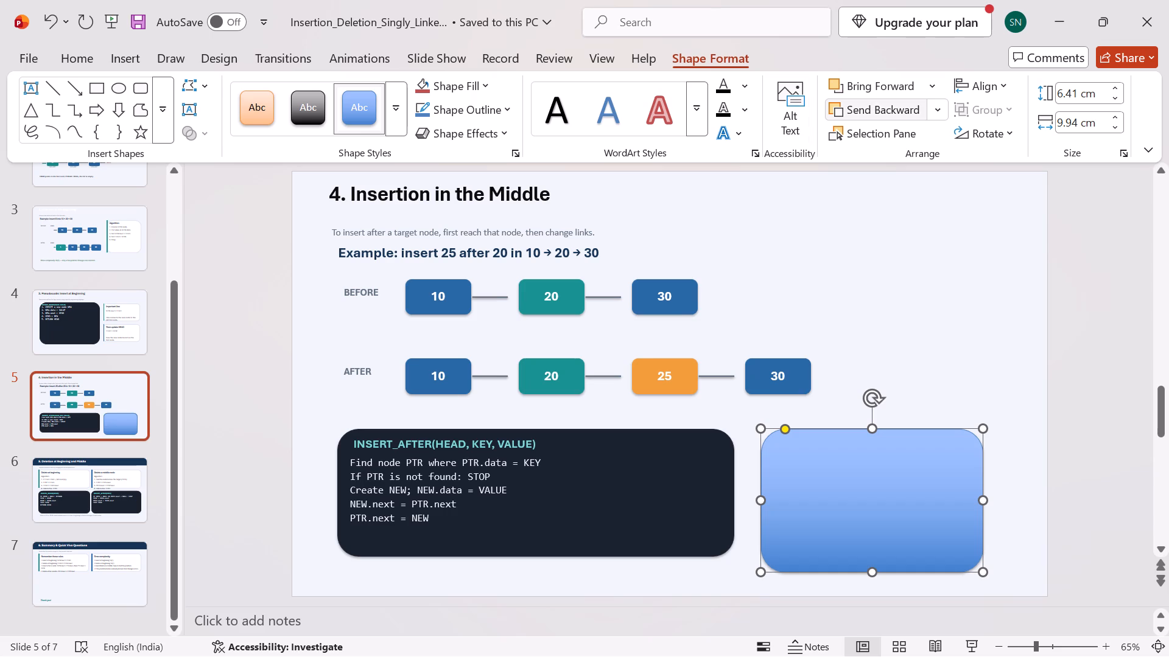
click(878, 116)
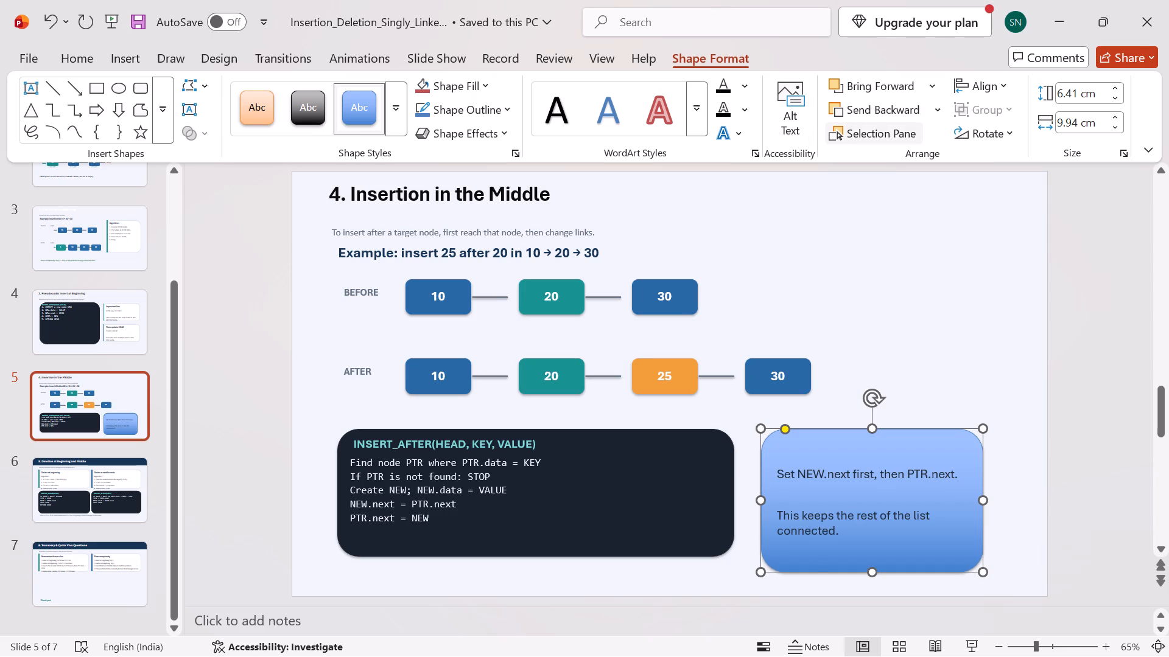
click(869, 450)
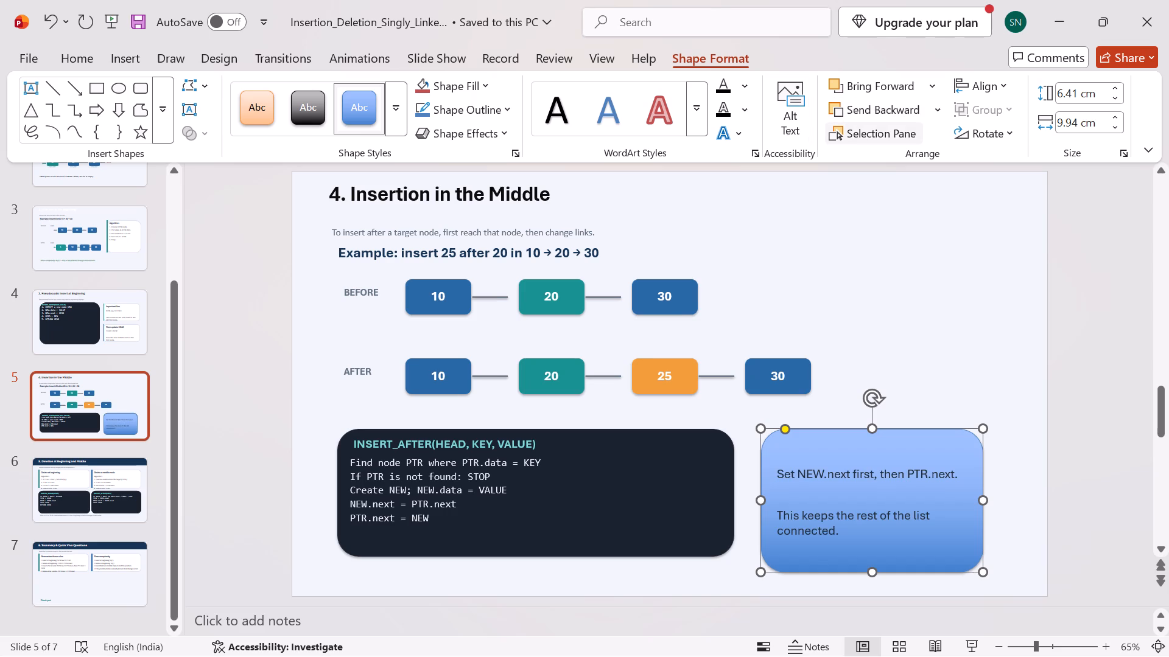
click(967, 366)
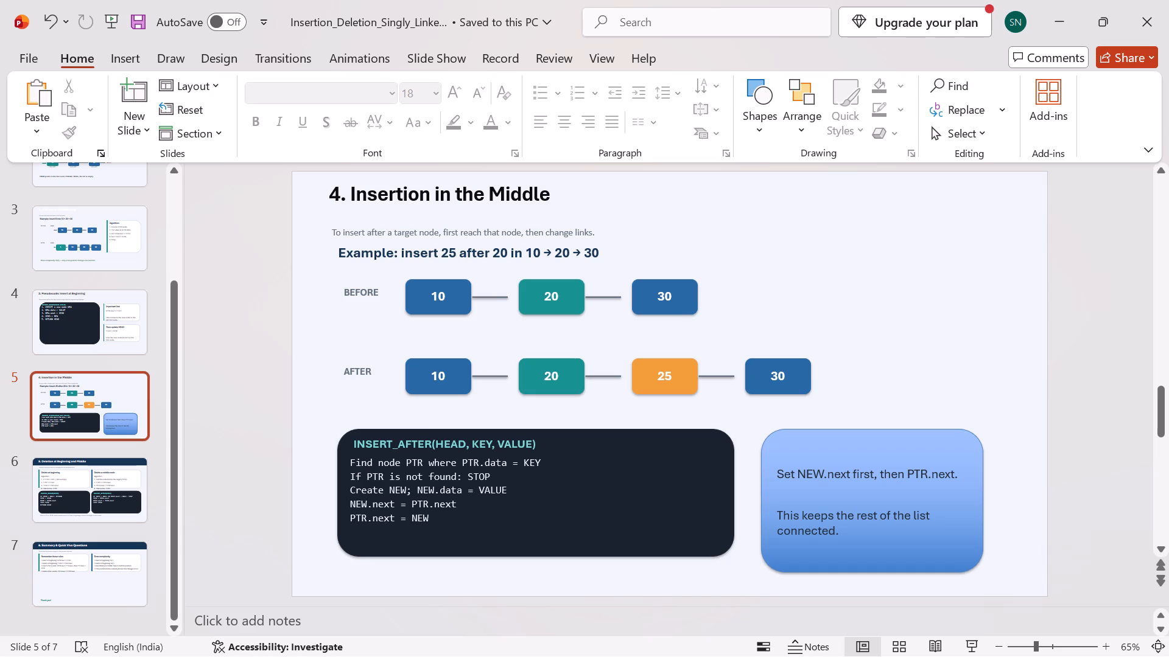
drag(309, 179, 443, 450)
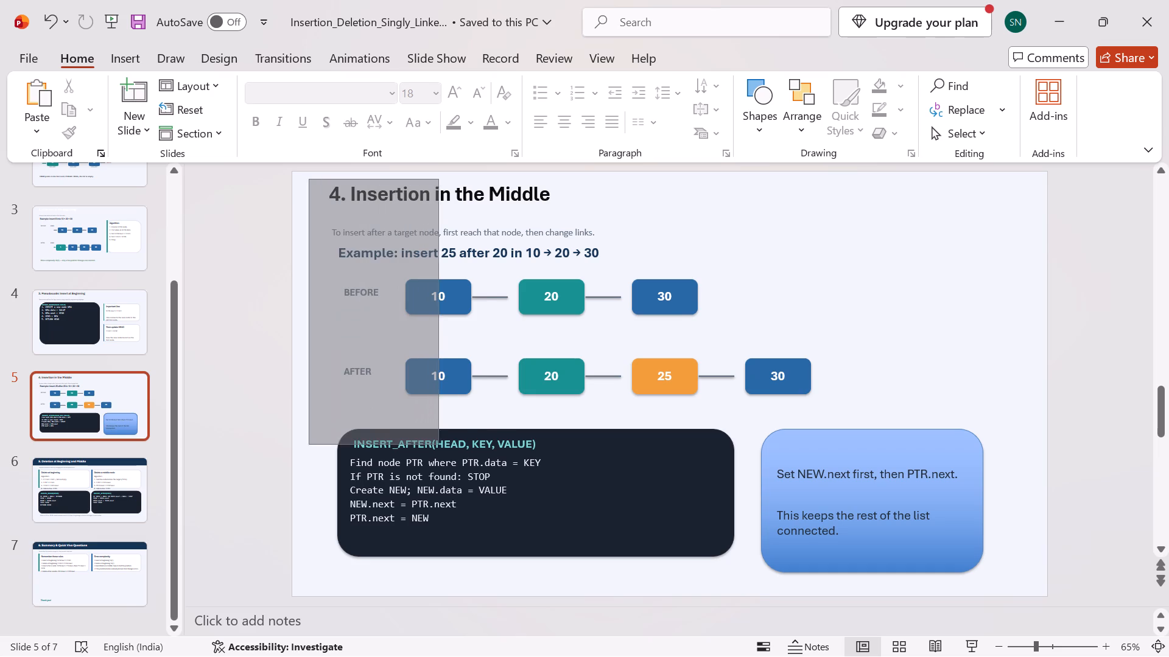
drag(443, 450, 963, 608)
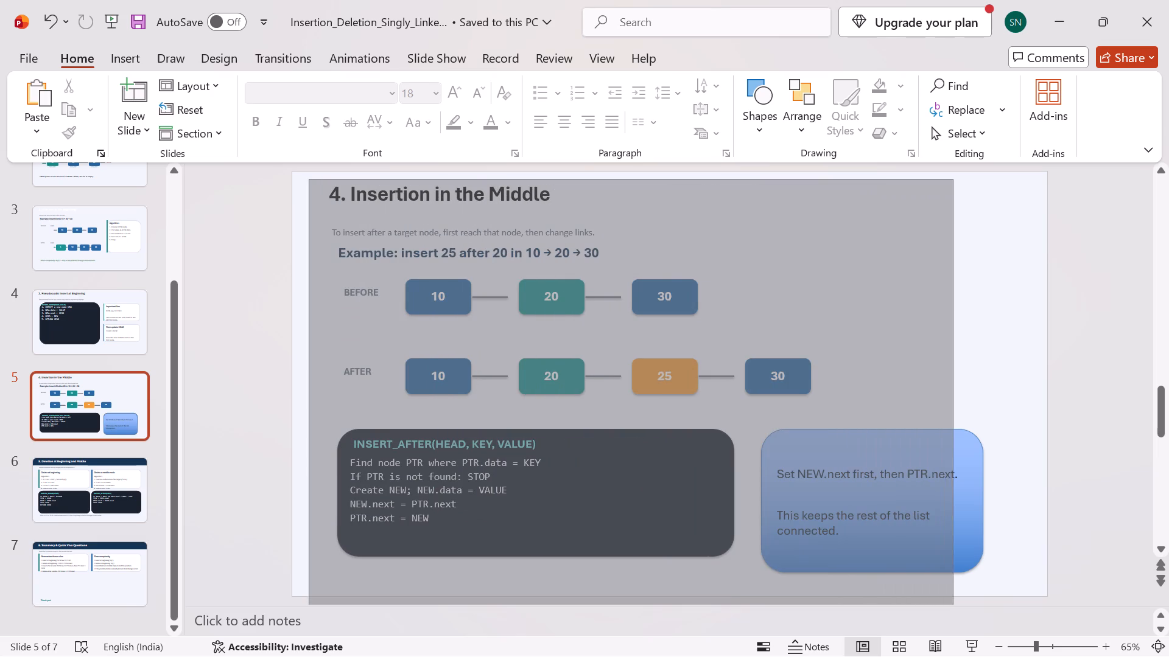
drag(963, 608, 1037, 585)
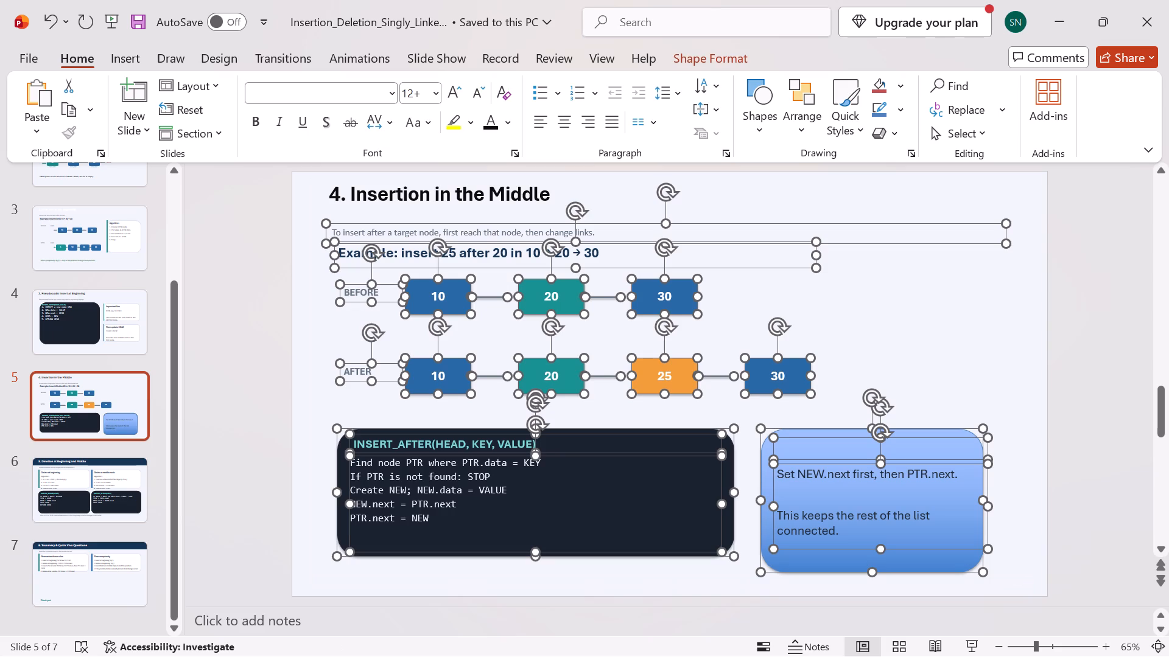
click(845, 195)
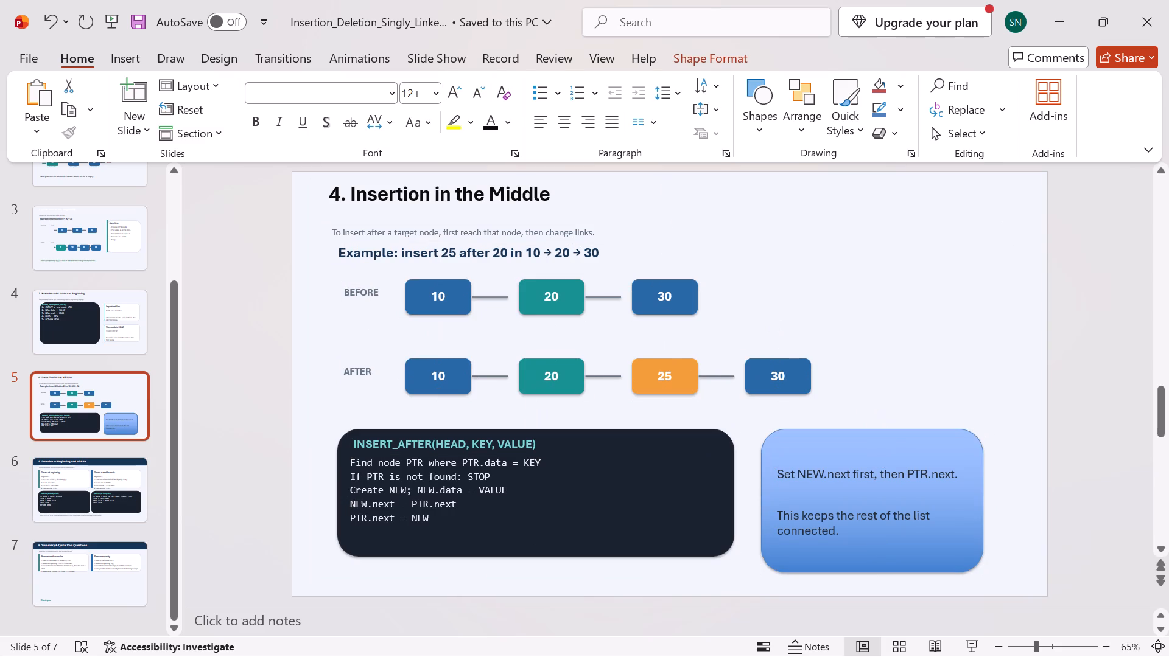
Group all the Insertion in the Middle slide content, including the title, diagrams, code block and Key idea note.
drag(314, 172, 409, 356)
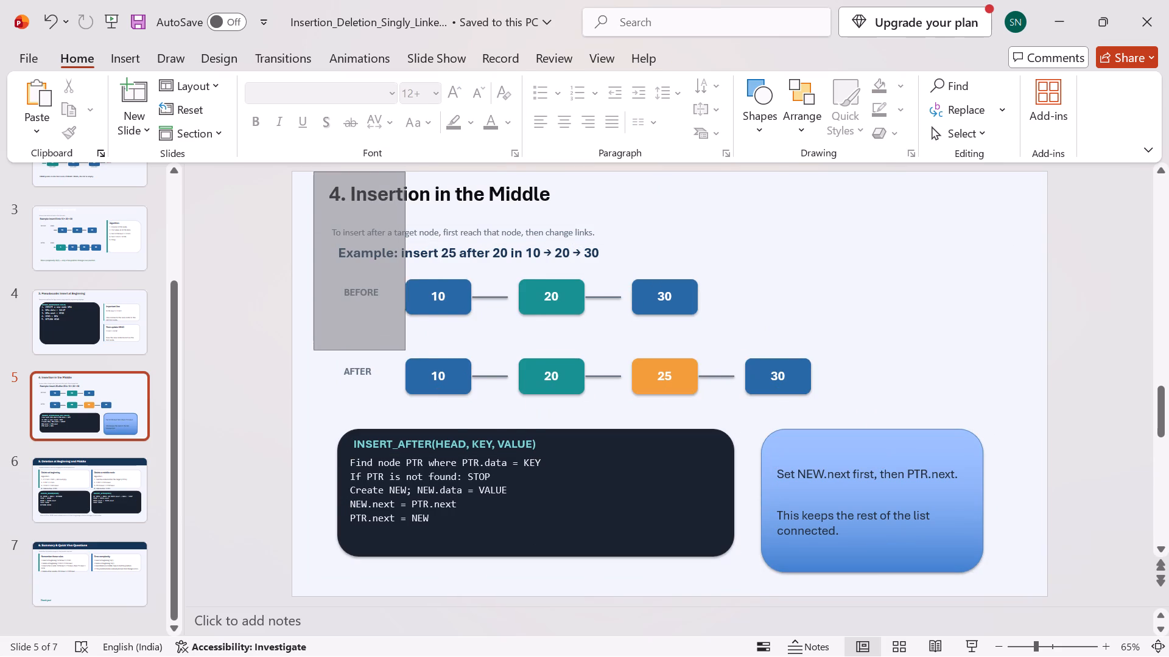
drag(409, 356, 1026, 594)
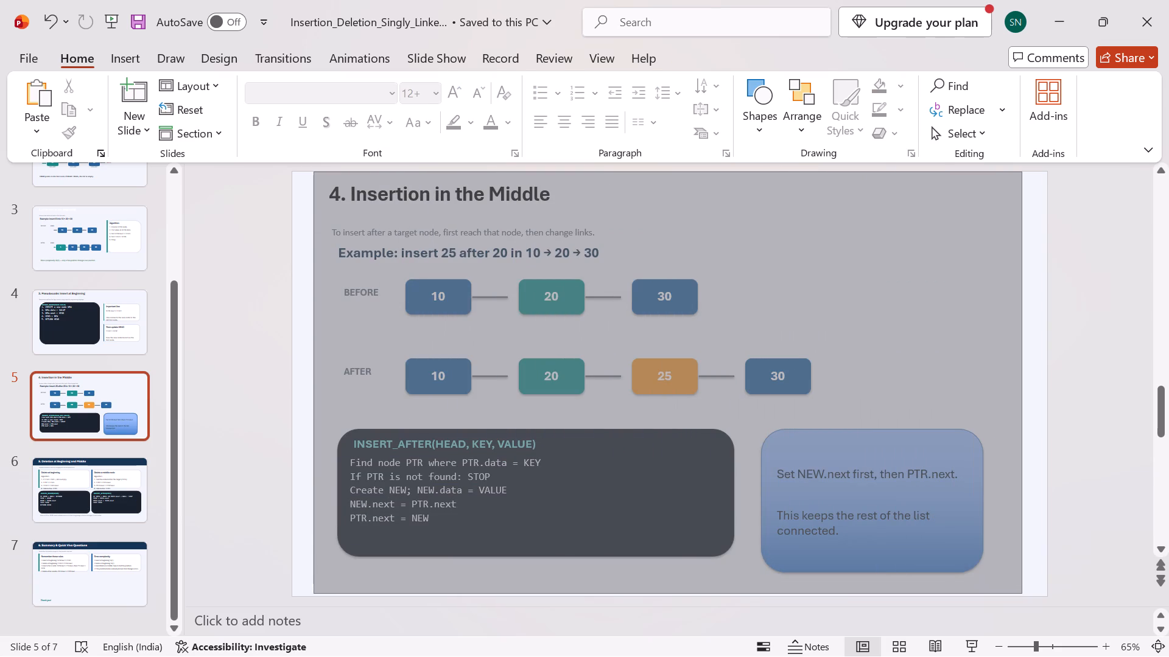
drag(1026, 594, 1040, 593)
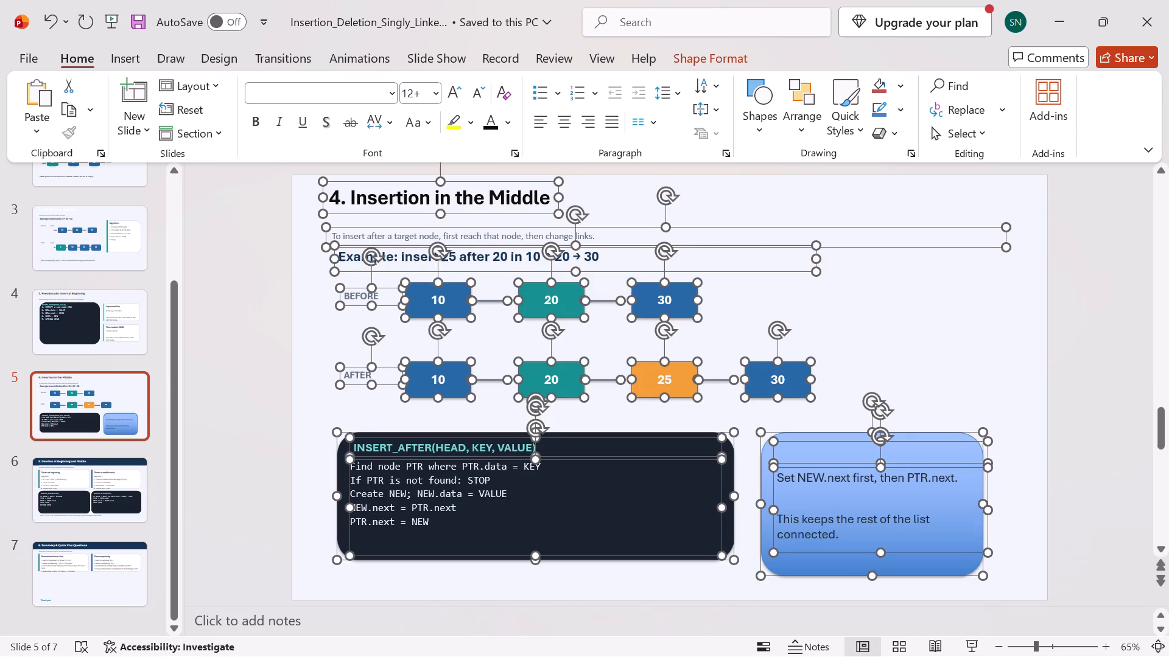
click(799, 131)
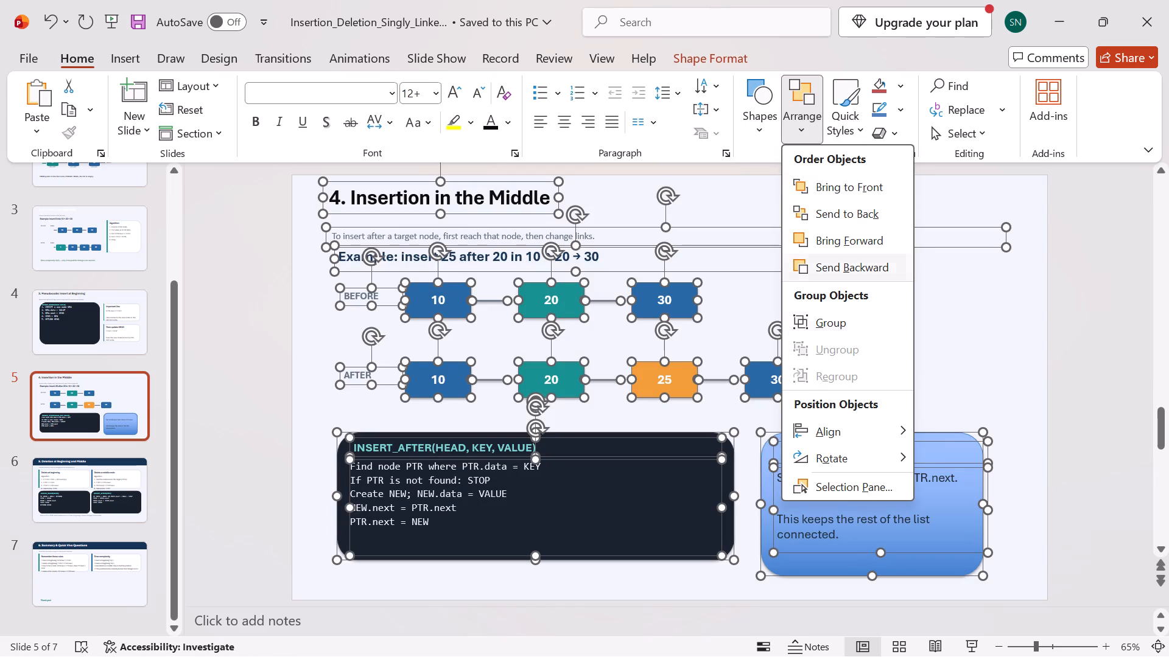
click(832, 326)
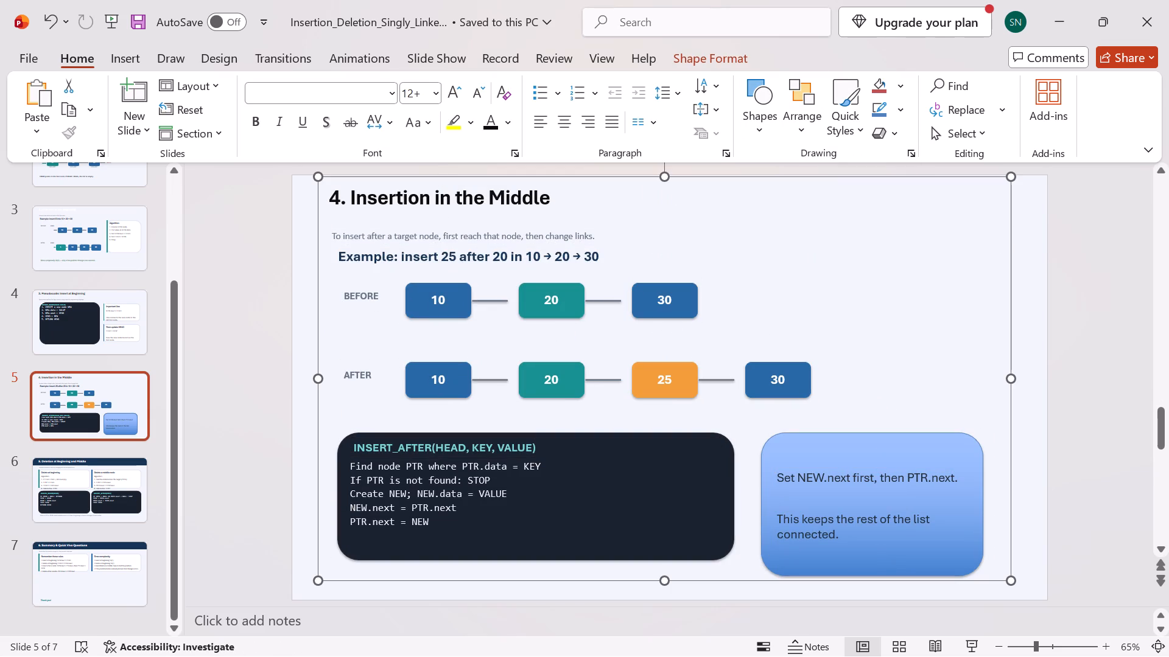
Copy the Insertion in the Middle group and paste it onto blank slide 5 of the Presentation Format template.
key(ctrl+c)
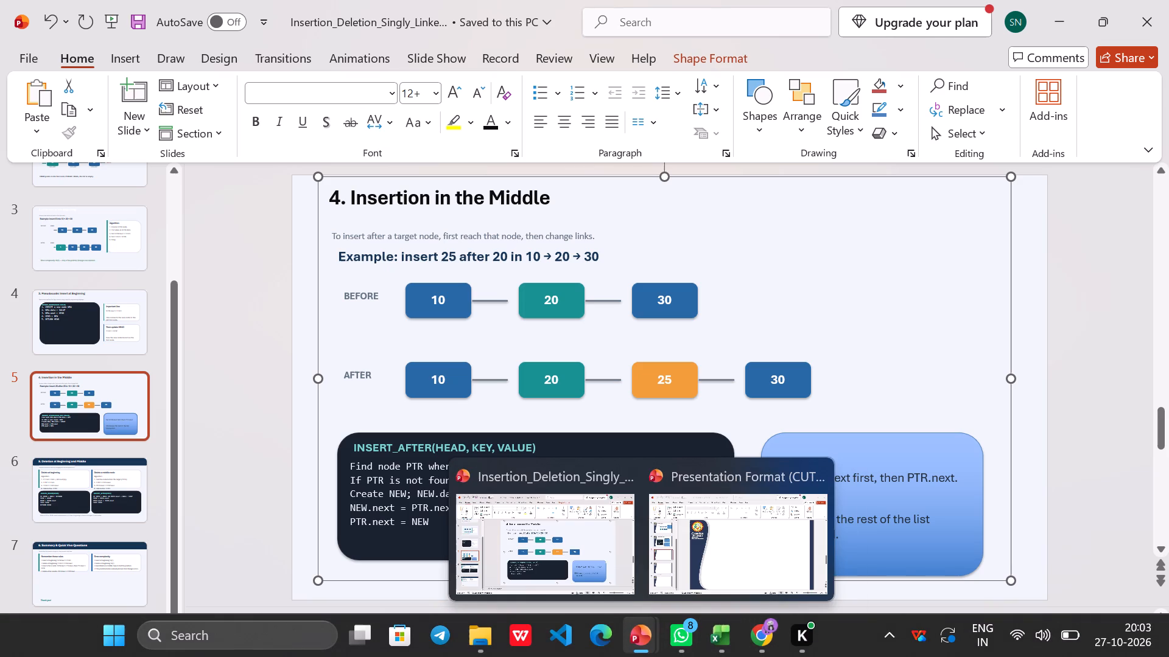
click(761, 546)
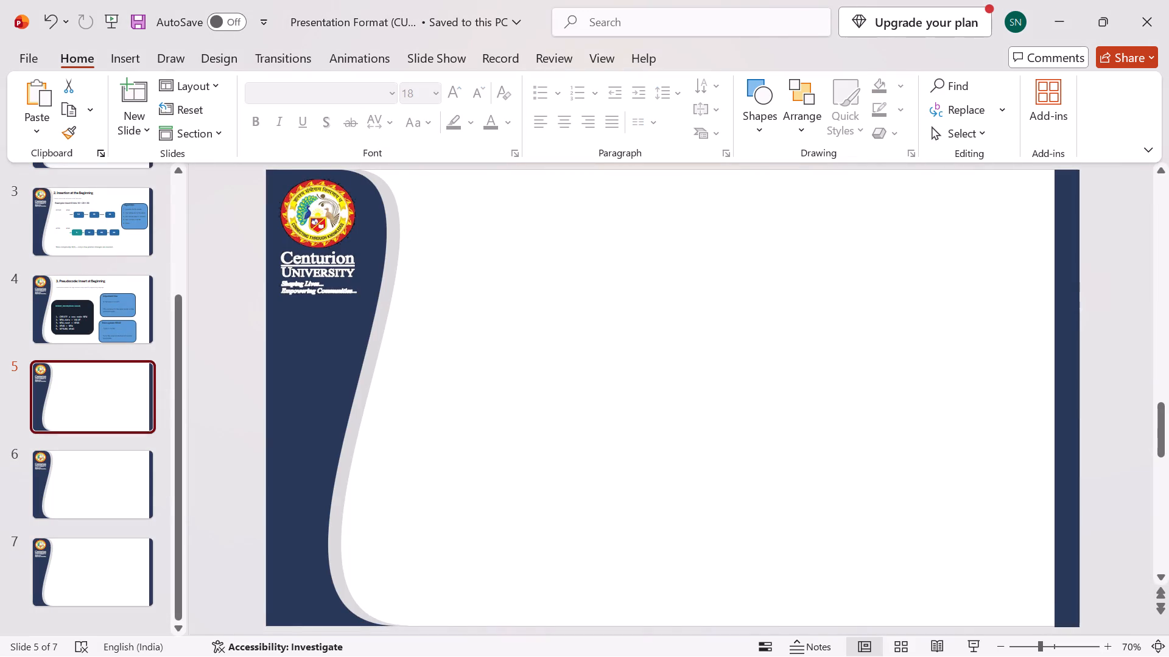
key(ctrl+v)
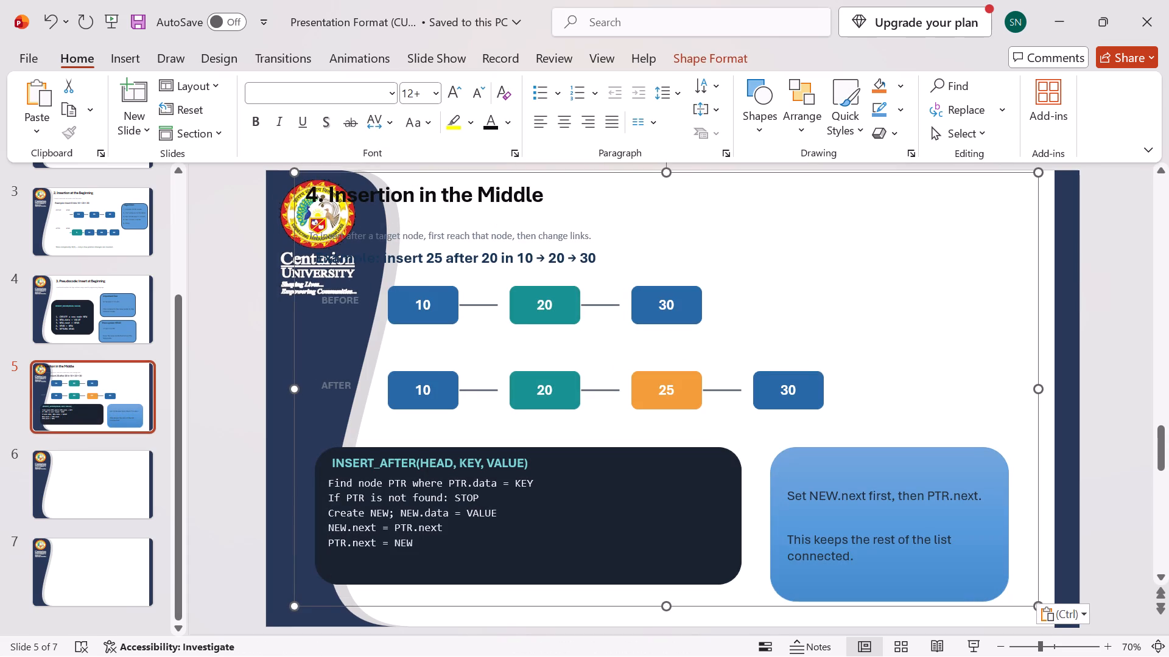
Move the pasted Insertion in the Middle group on slide 5 clear of the Centurion University logo and curved band.
click(1003, 304)
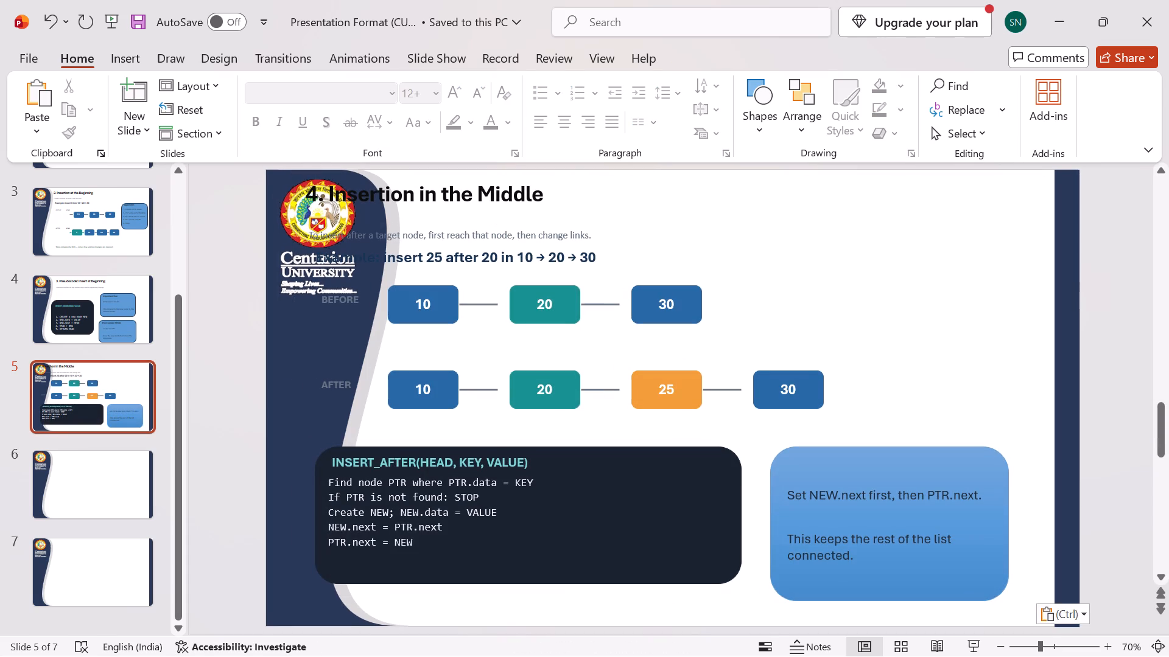
click(949, 276)
click(793, 361)
click(743, 254)
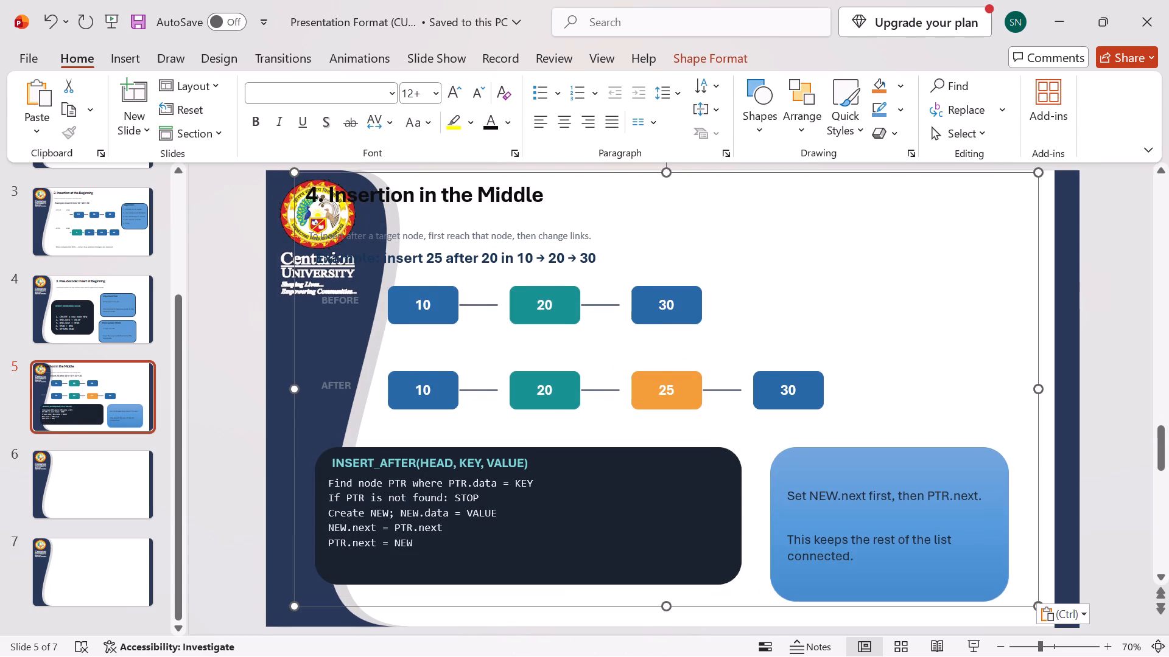
drag(902, 228, 1000, 233)
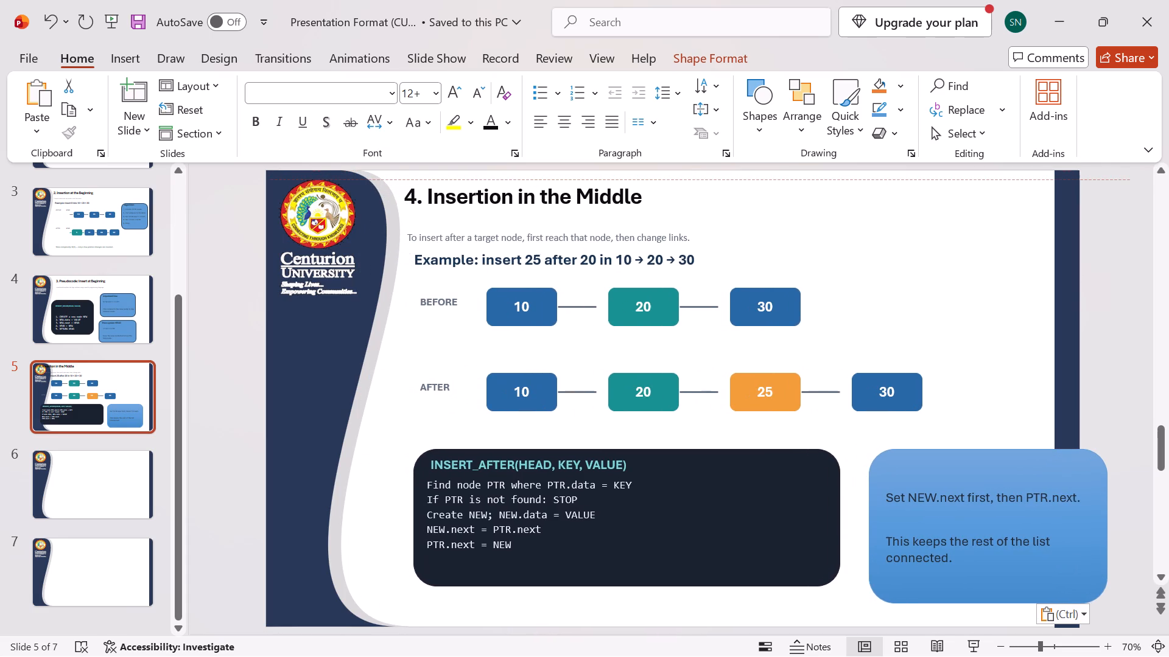
drag(1000, 233, 1011, 235)
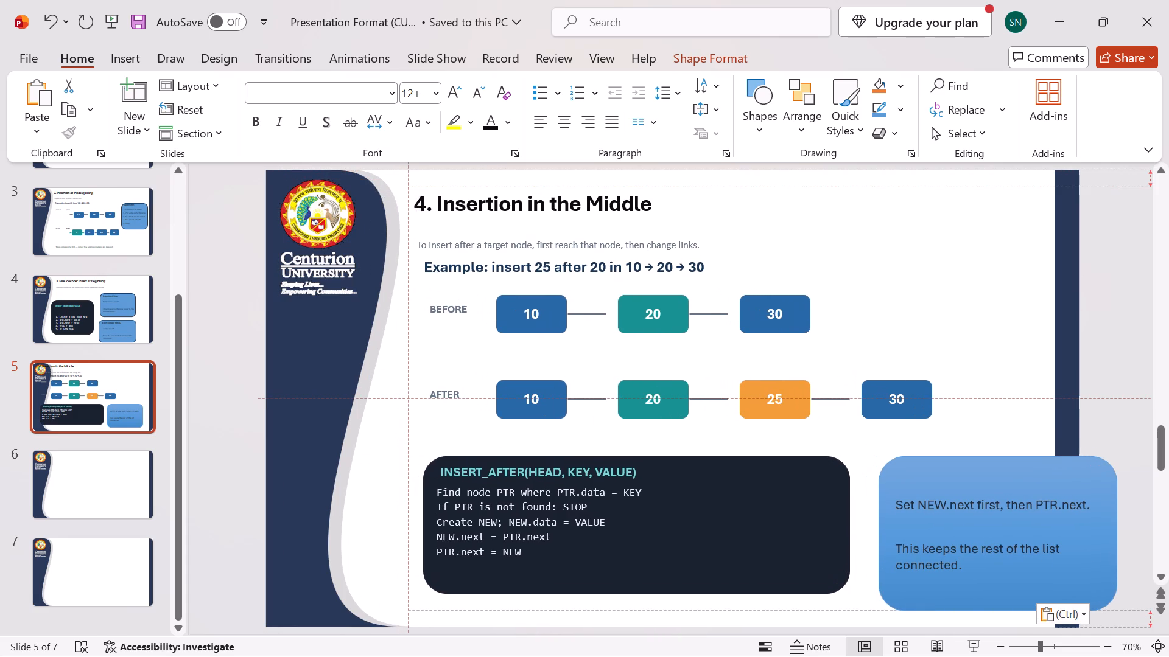
drag(1011, 235, 1012, 231)
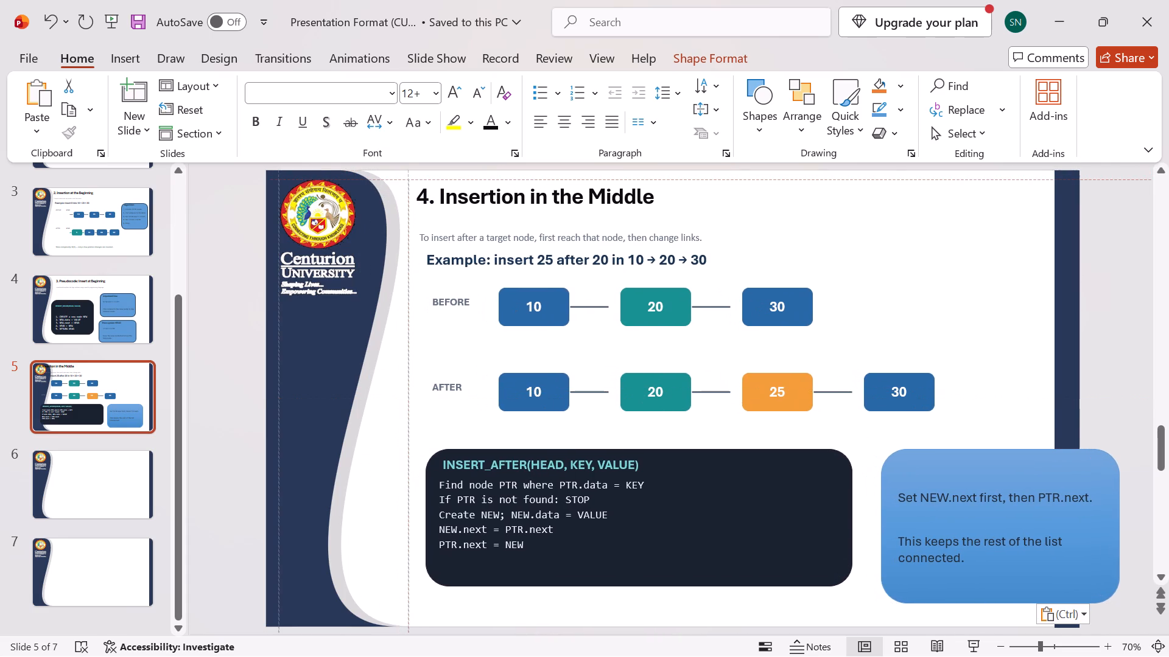
drag(1012, 231, 1012, 230)
Shift the dark code rectangle, its code lines and the INSERT_AFTER heading toward the slide's curved band, keeping the text inside the rectangle.
click(787, 509)
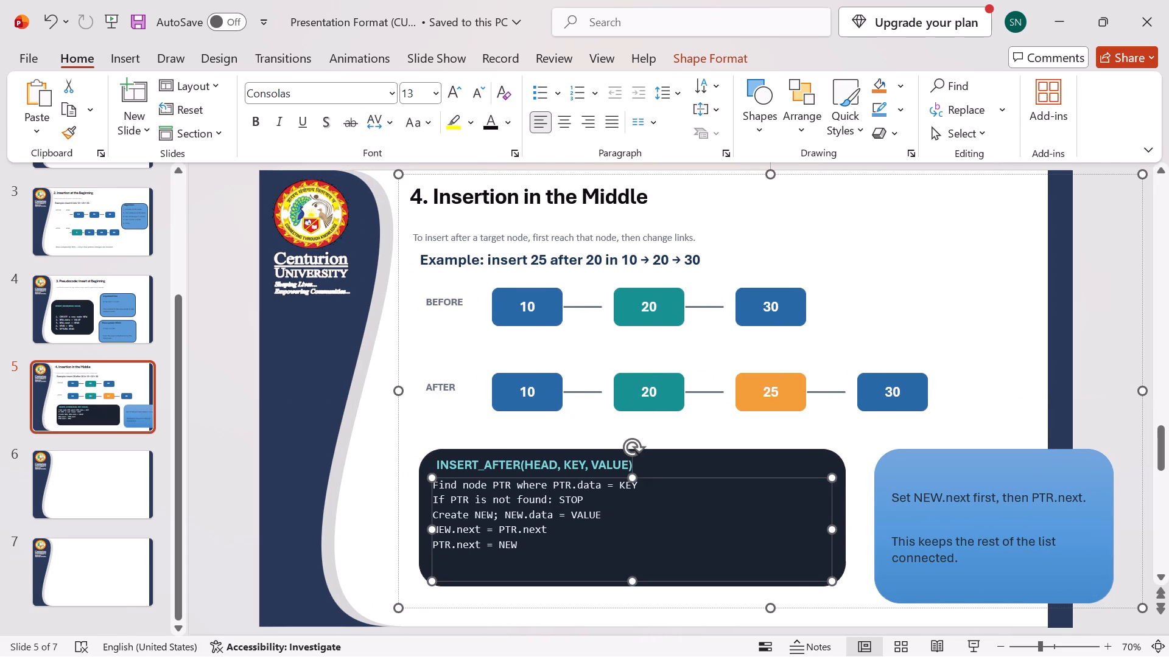
drag(838, 459, 834, 461)
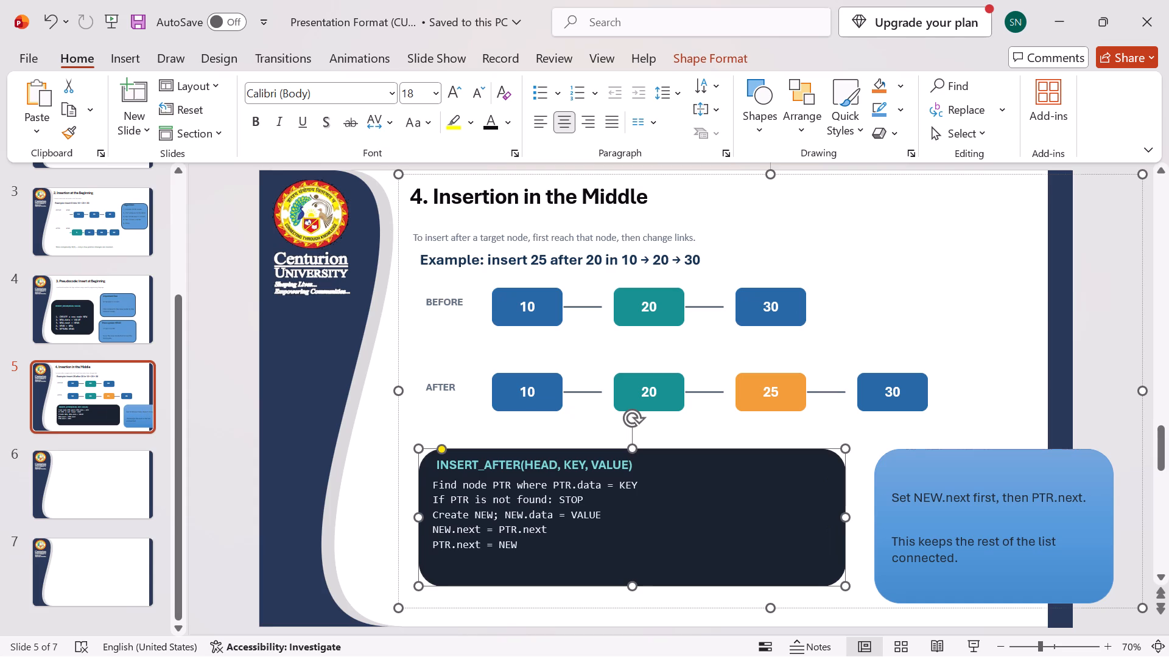
drag(834, 461, 771, 468)
click(546, 513)
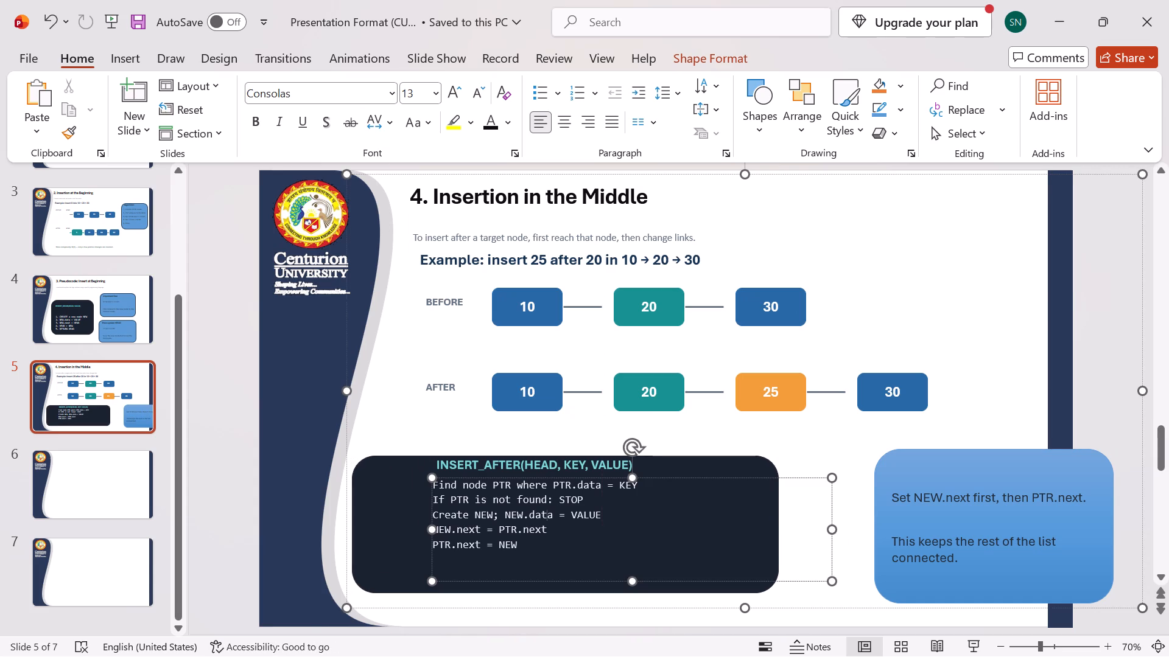
drag(706, 512, 644, 536)
click(614, 468)
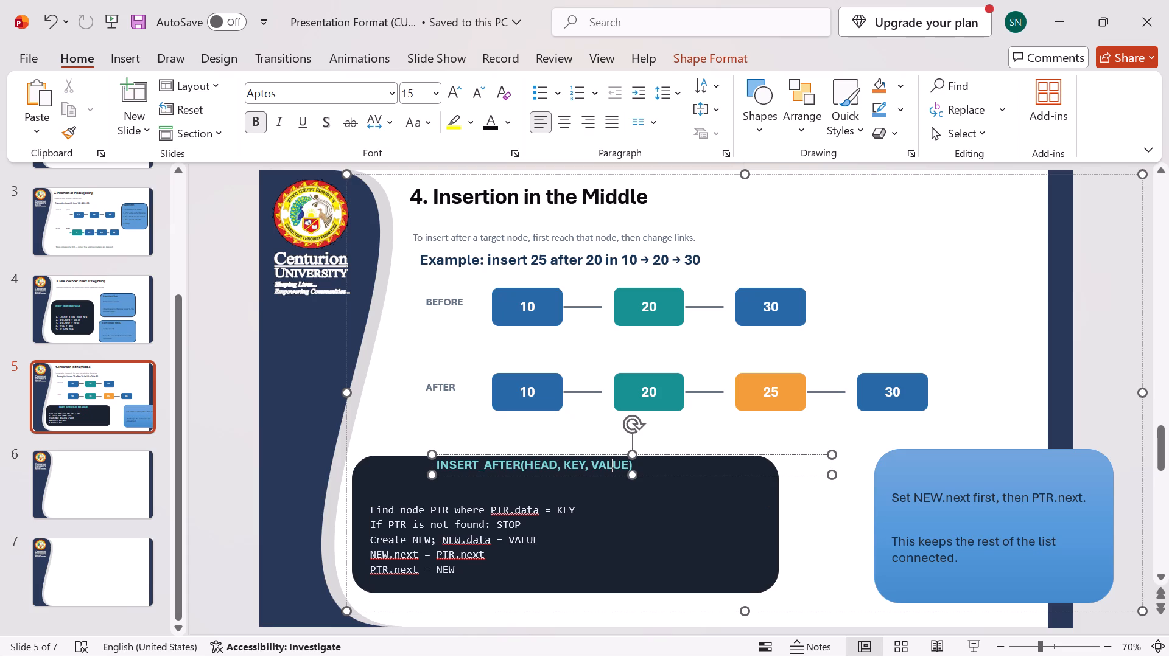
drag(692, 467, 623, 477)
Narrow the dark code rectangle from its far side so it ends just beyond the code text.
click(776, 523)
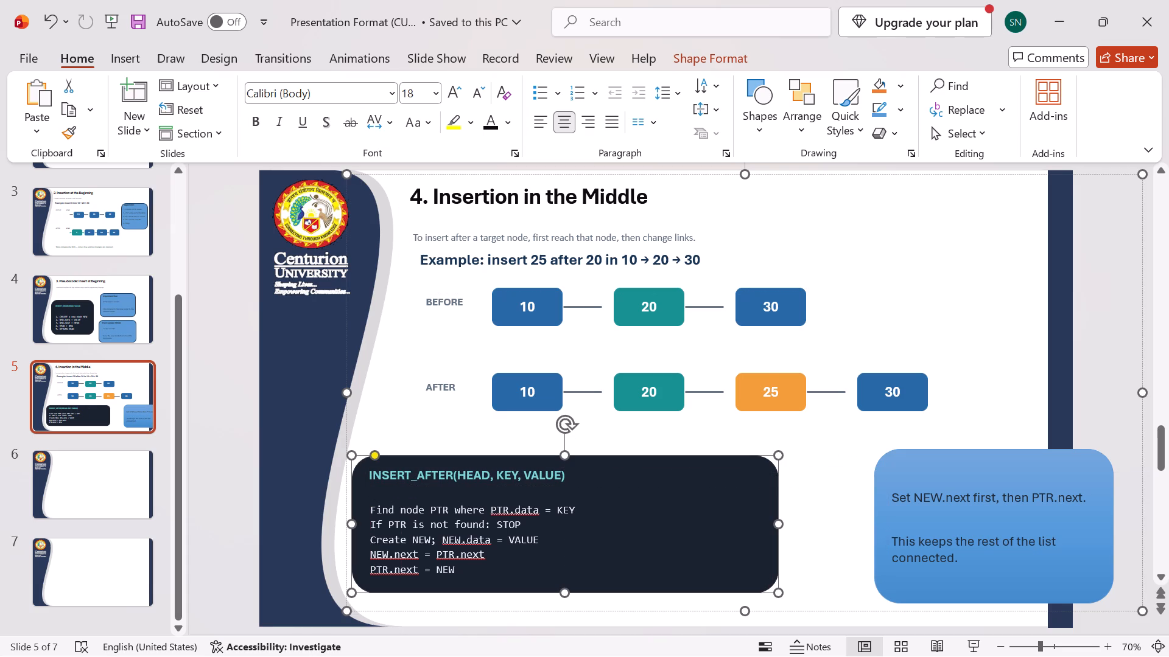
drag(776, 527, 686, 527)
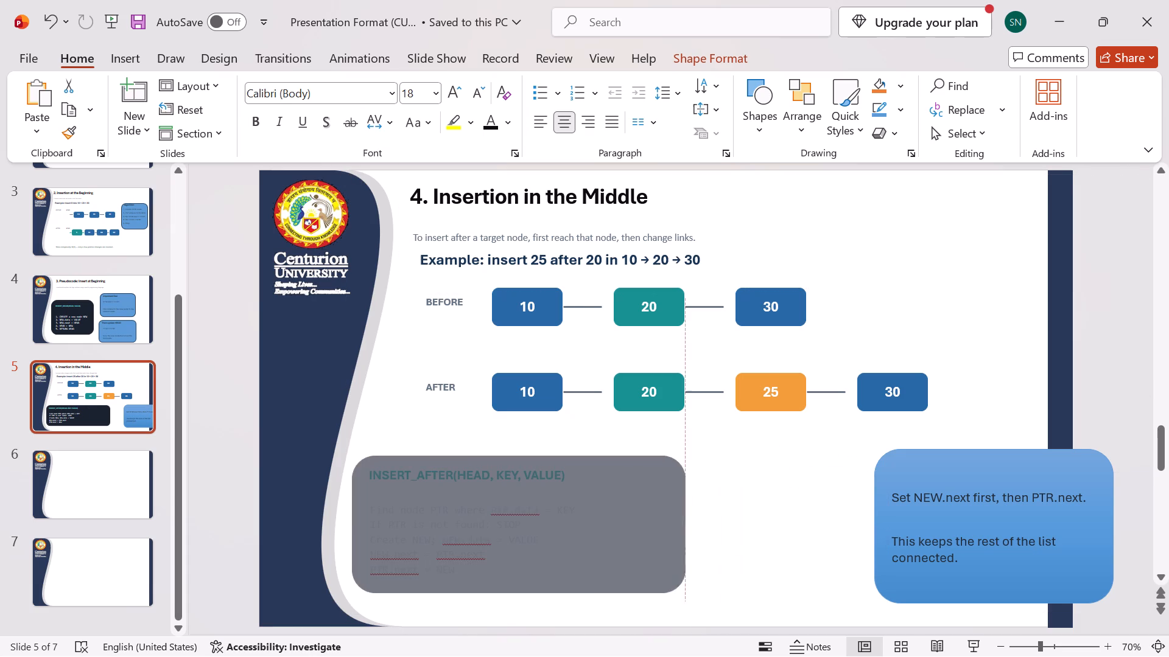
drag(686, 527, 648, 526)
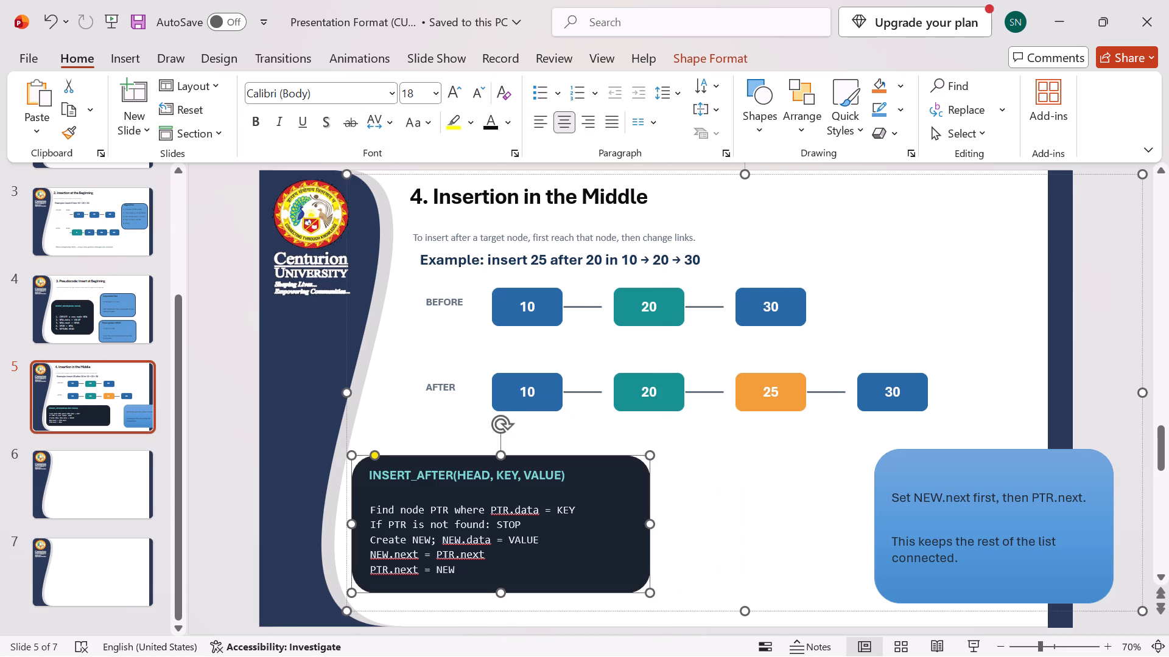
Move the blue rounded rectangle of the Key idea note off the slide's side bar, placing it beside the code block.
double_click(1087, 531)
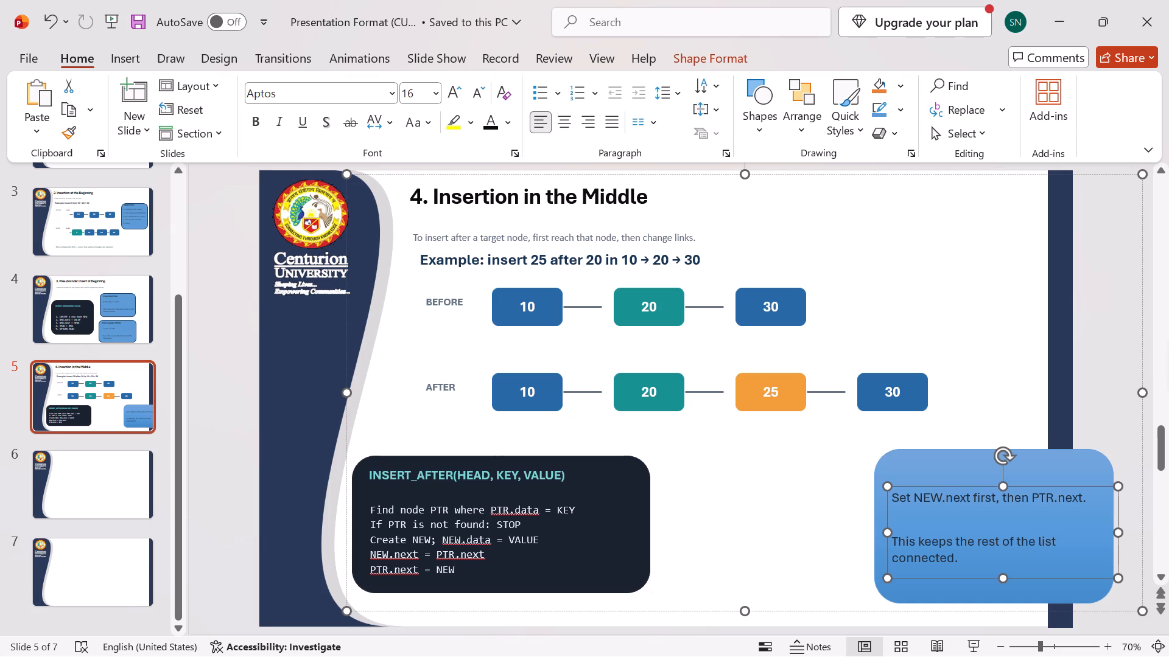
click(1100, 467)
drag(1100, 467, 951, 498)
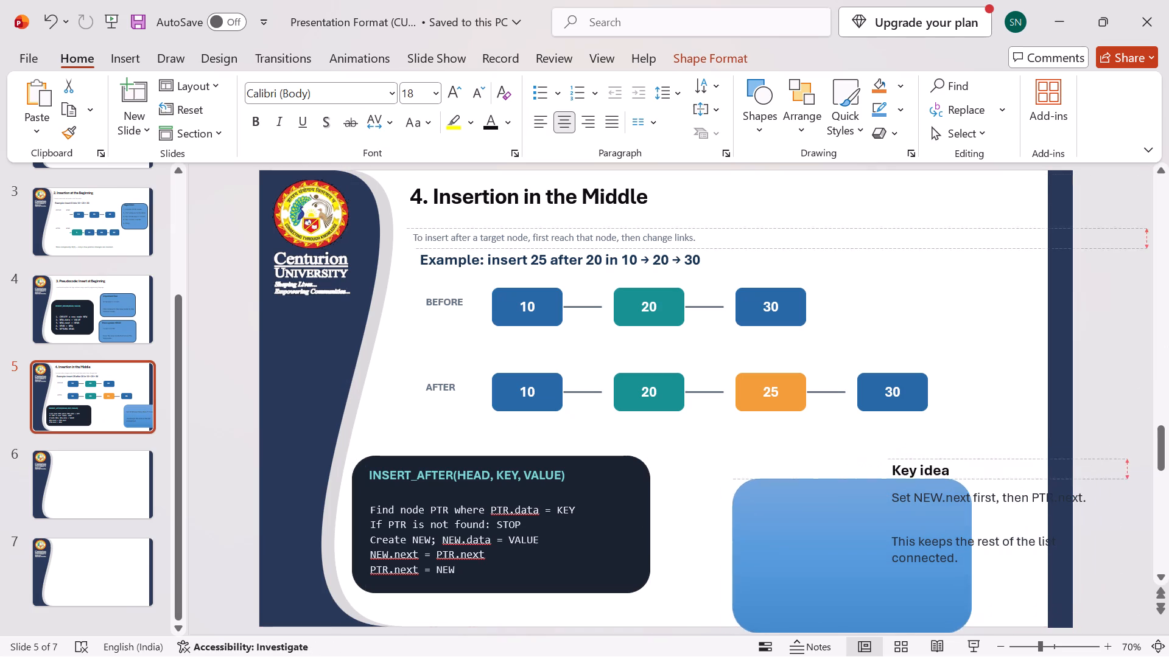
drag(951, 498, 952, 478)
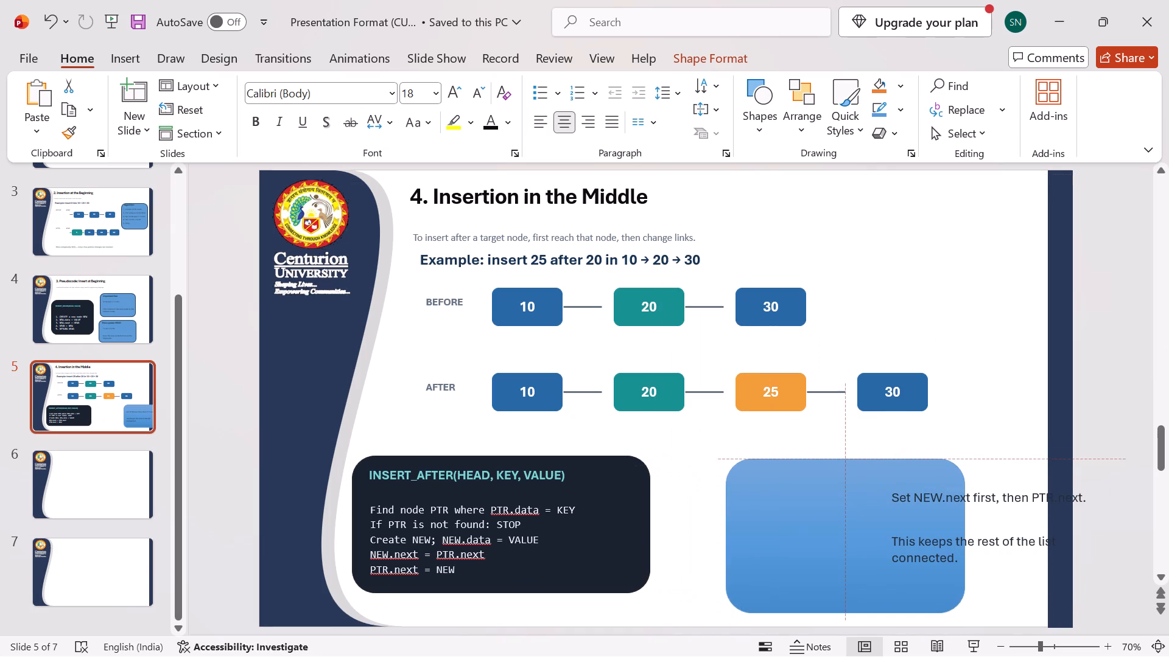
drag(952, 478, 921, 468)
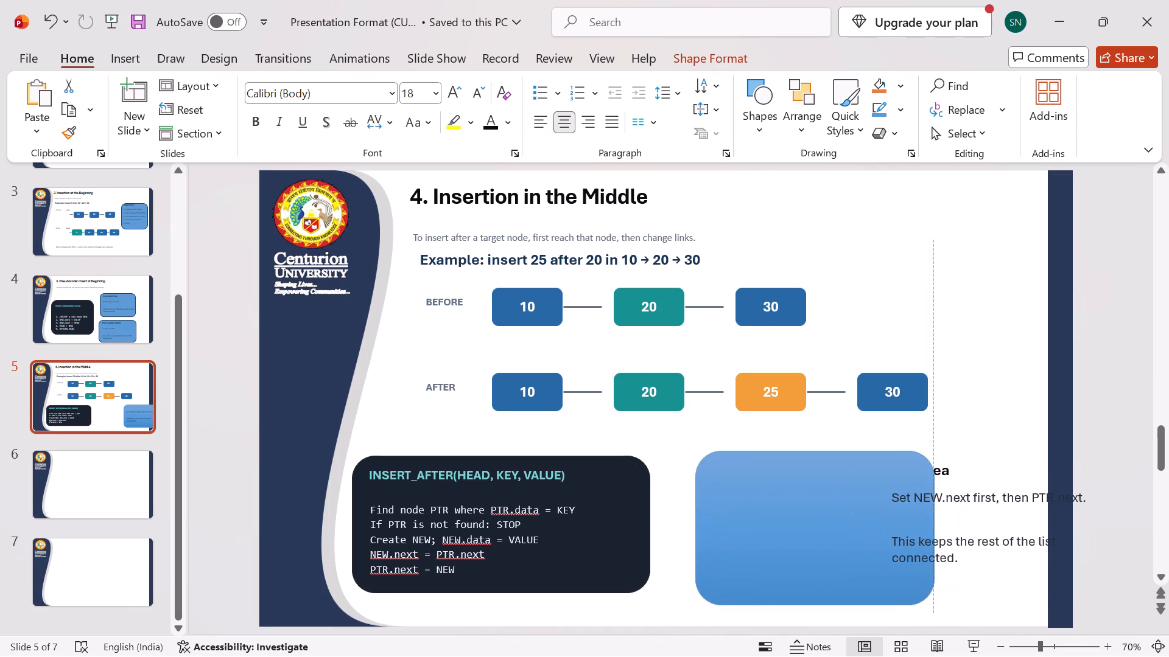
drag(921, 468, 900, 476)
Move the Key idea heading away from the note, next to the last 30 node in the AFTER row.
click(940, 473)
drag(972, 470, 985, 441)
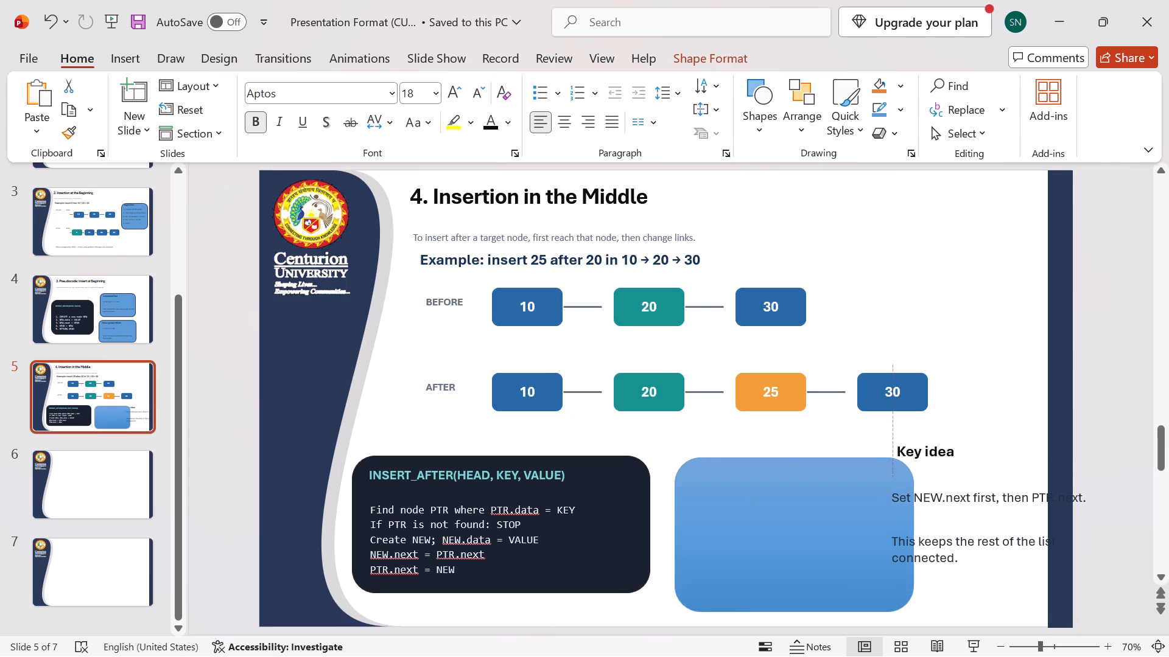
drag(985, 441, 1011, 409)
Move the note text beginning "Set NEW.next first" onto the lower part of the blue rounded rectangle.
click(937, 504)
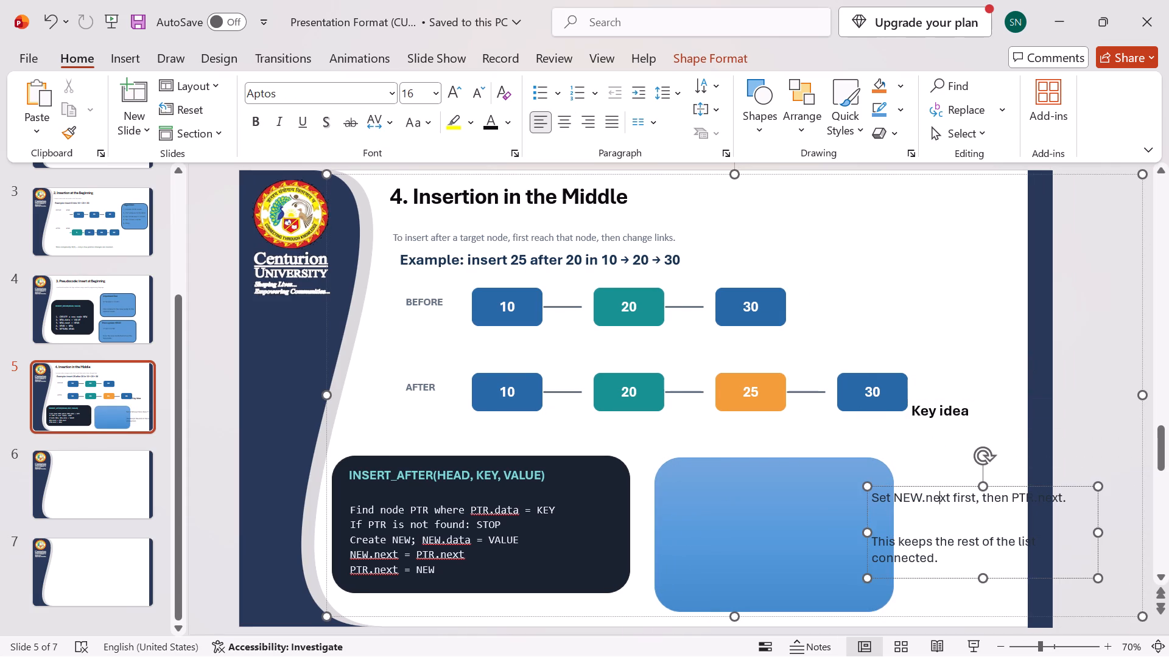
drag(1071, 517, 893, 539)
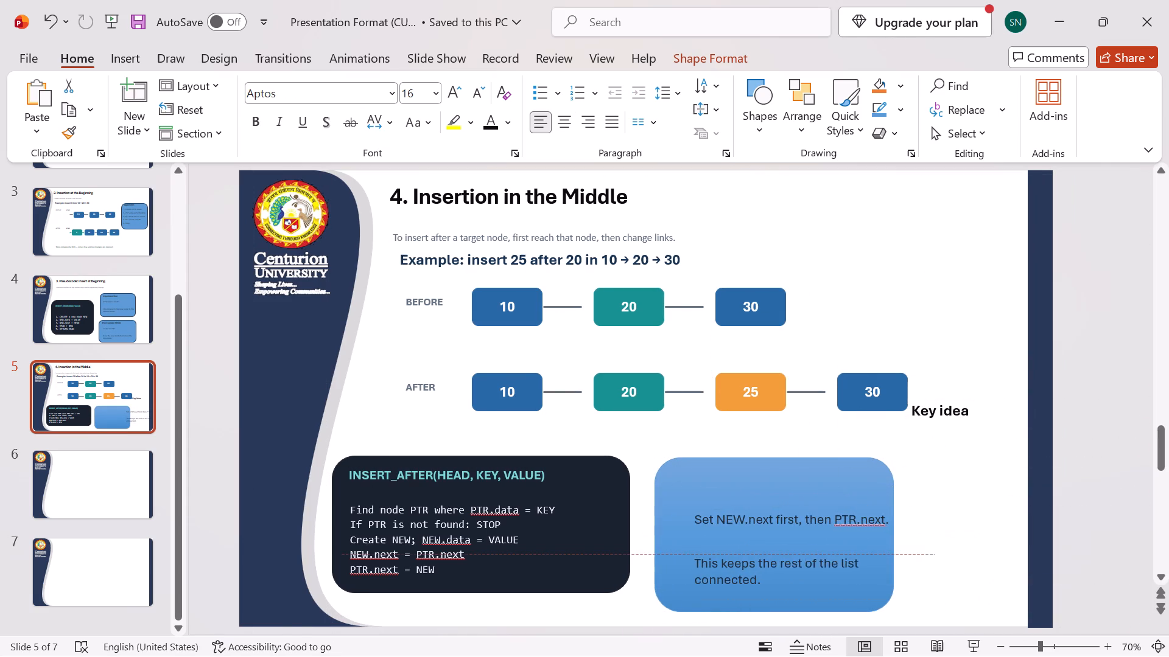
drag(893, 539, 869, 542)
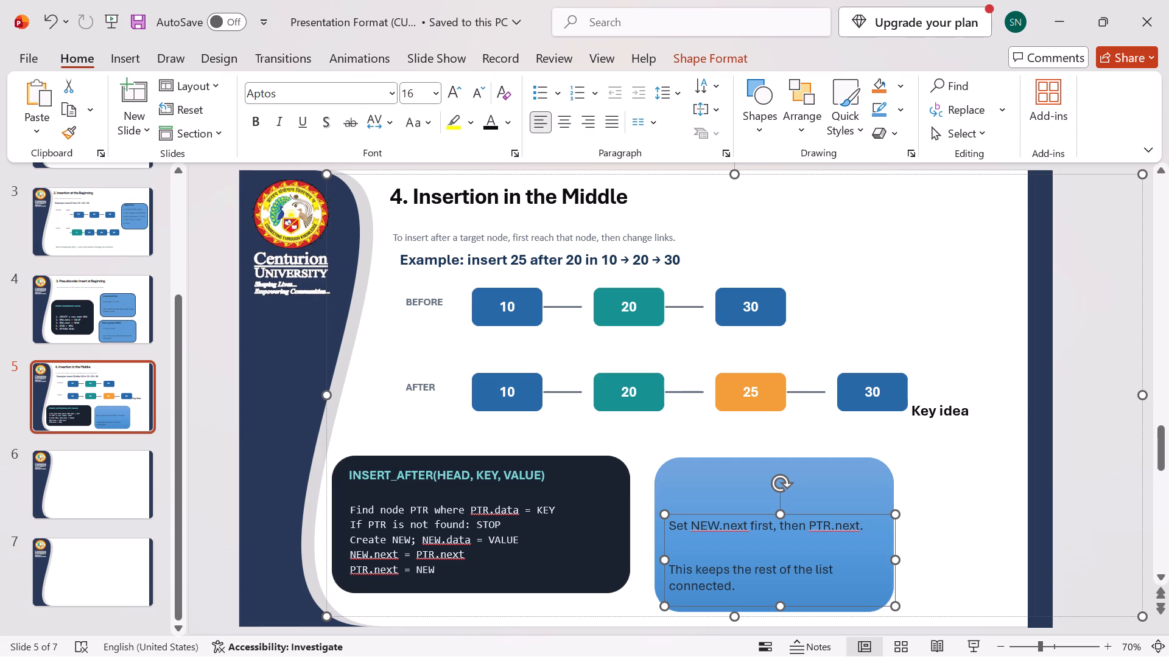
Shorten the note's text box and shrink the blue rounded rectangle slightly from its lower outer corner.
click(1029, 484)
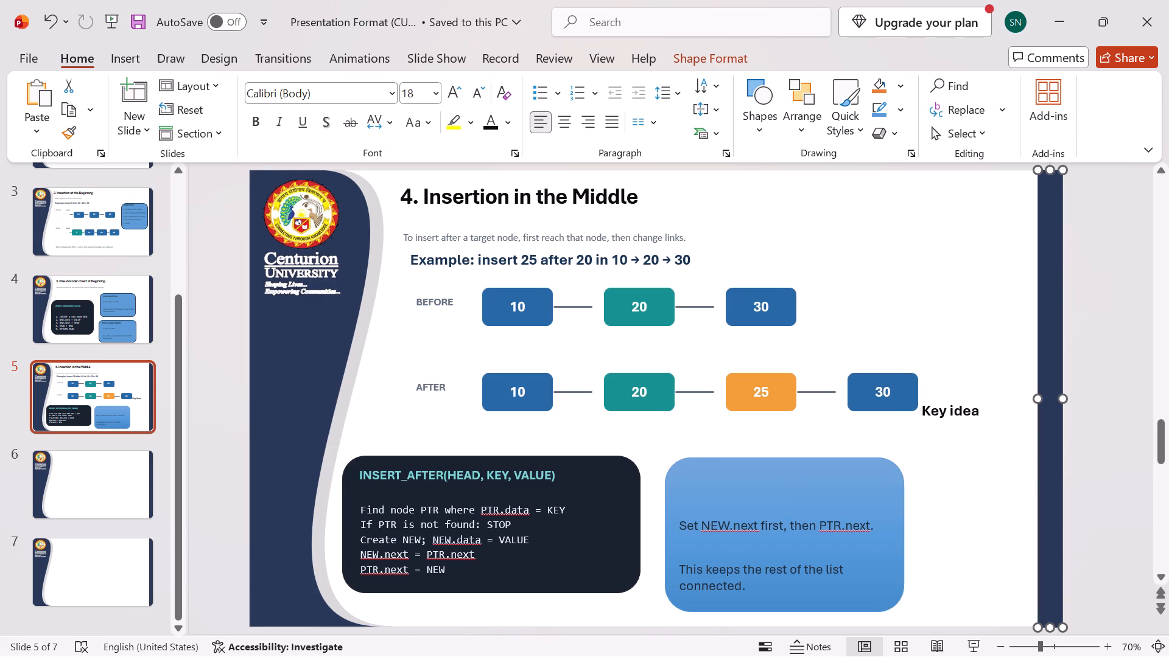
click(869, 579)
drag(893, 602, 893, 595)
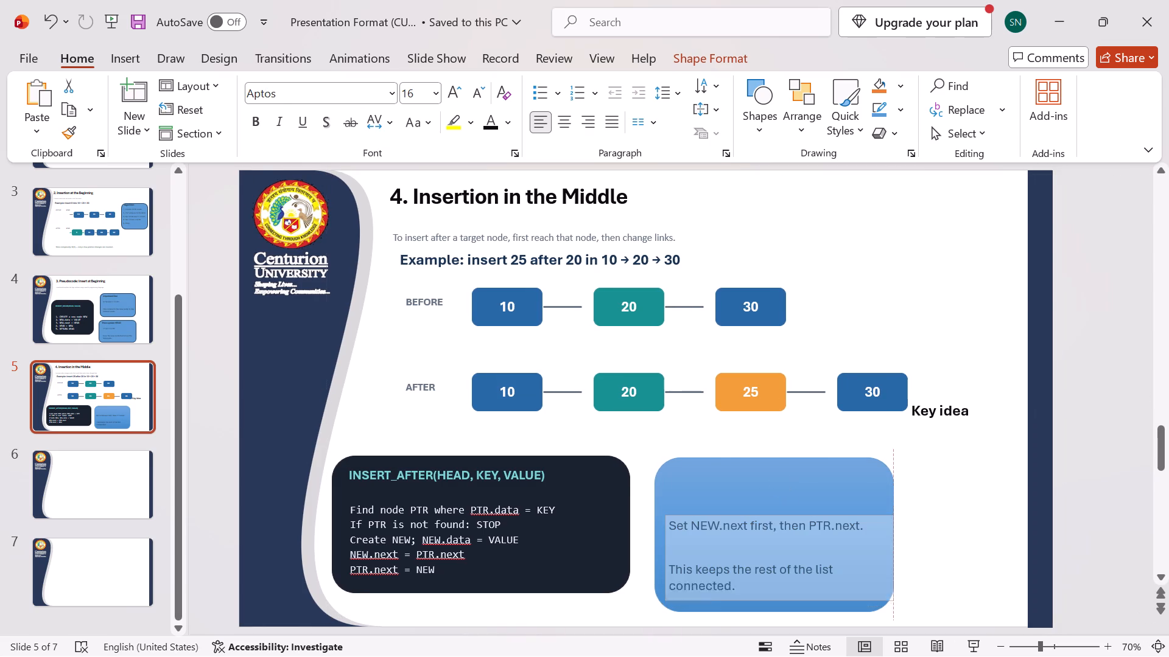
drag(893, 595, 891, 577)
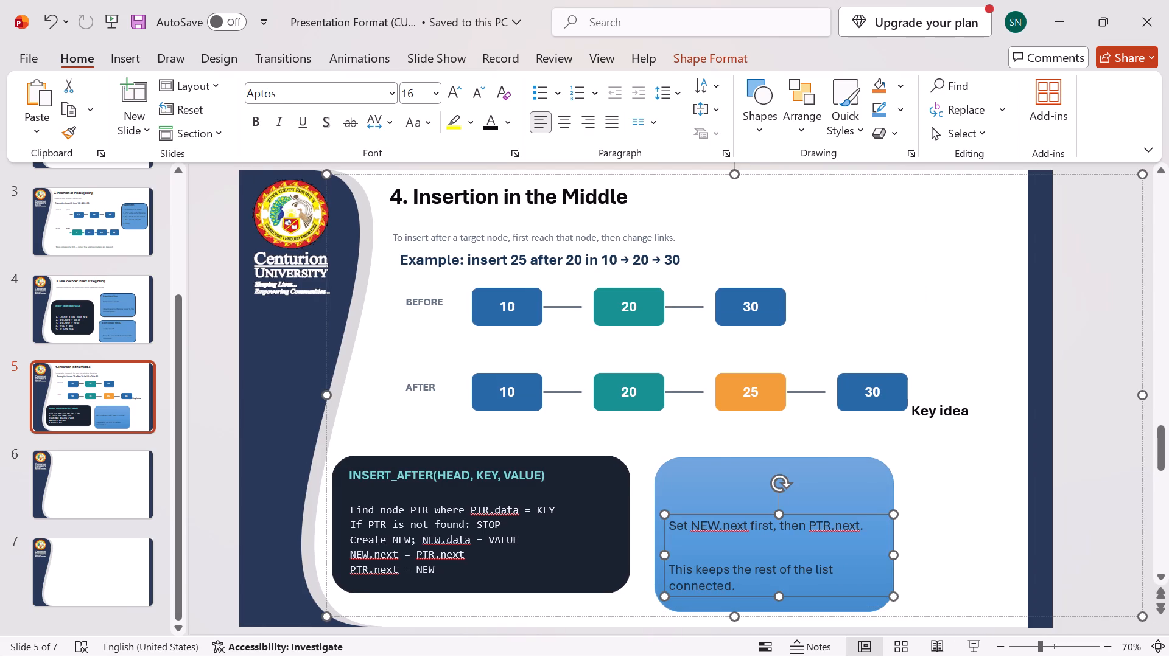
click(889, 479)
drag(890, 608, 888, 601)
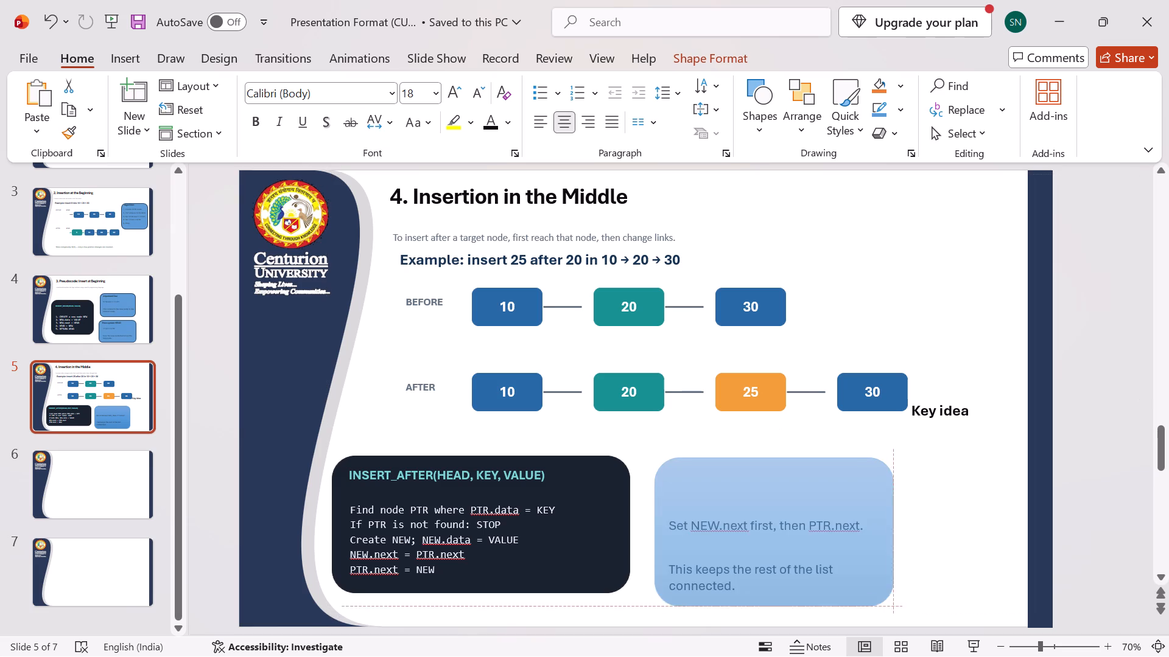
drag(888, 601, 888, 595)
Nudge the note text and the blue rounded rectangle slightly upward so they line up with the code block.
click(803, 562)
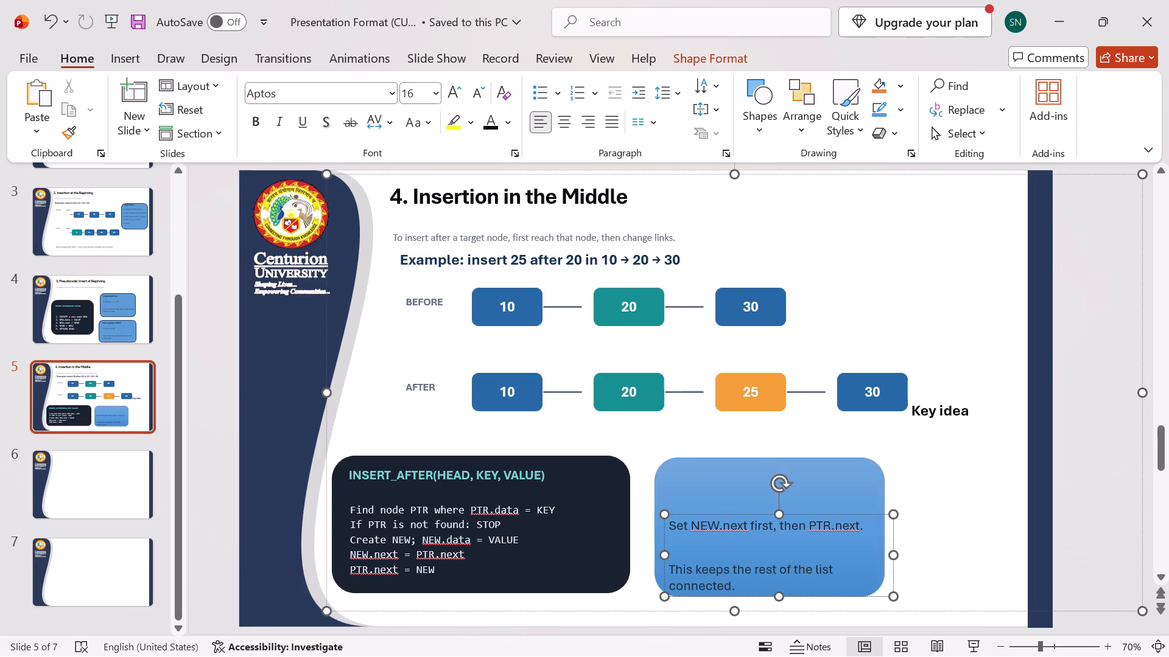
drag(875, 516, 875, 515)
drag(875, 515, 875, 509)
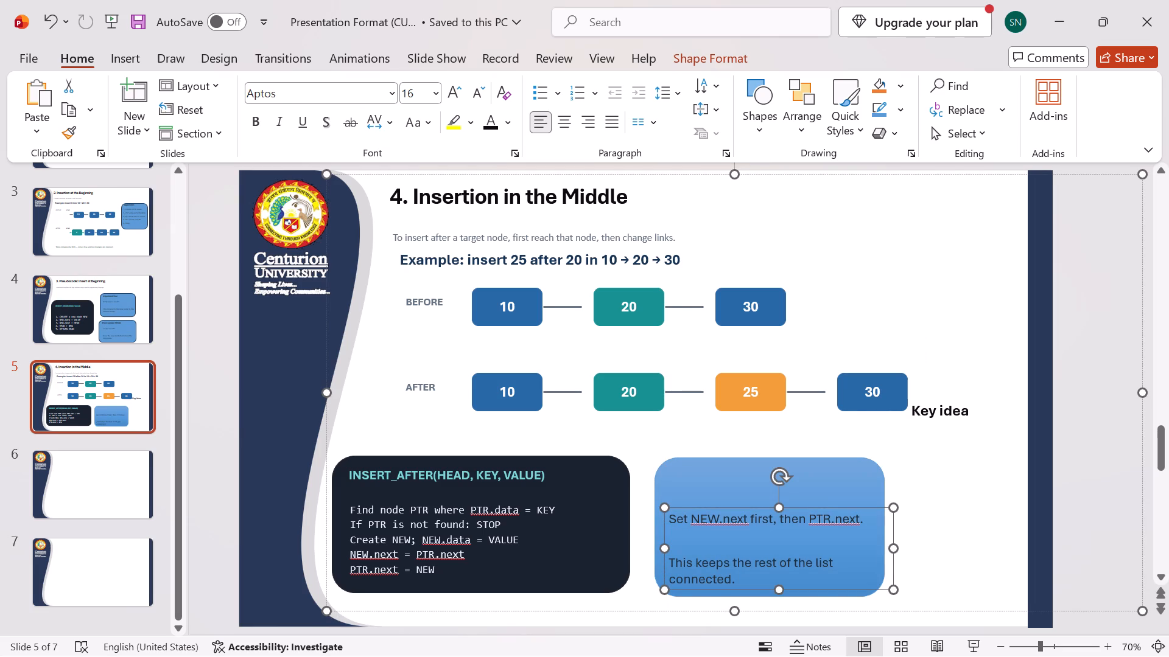
click(860, 480)
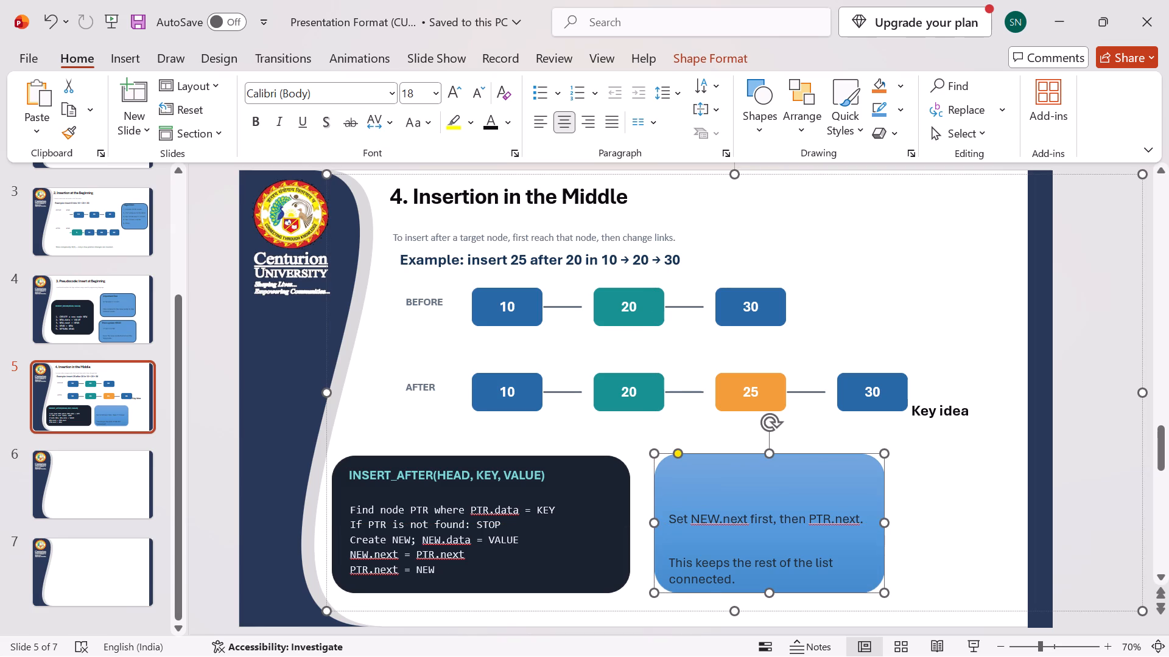
click(936, 537)
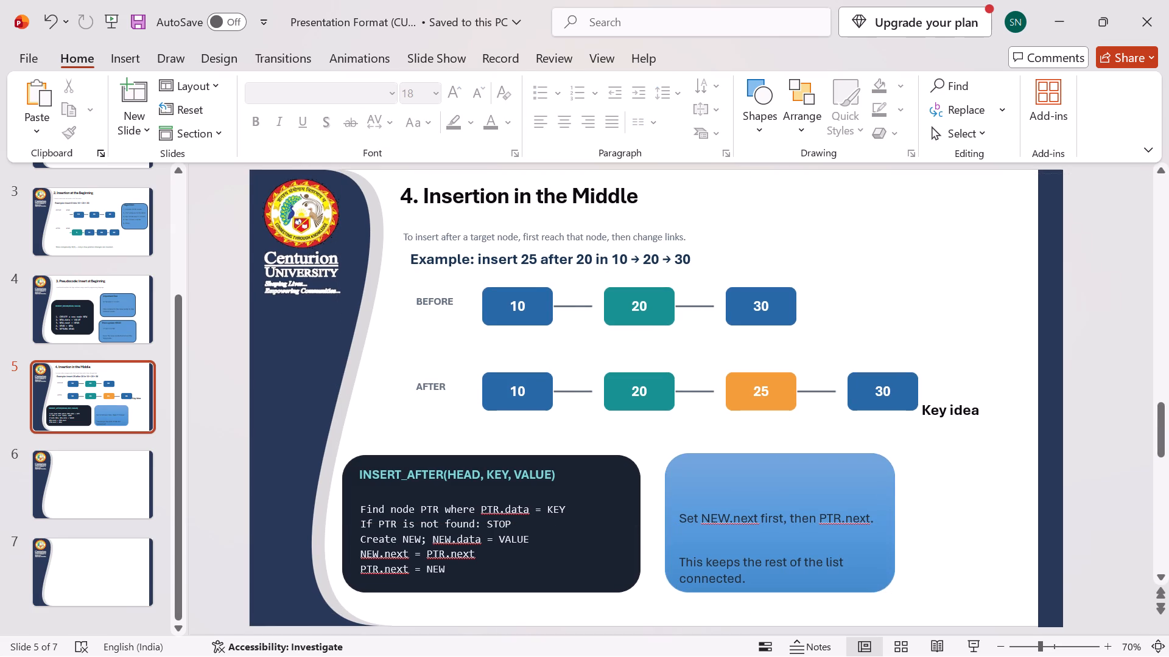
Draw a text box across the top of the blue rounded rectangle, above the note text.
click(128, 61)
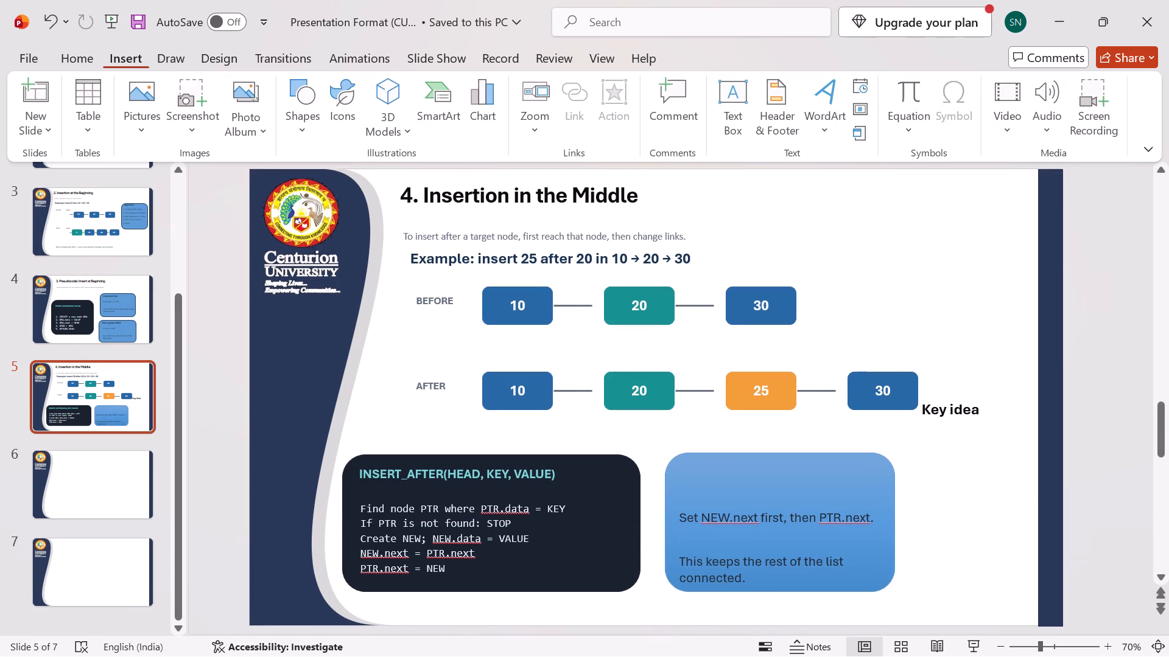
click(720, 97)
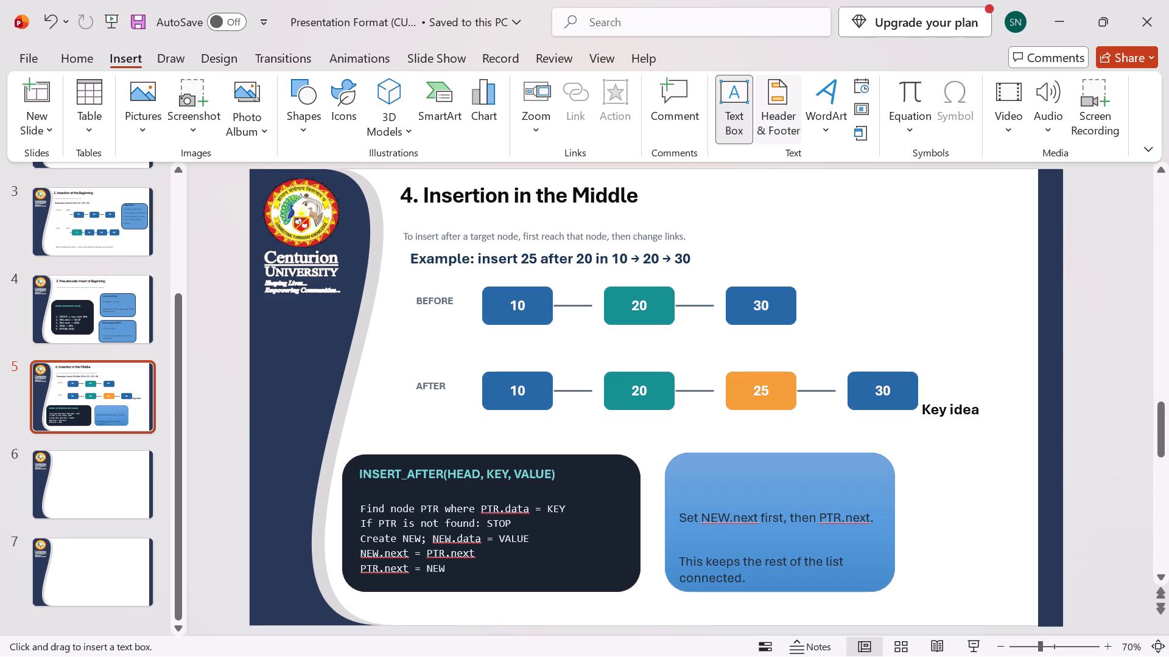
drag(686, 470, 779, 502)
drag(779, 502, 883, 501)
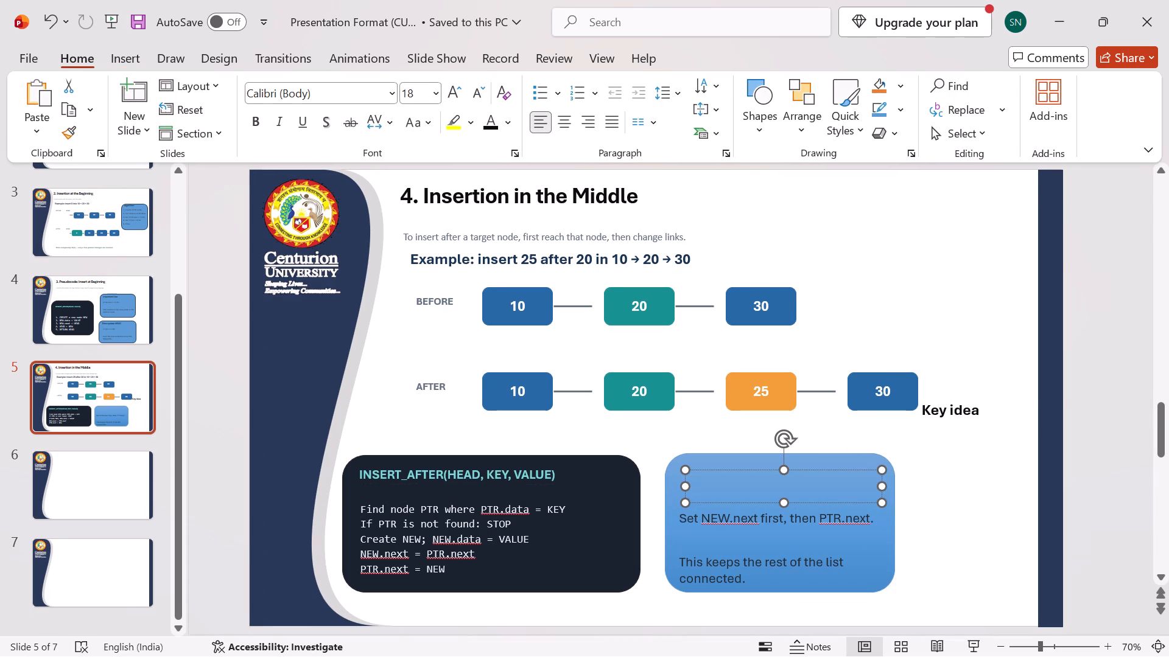
Copy the "Key idea" heading beside the AFTER row's 30 node into the empty text box on the blue rounded rectangle.
click(927, 403)
key(ctrl+a)
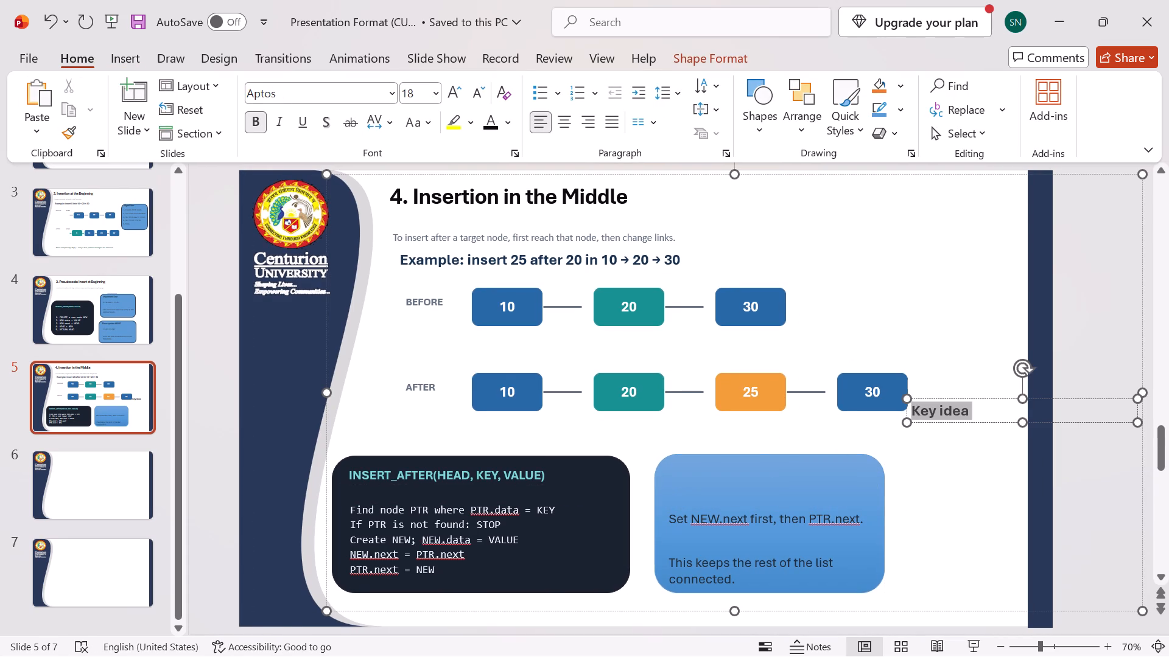
key(ctrl+c)
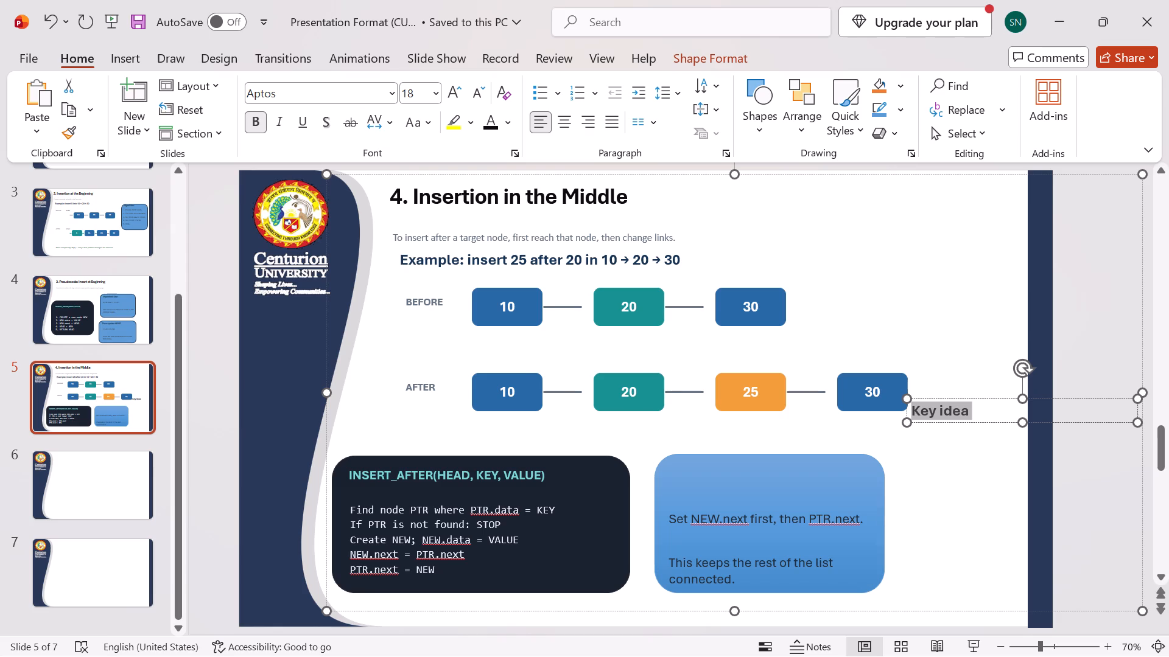
click(708, 480)
key(ctrl+v)
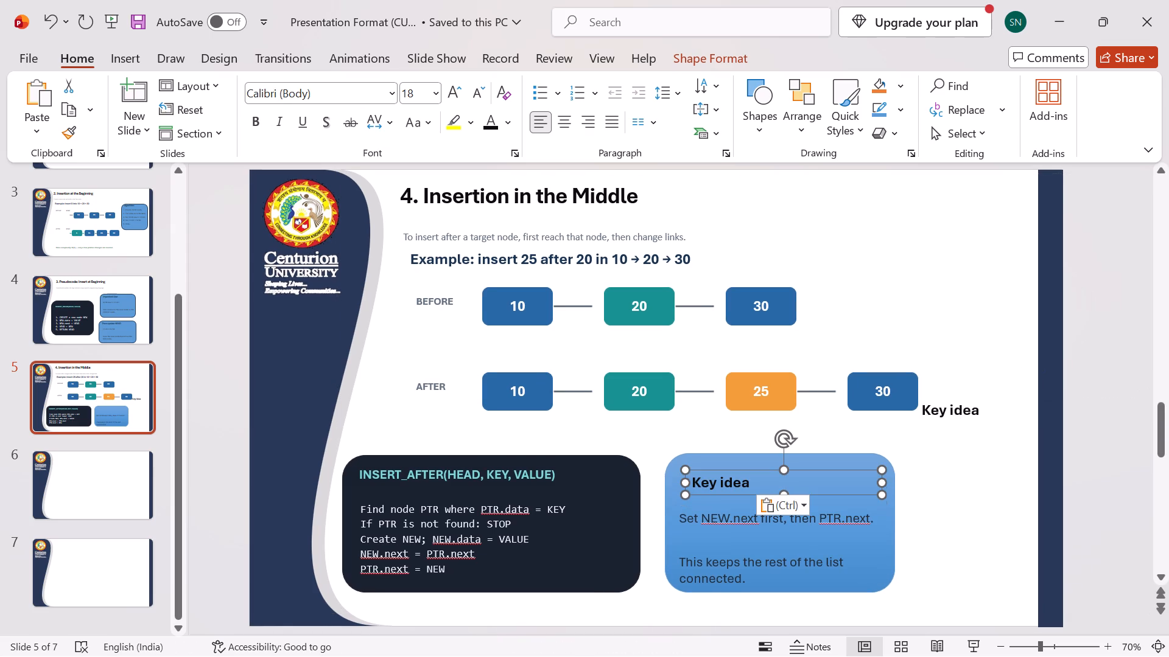
click(933, 474)
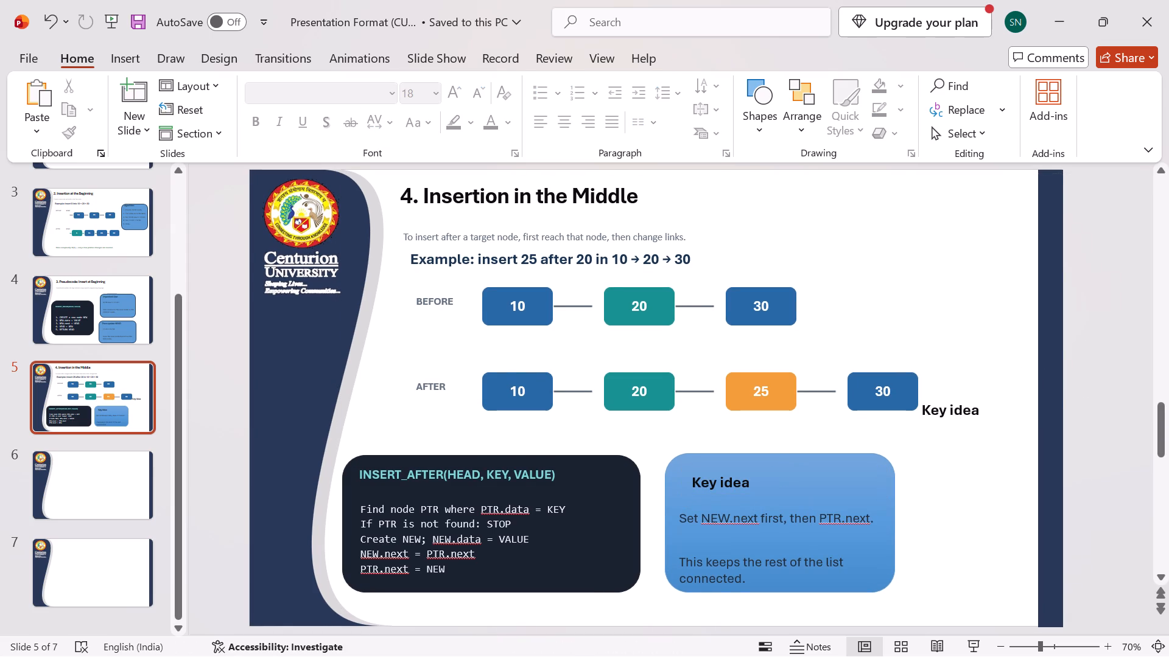
Delete the original "Key idea" text beside the AFTER row's 30 node.
click(968, 409)
key(ctrl+a)
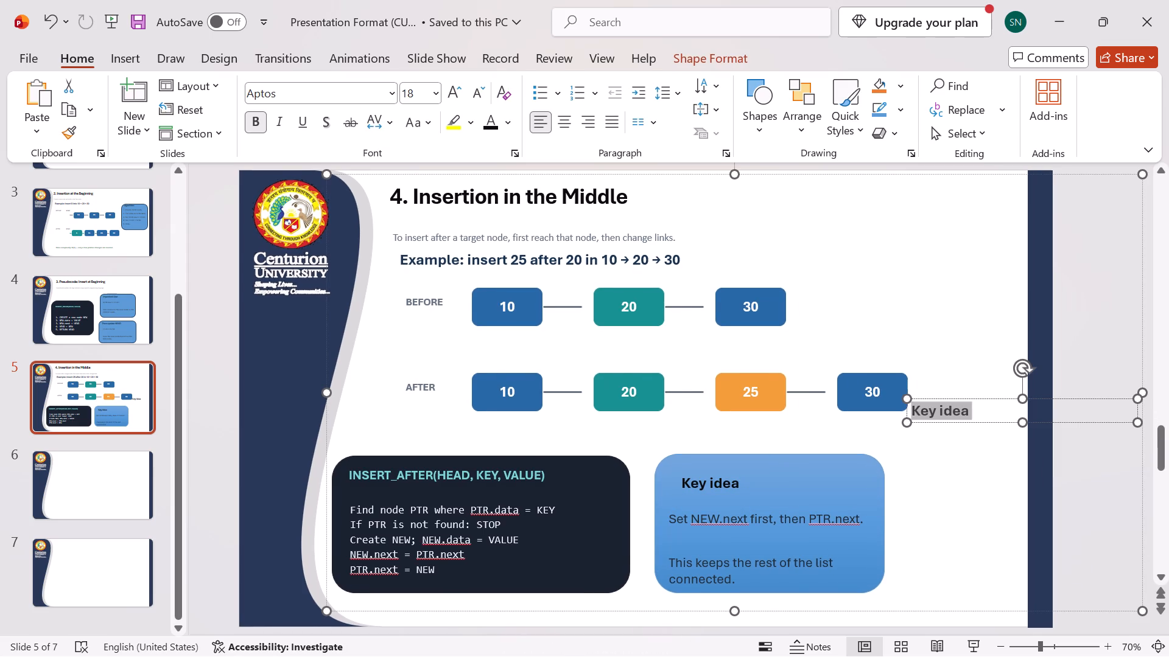
key(BackSpace)
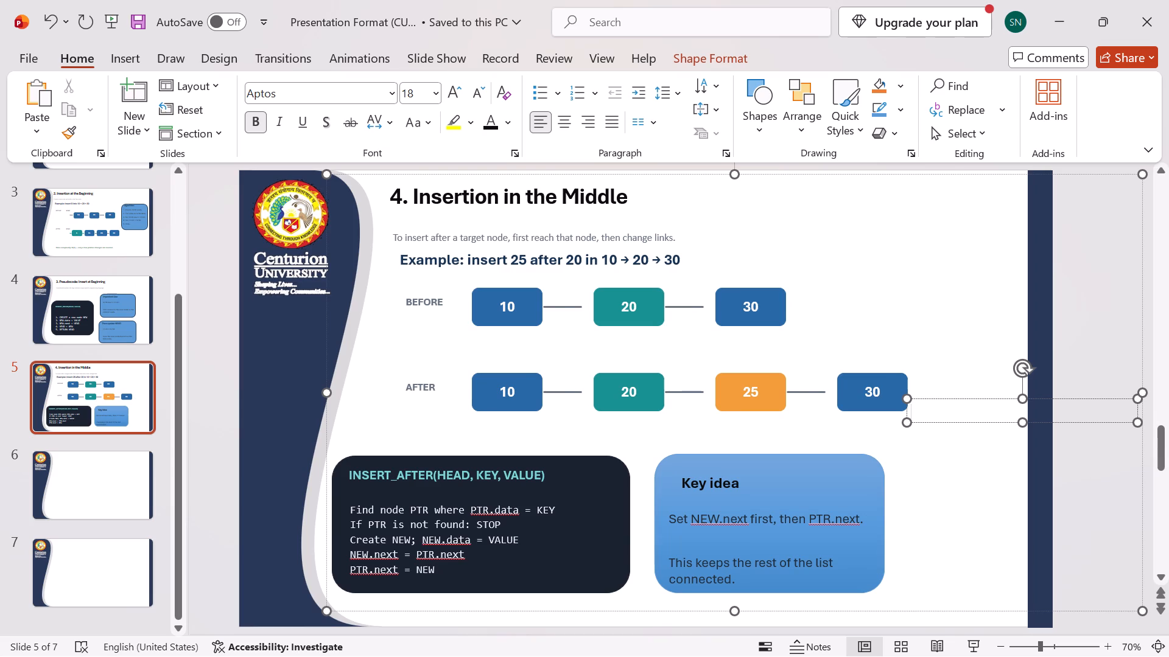
click(995, 588)
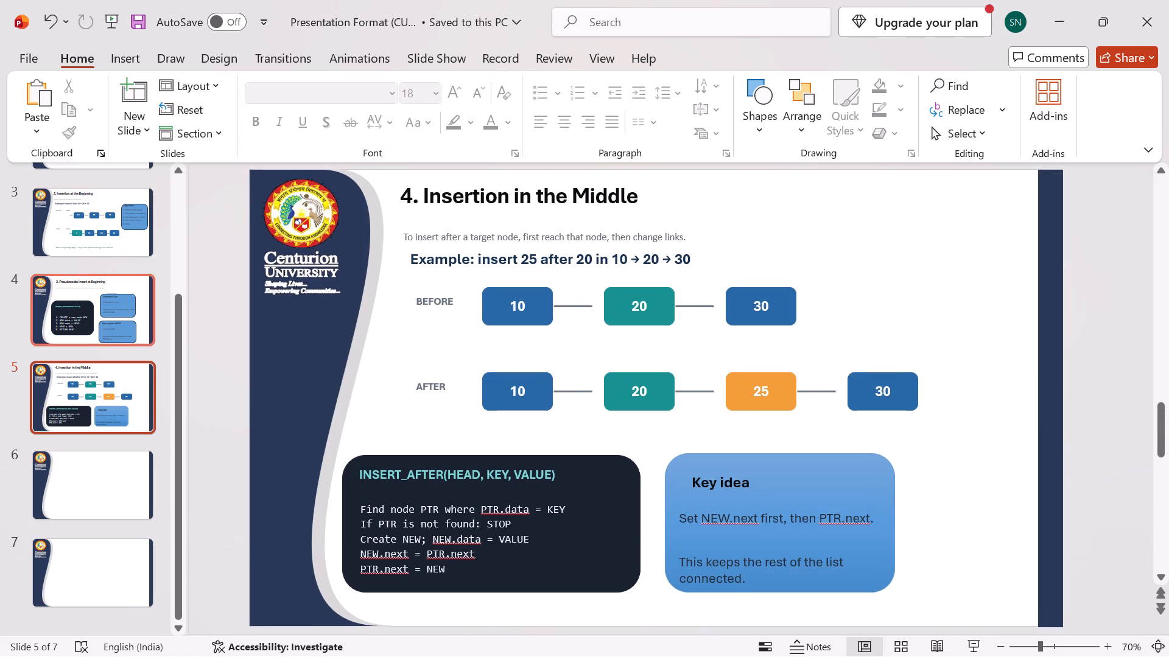
Open the template's blank slide 6, and in the Insertion_Deletion_Singly_Linke... presentation delete the dark blue banner behind slide 6's title.
click(87, 489)
click(87, 489)
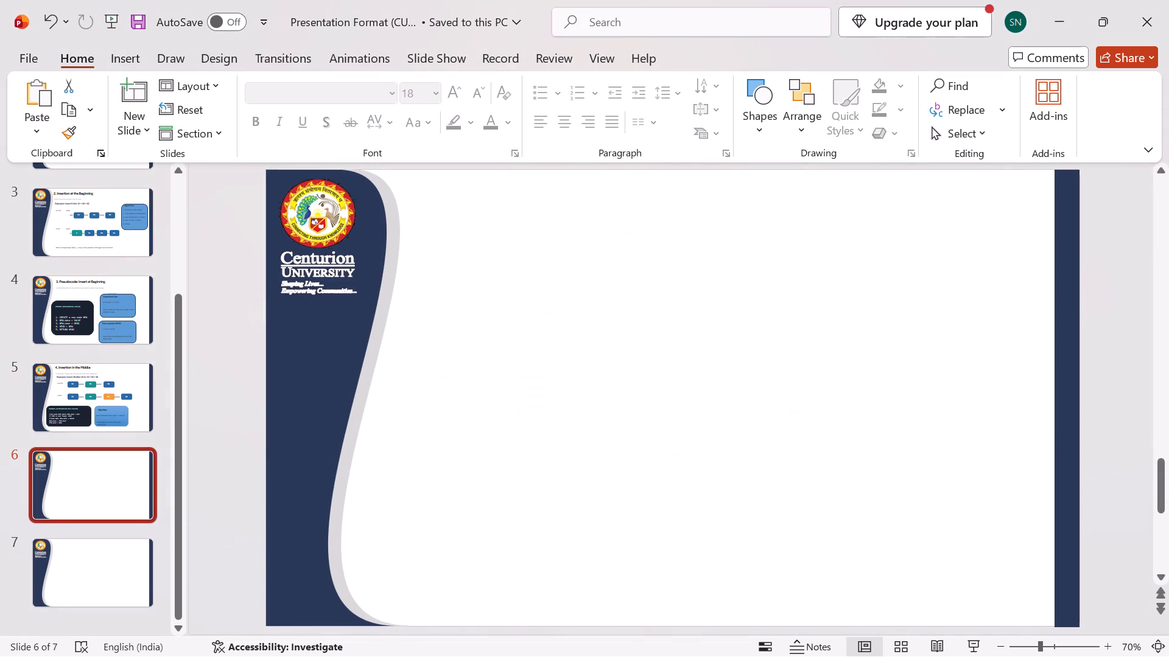
scroll(152, 443, down, 4)
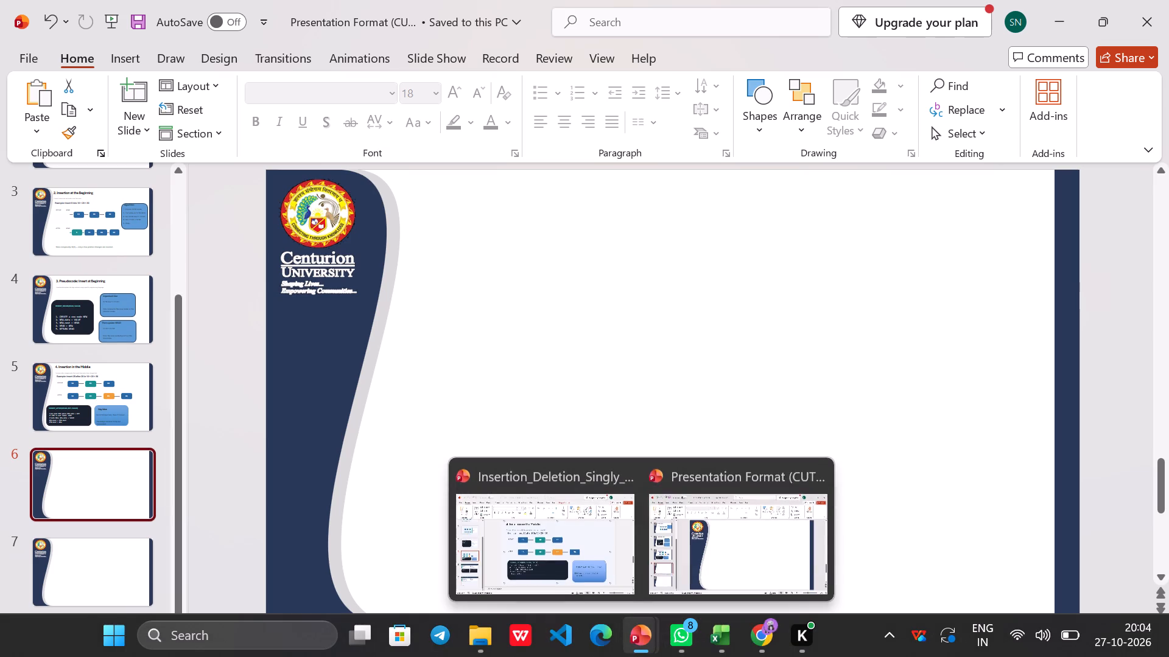
click(547, 550)
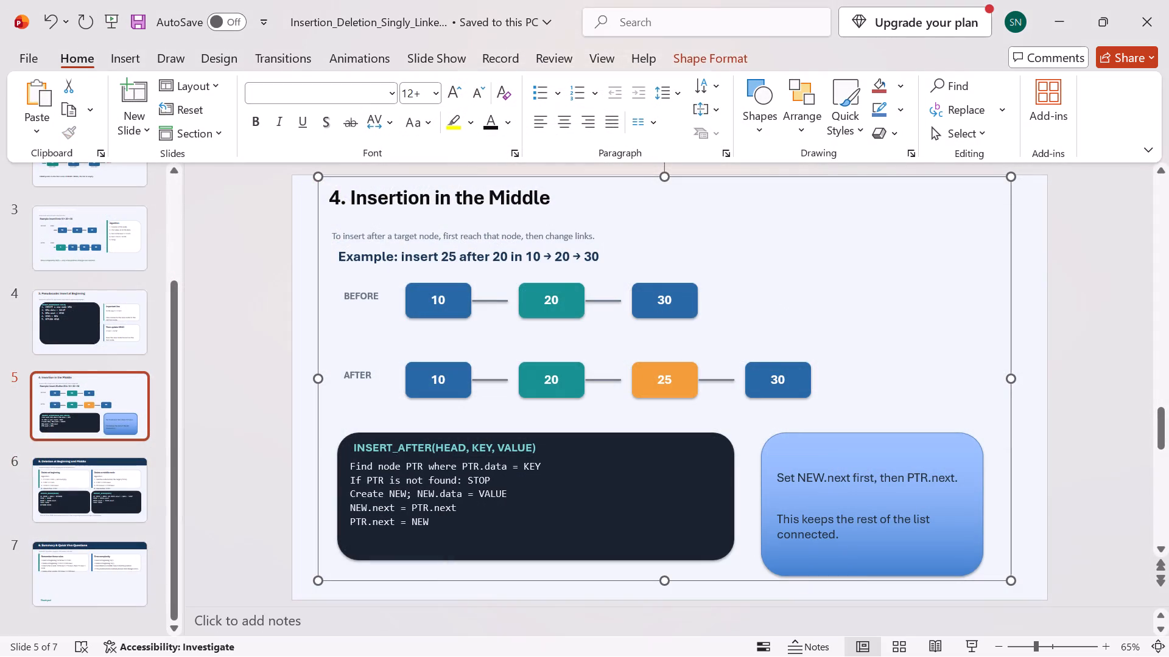
click(78, 478)
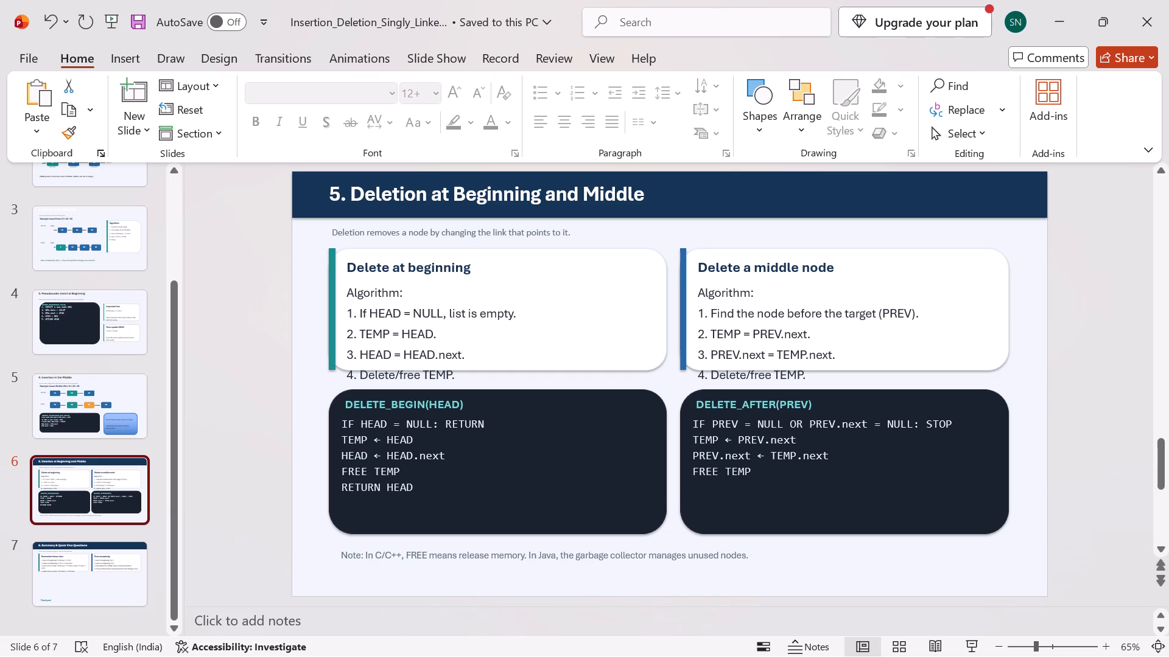
click(707, 192)
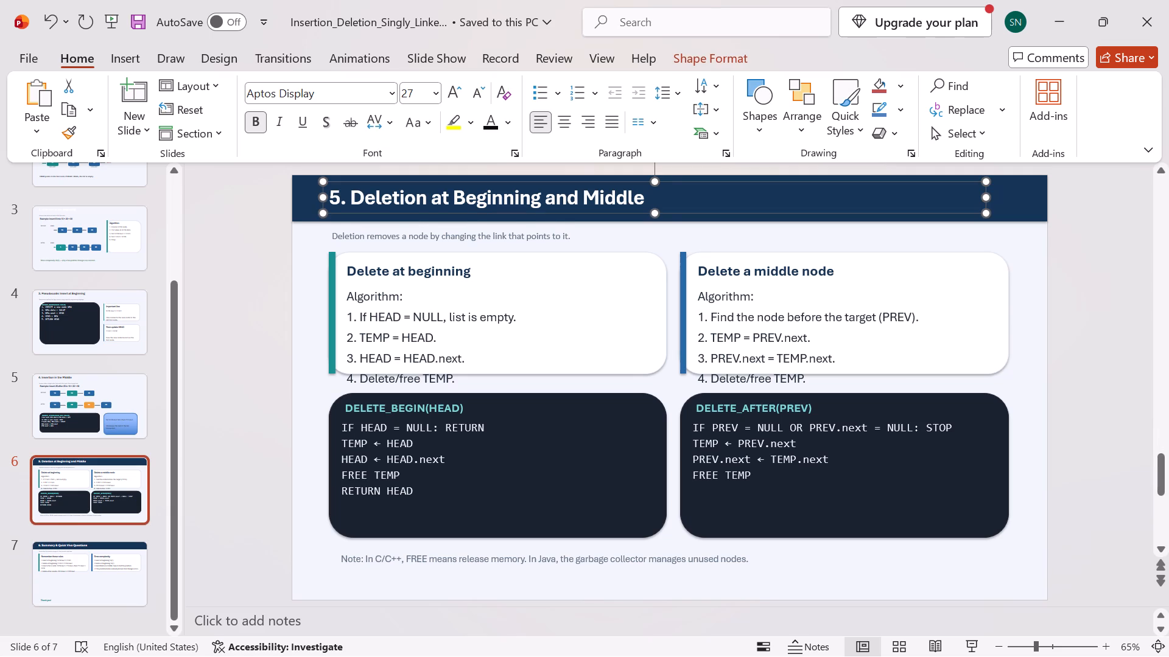
click(1036, 201)
key(Delete)
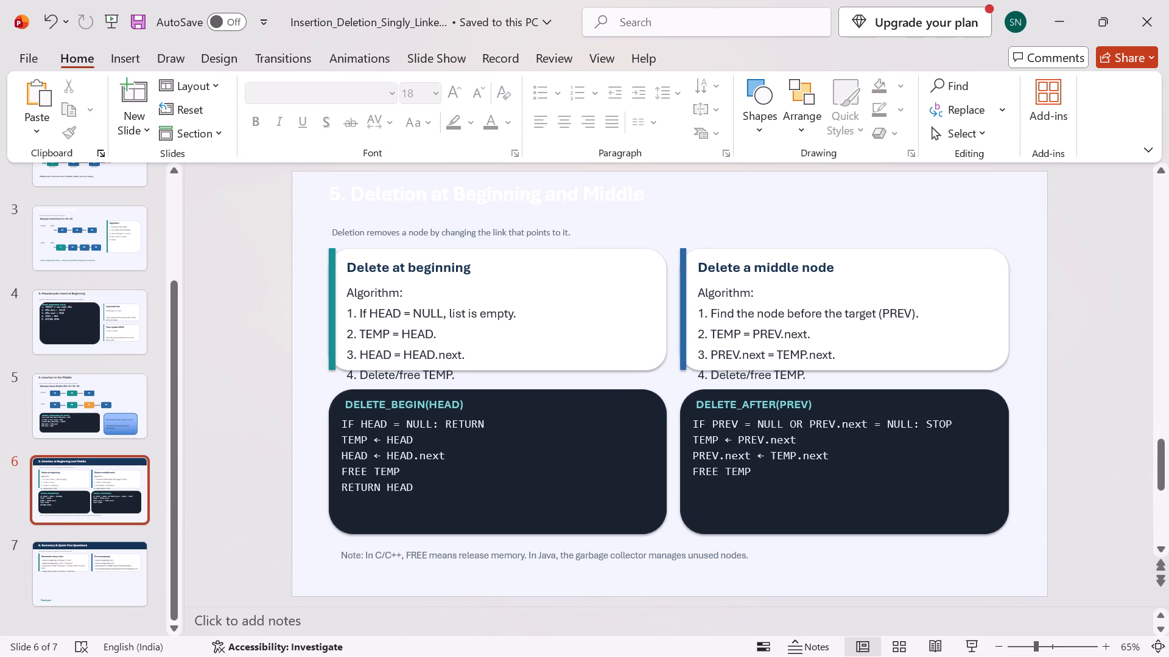
Change the slide title "5. Deletion at Beginning and Middle" to black text.
click(463, 188)
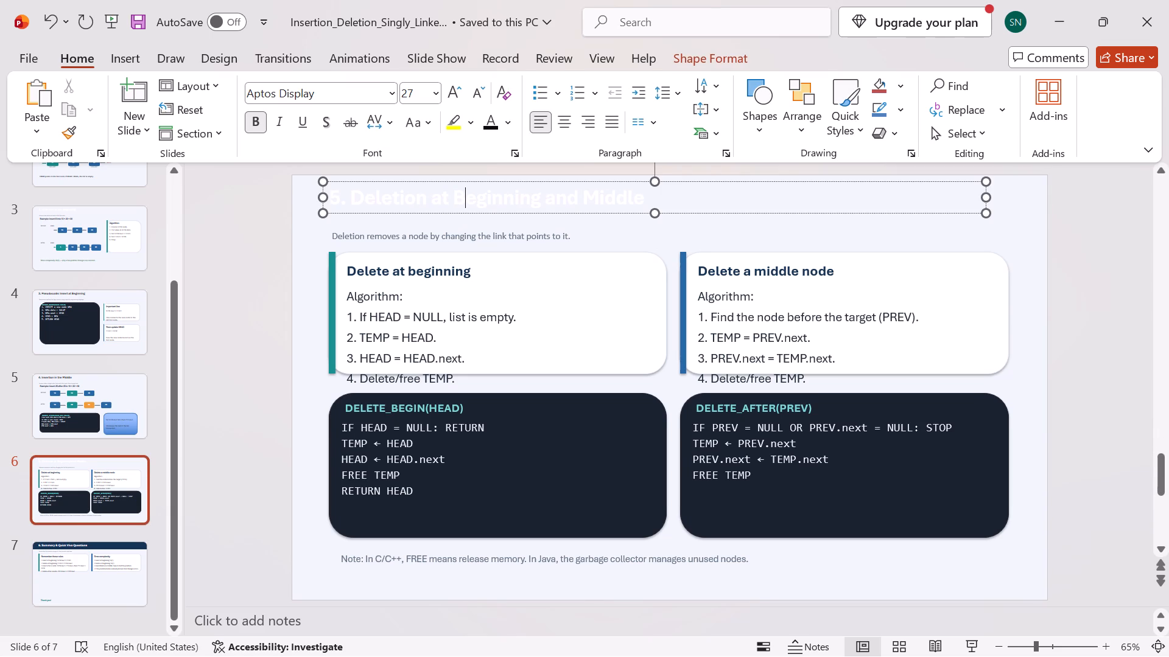
key(ctrl+a)
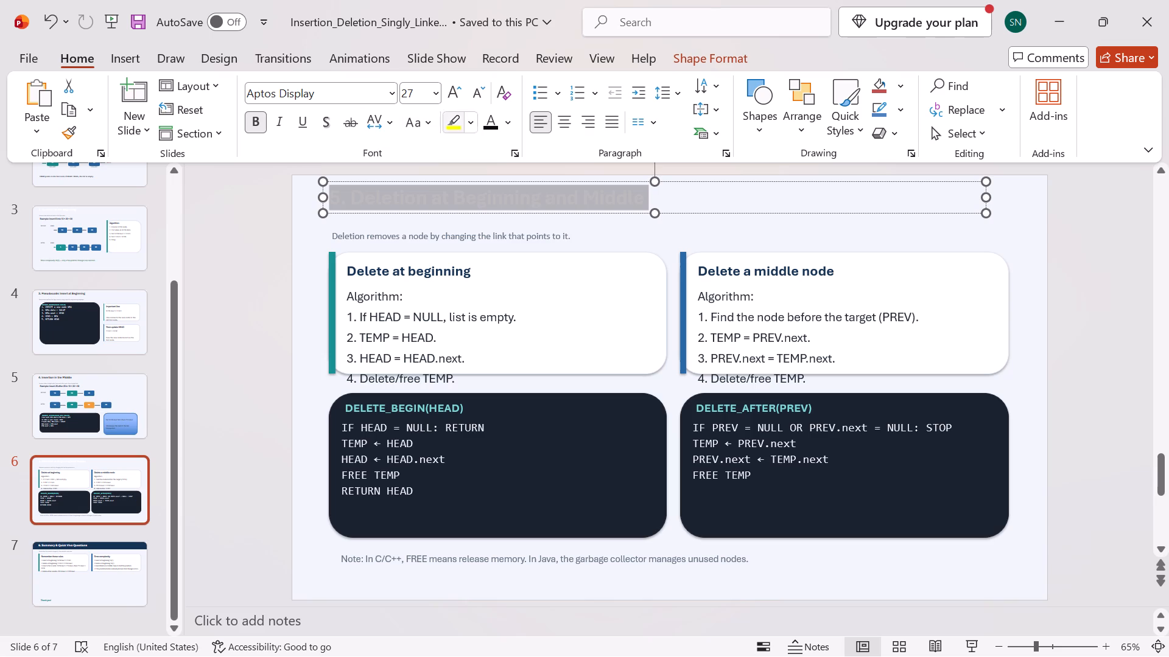
click(496, 127)
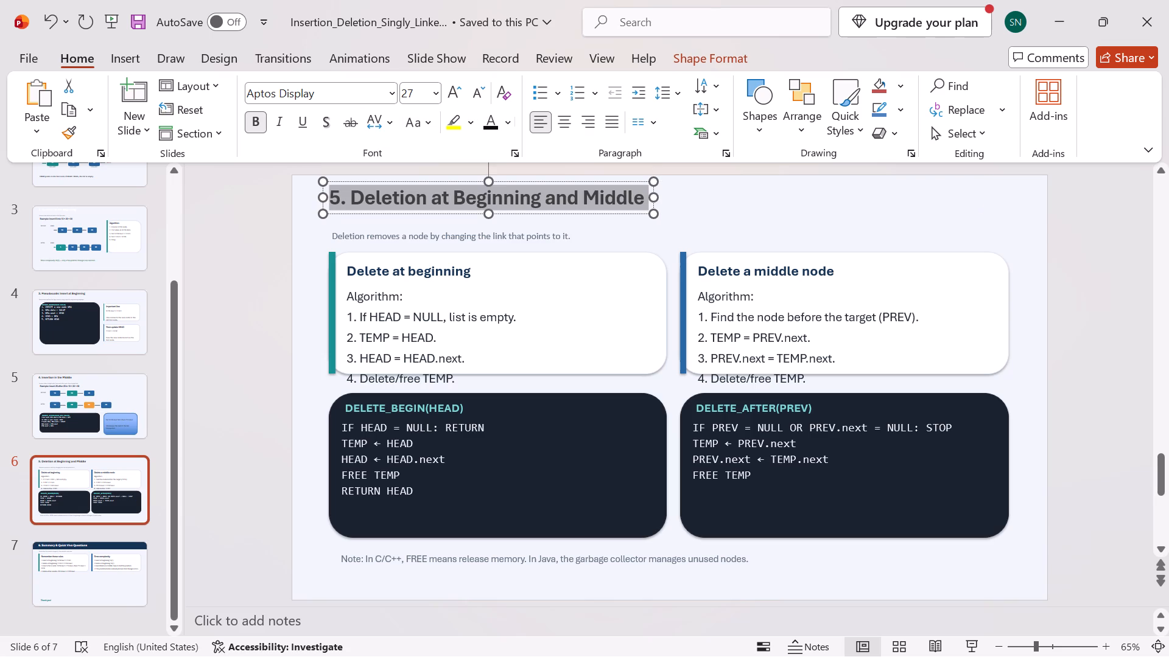
click(781, 193)
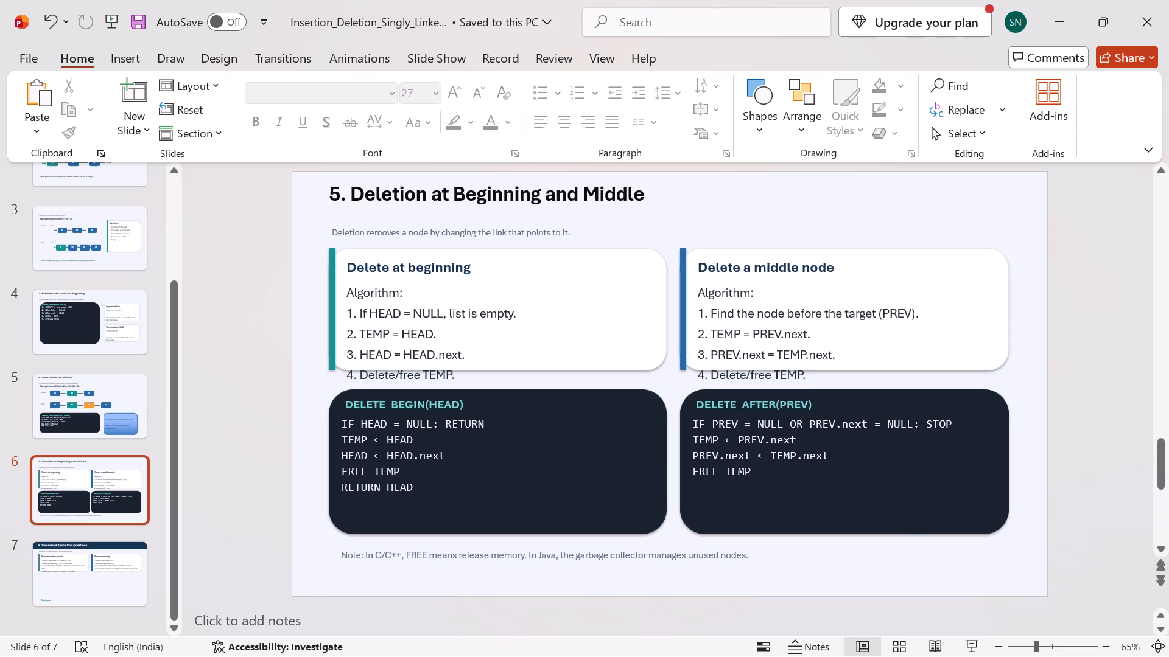
Delete the note text about FREE and garbage collection below the code blocks.
click(462, 560)
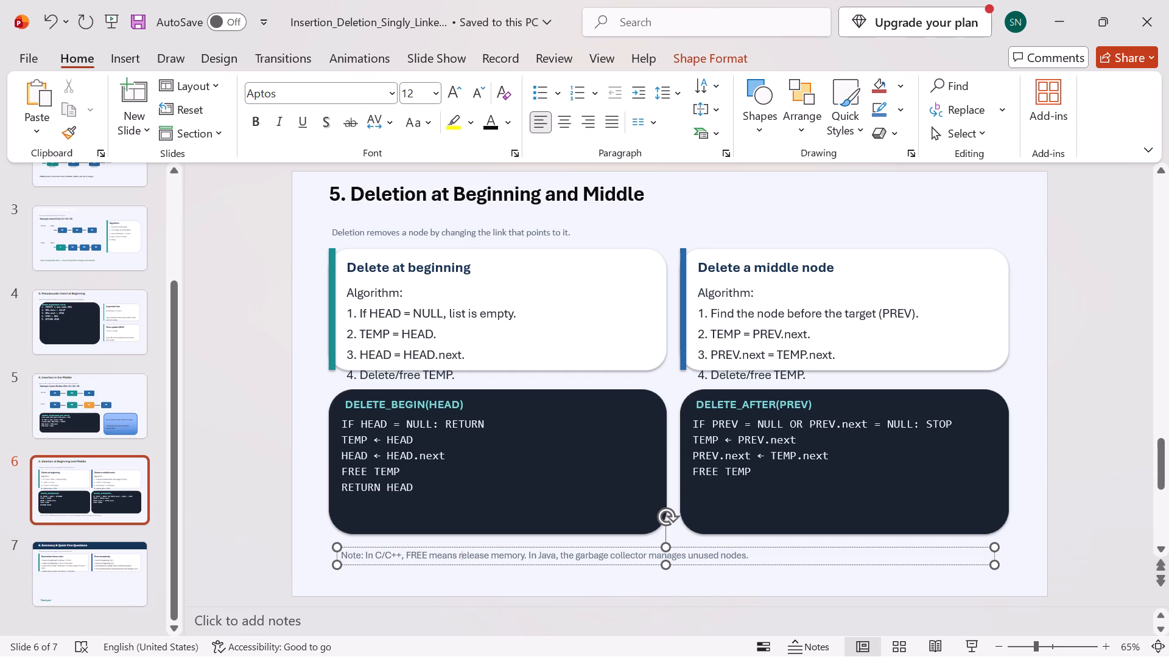
key(ctrl+a)
key(Delete)
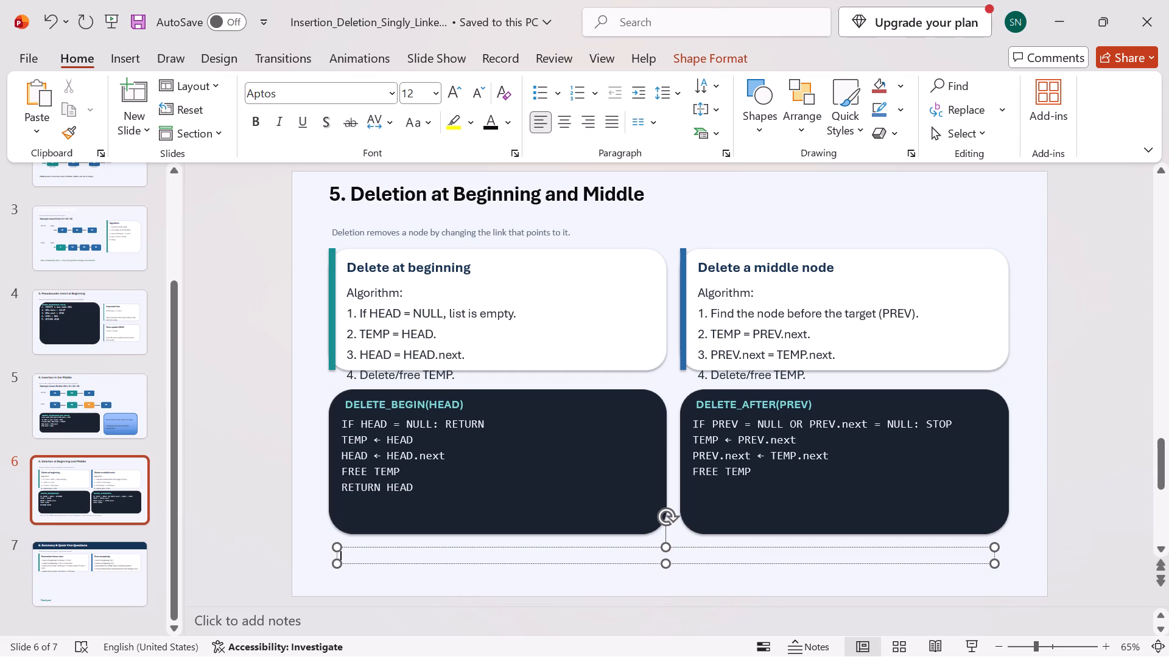
click(409, 571)
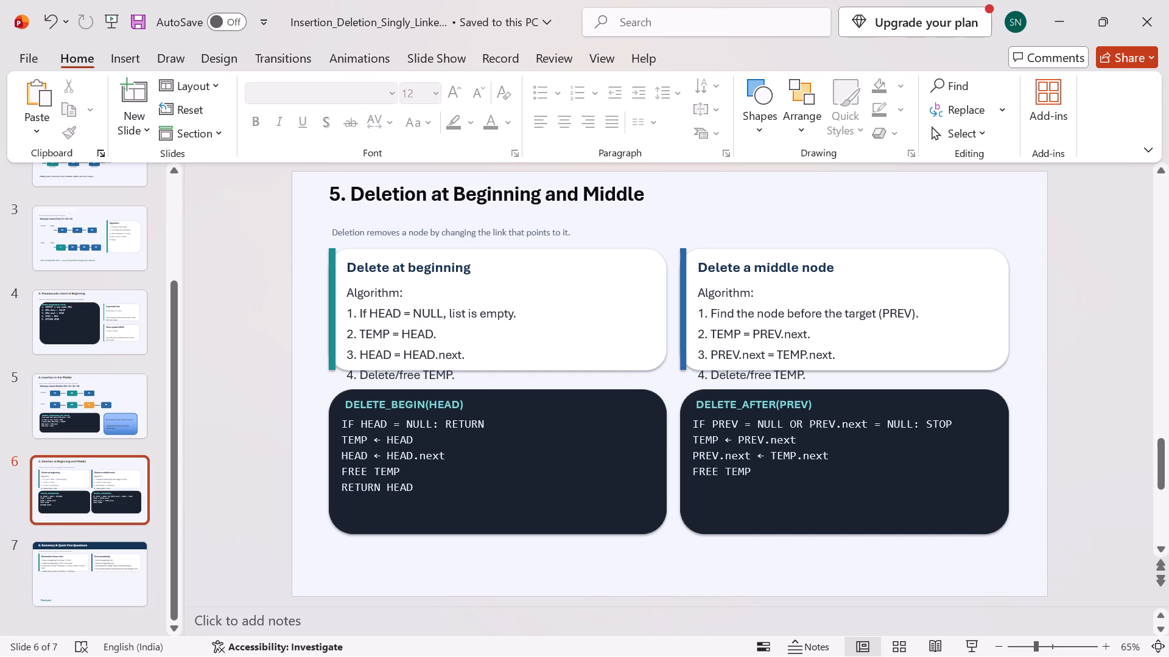
Group all the objects on the Deletion at Beginning and Middle slide, including the title, cards and code blocks.
drag(310, 175, 326, 343)
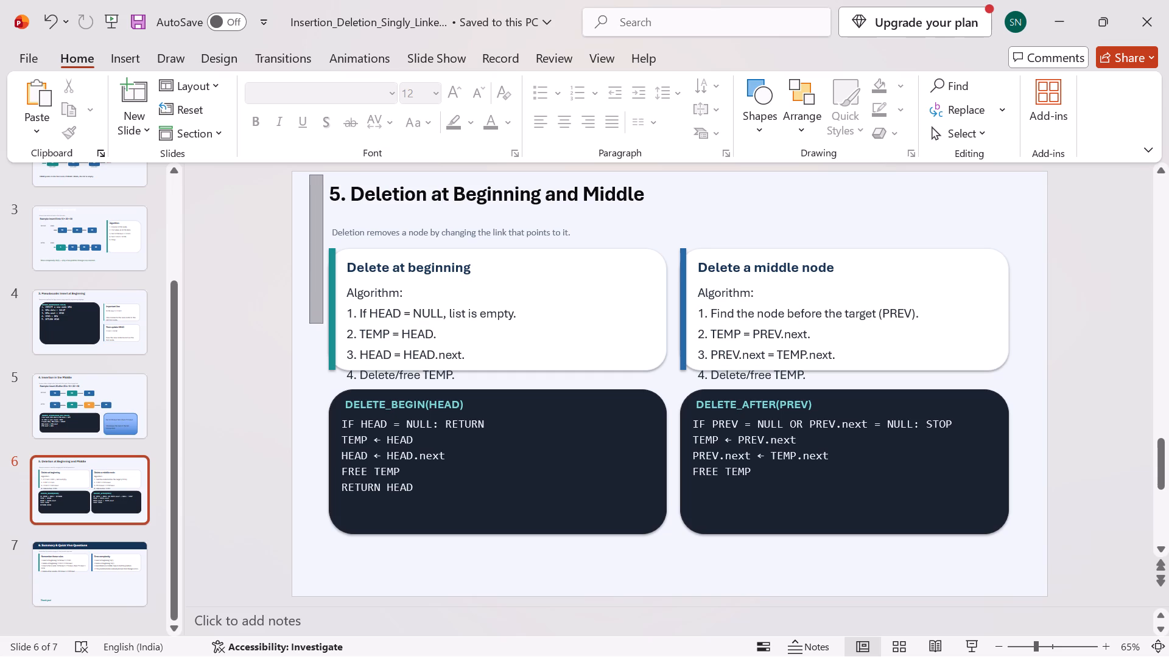
drag(326, 343, 527, 595)
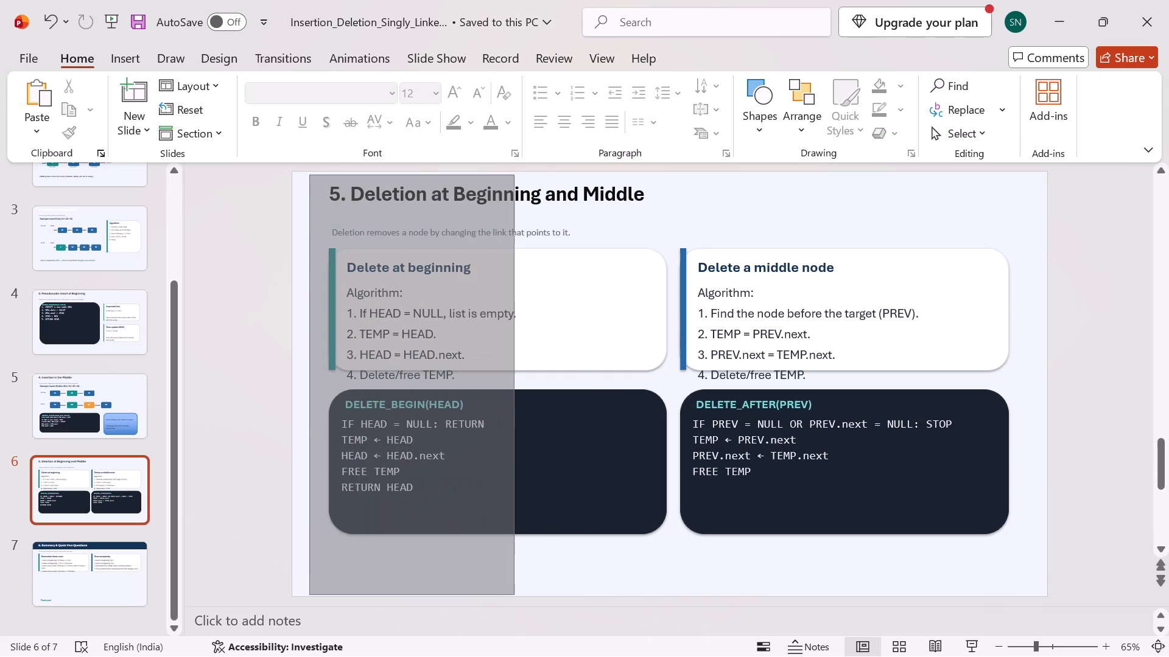
drag(527, 595, 1001, 585)
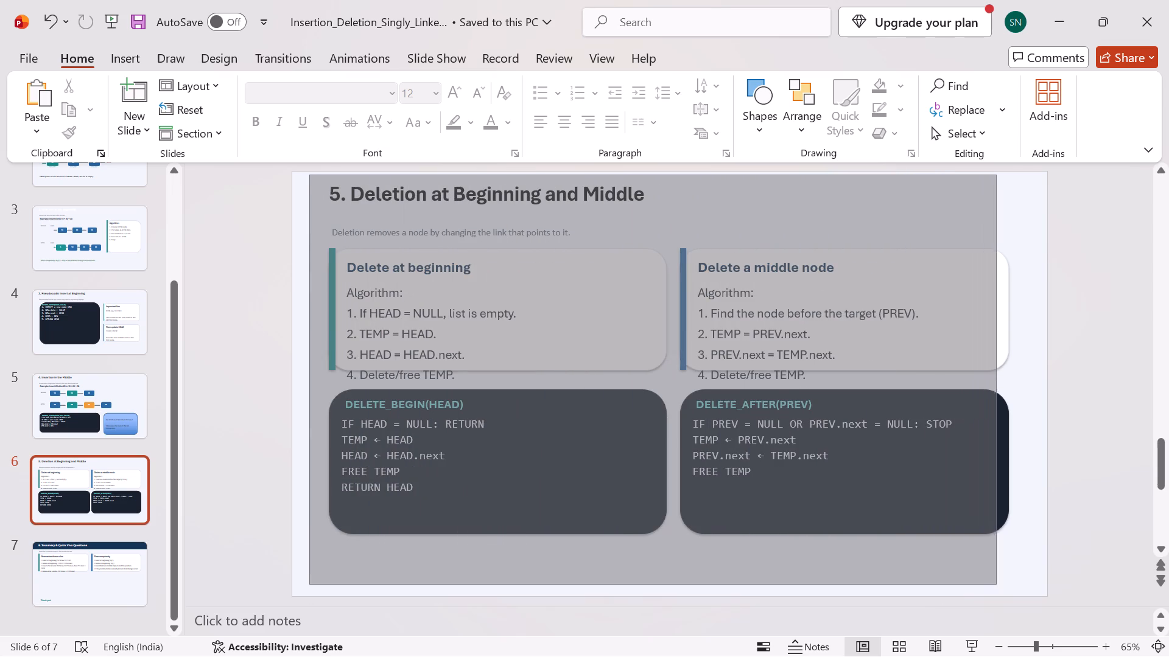
drag(1001, 585, 1043, 586)
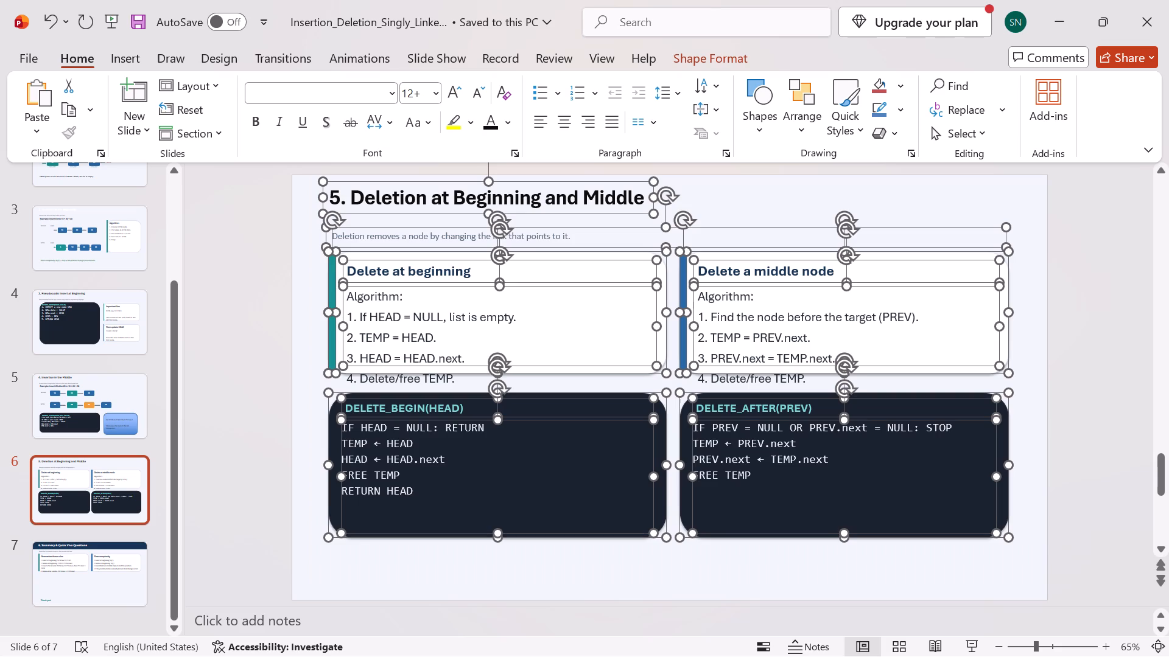
click(753, 116)
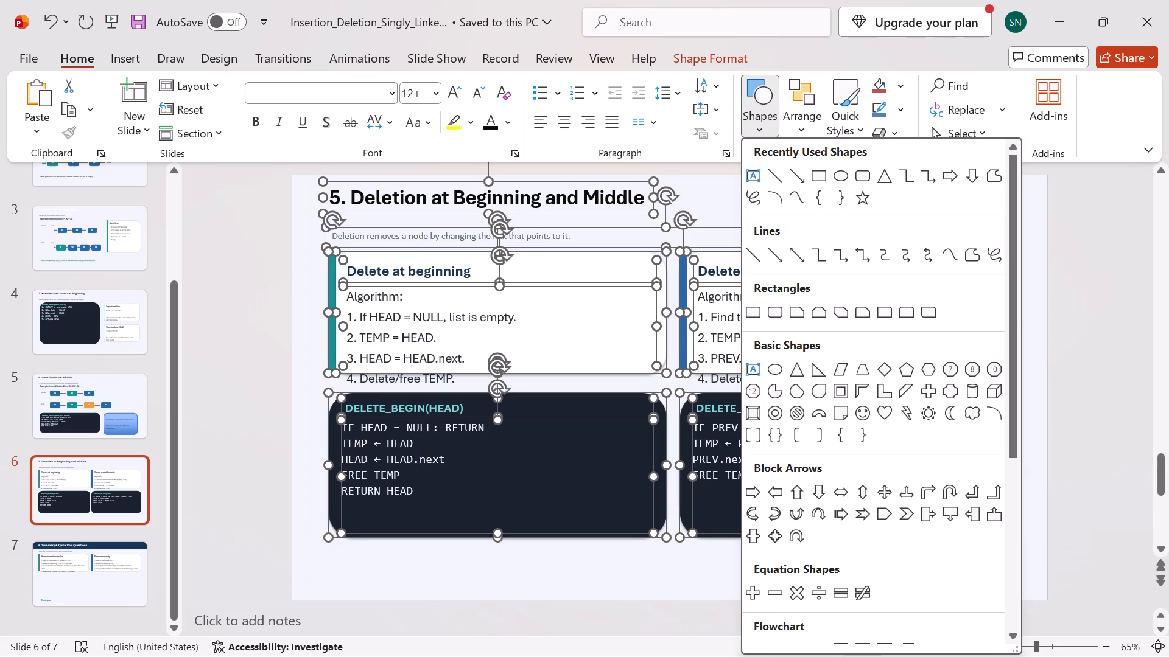
click(795, 119)
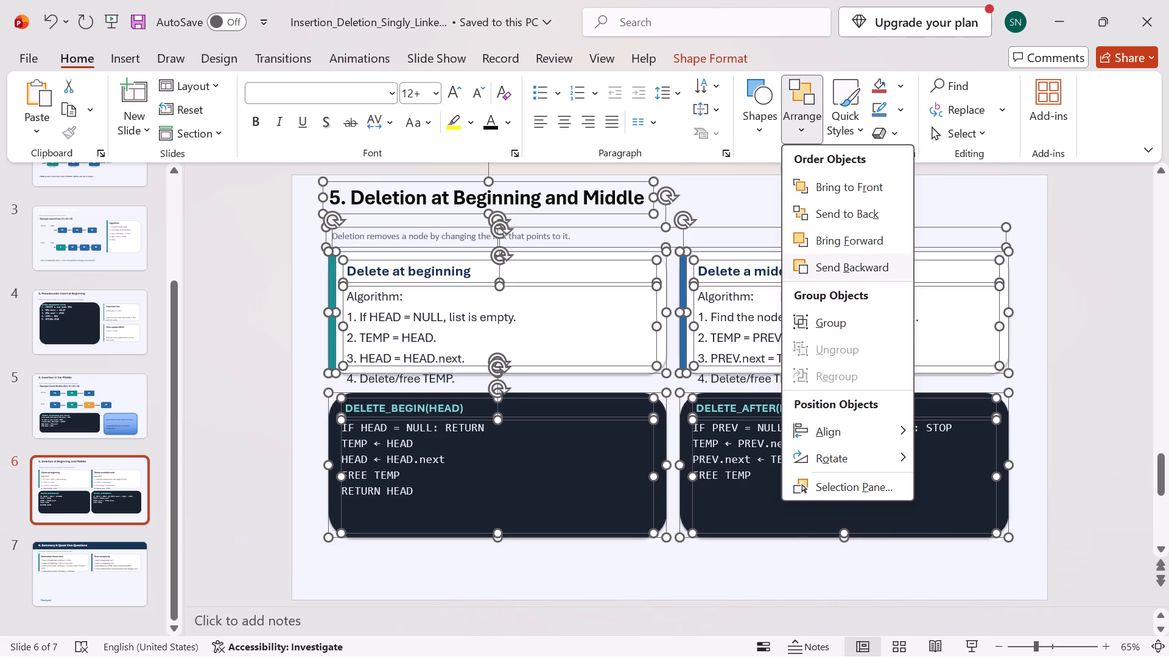
click(810, 327)
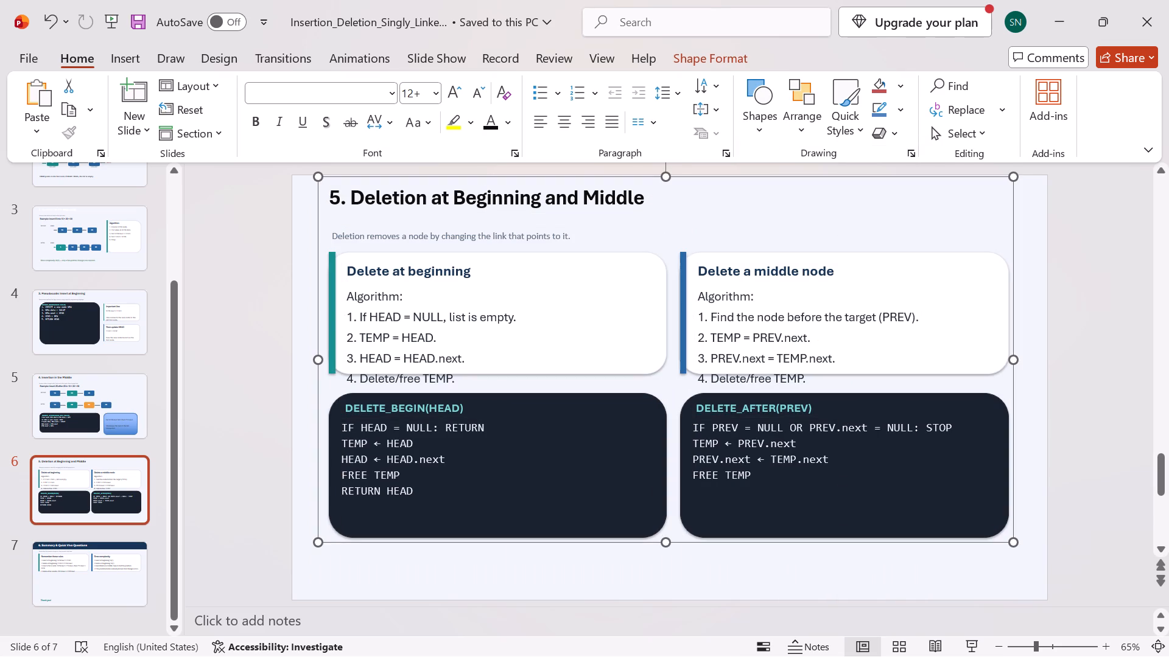
Copy the grouped deletion content onto blank slide 6 of the Presentation Format (CUTM) template.
key(ctrl+c)
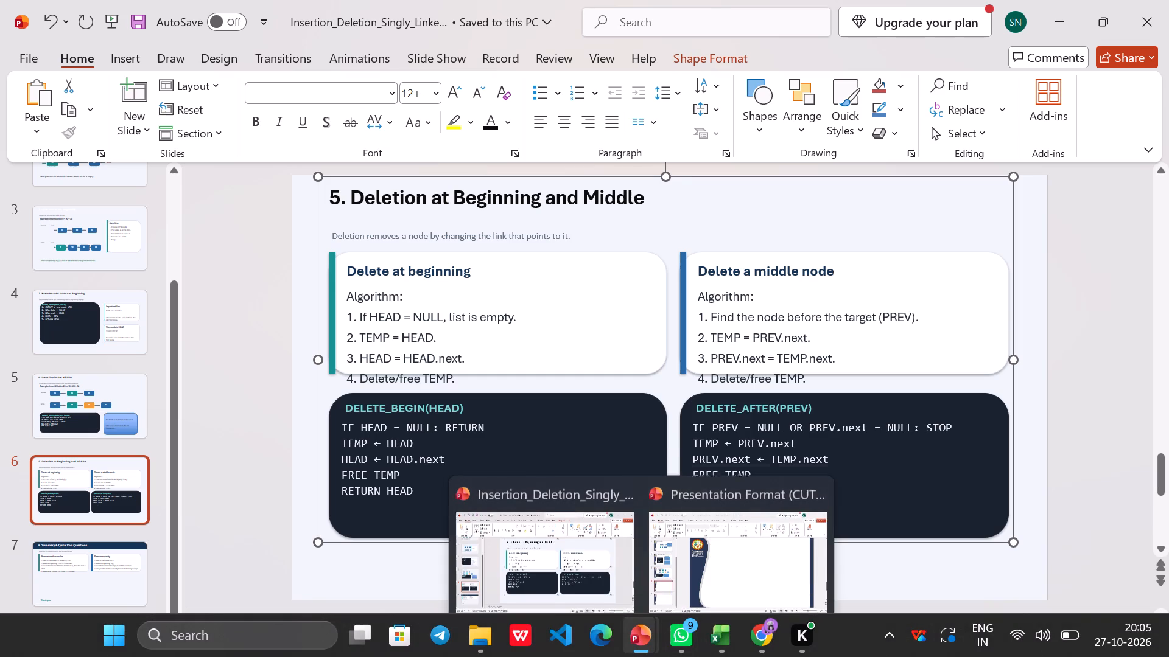
click(725, 561)
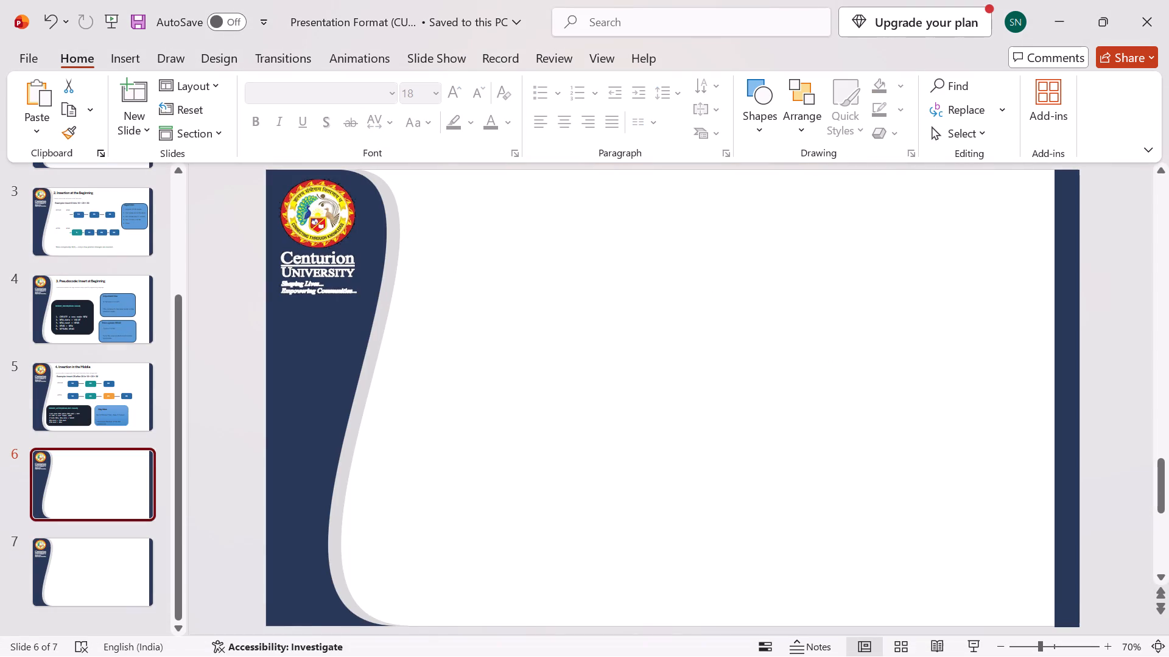
key(ctrl+v)
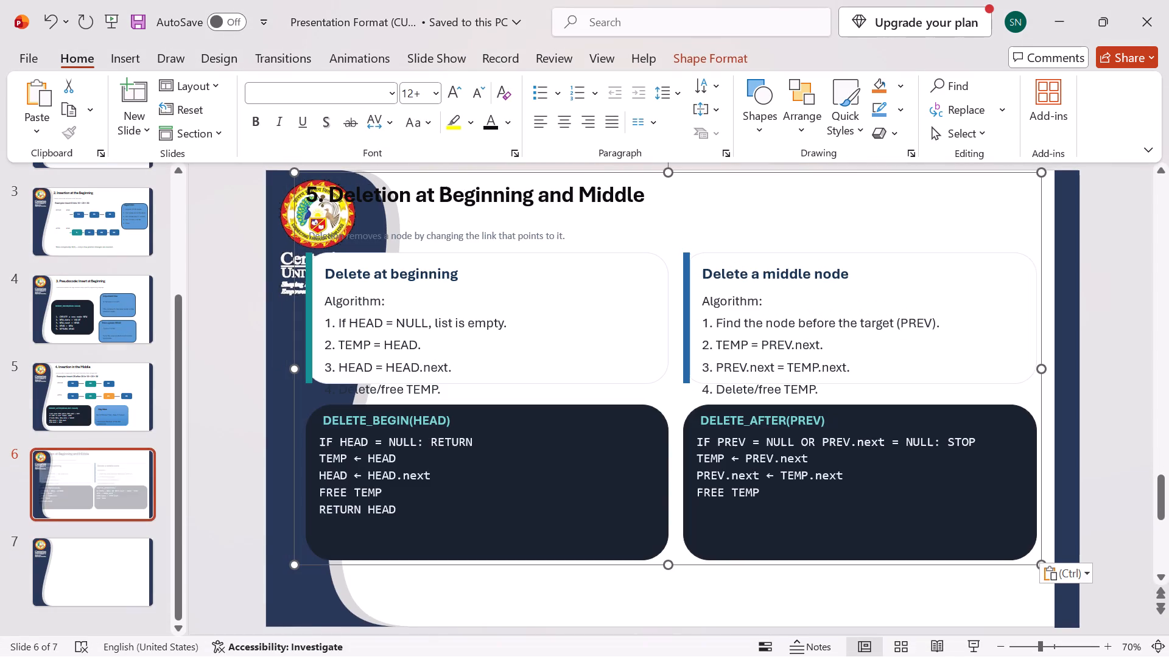
Move the pasted group so that its title and cards clear the university logo and the curved border.
click(754, 211)
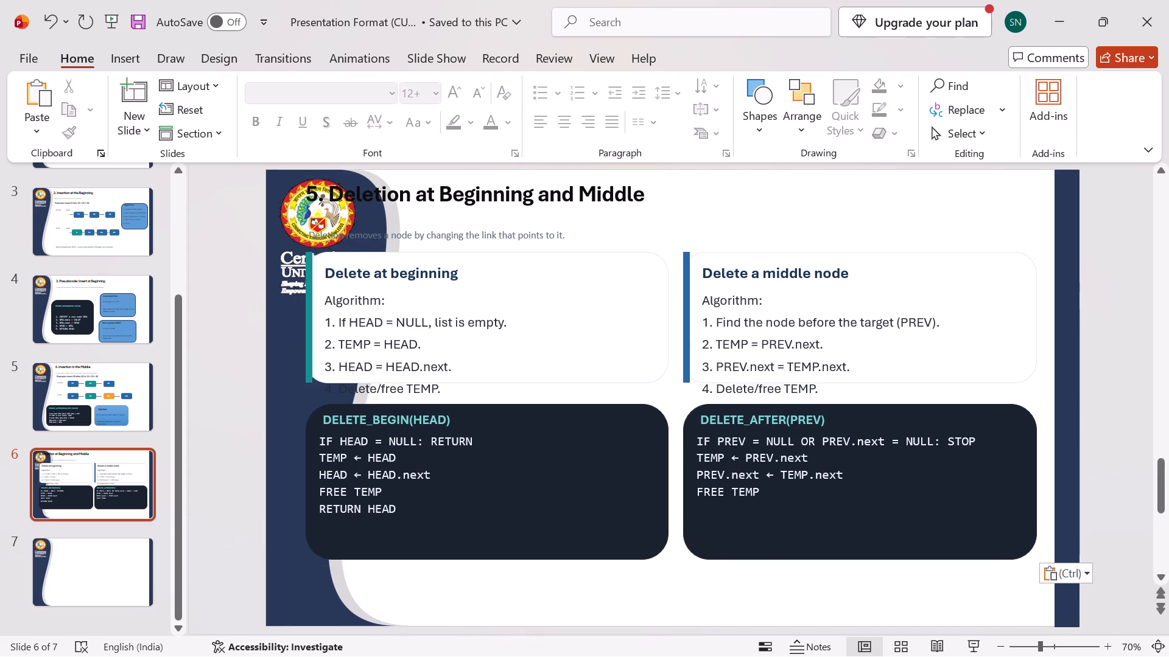
click(726, 239)
drag(751, 236, 845, 254)
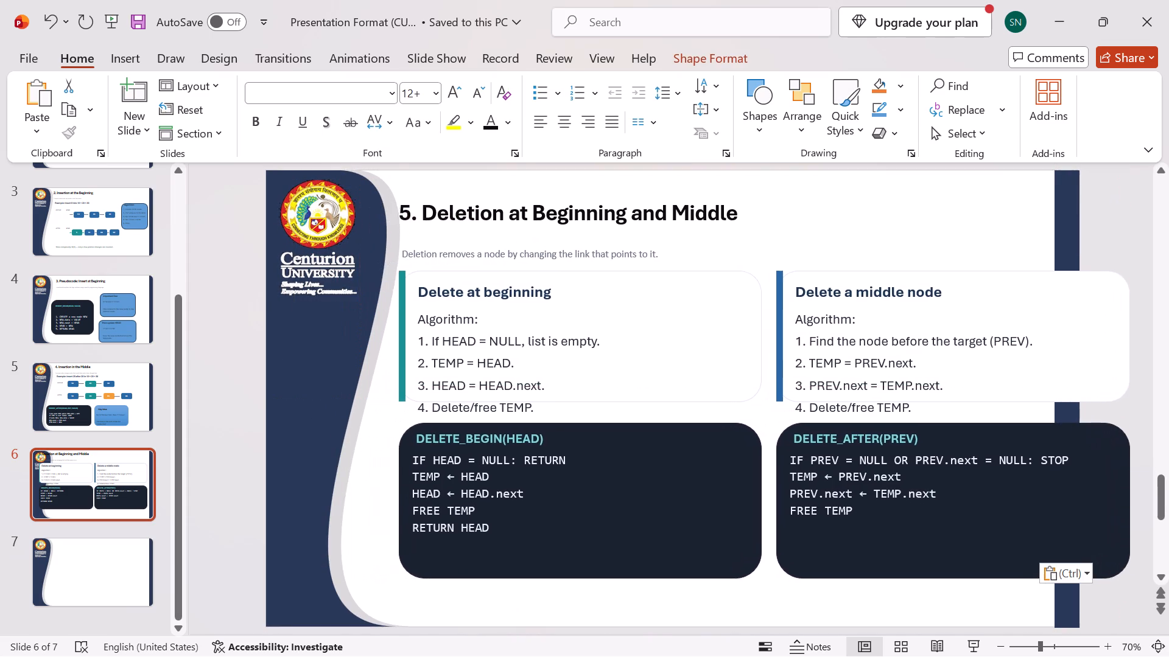
drag(845, 254, 851, 238)
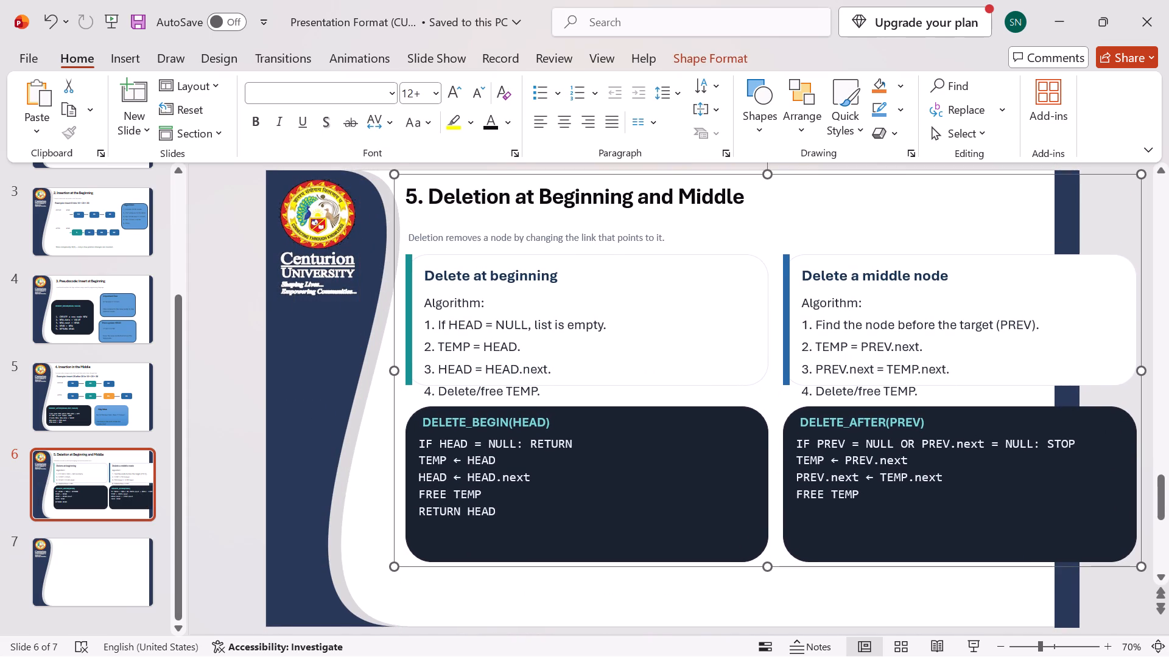
Move the DELETE_BEGIN dark box, its code lines and its heading down and left, keeping the text inside the box.
click(657, 488)
click(749, 416)
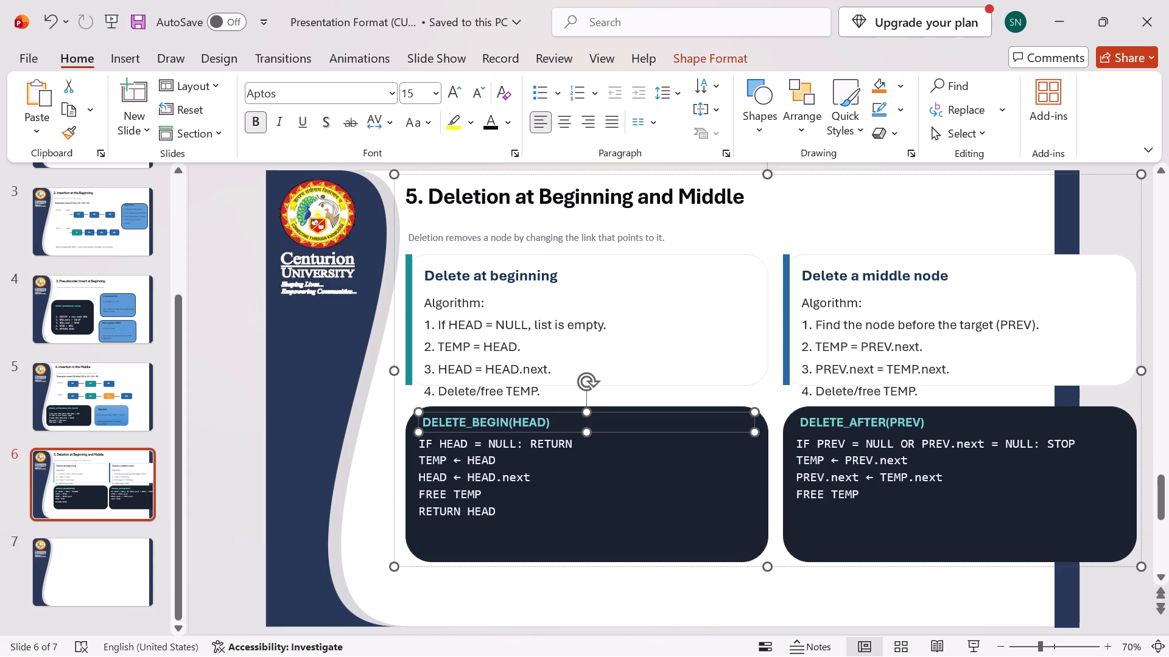
click(768, 451)
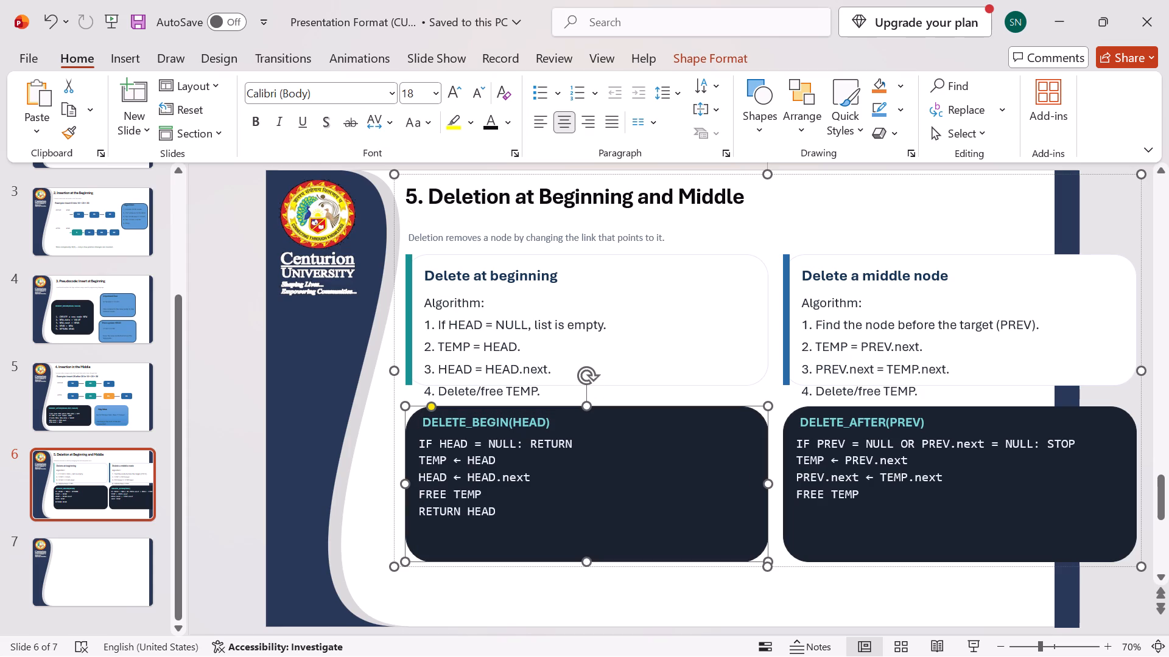
drag(757, 441, 698, 477)
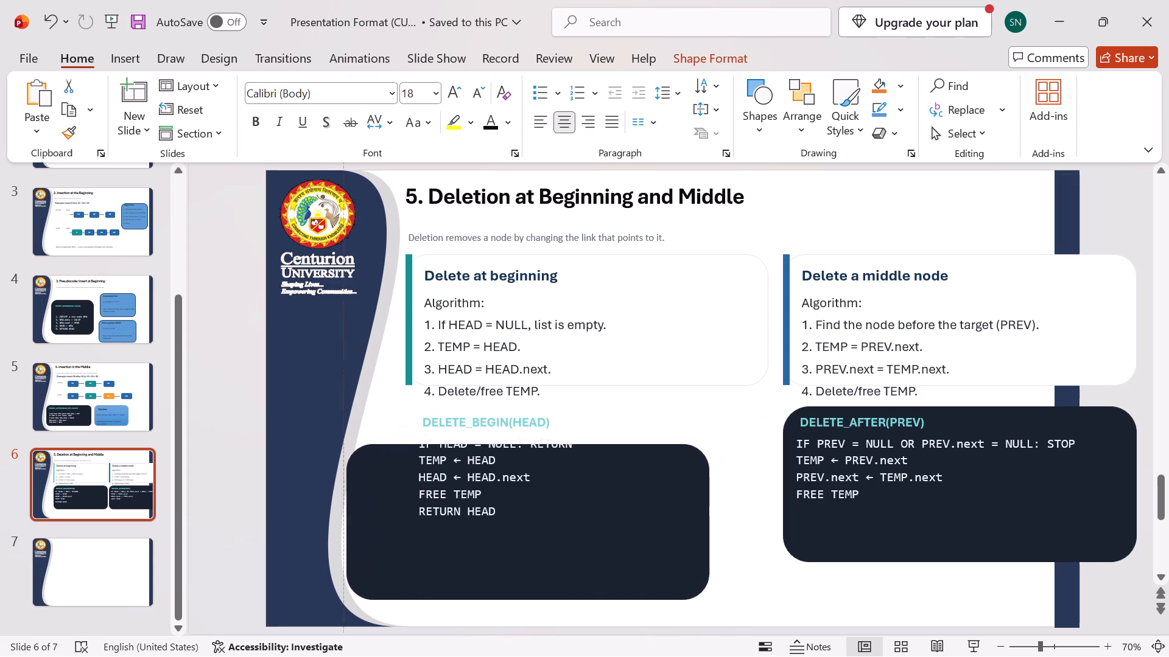
drag(698, 477, 709, 483)
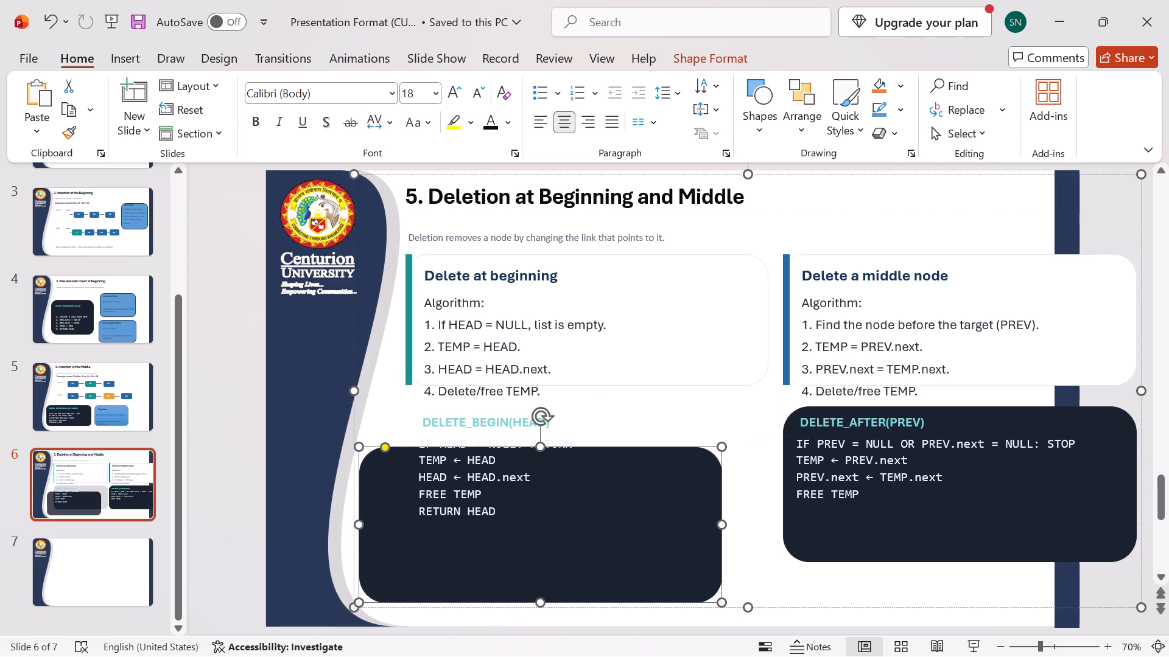
click(438, 492)
drag(609, 490, 588, 512)
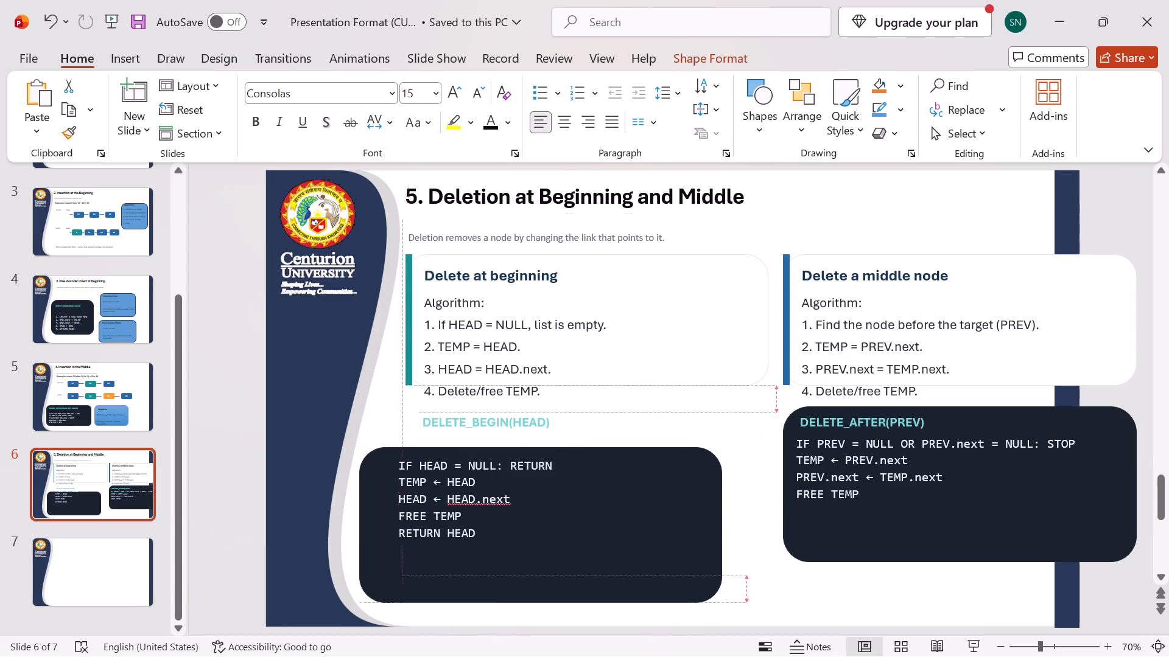
drag(588, 512, 570, 563)
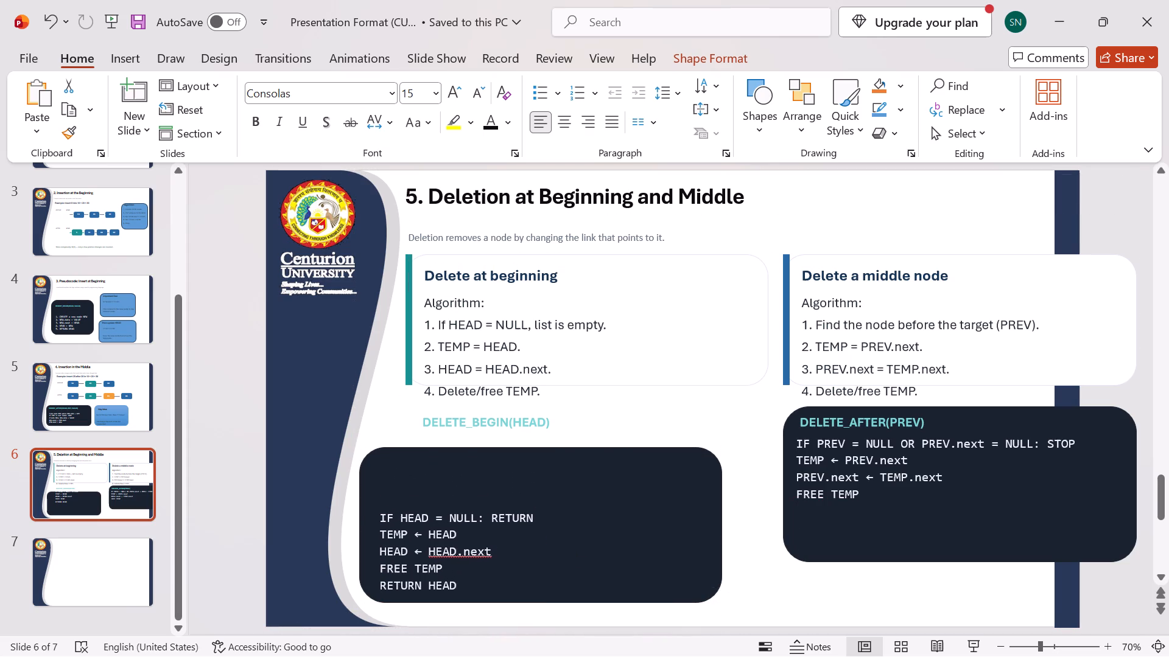
drag(570, 563, 572, 563)
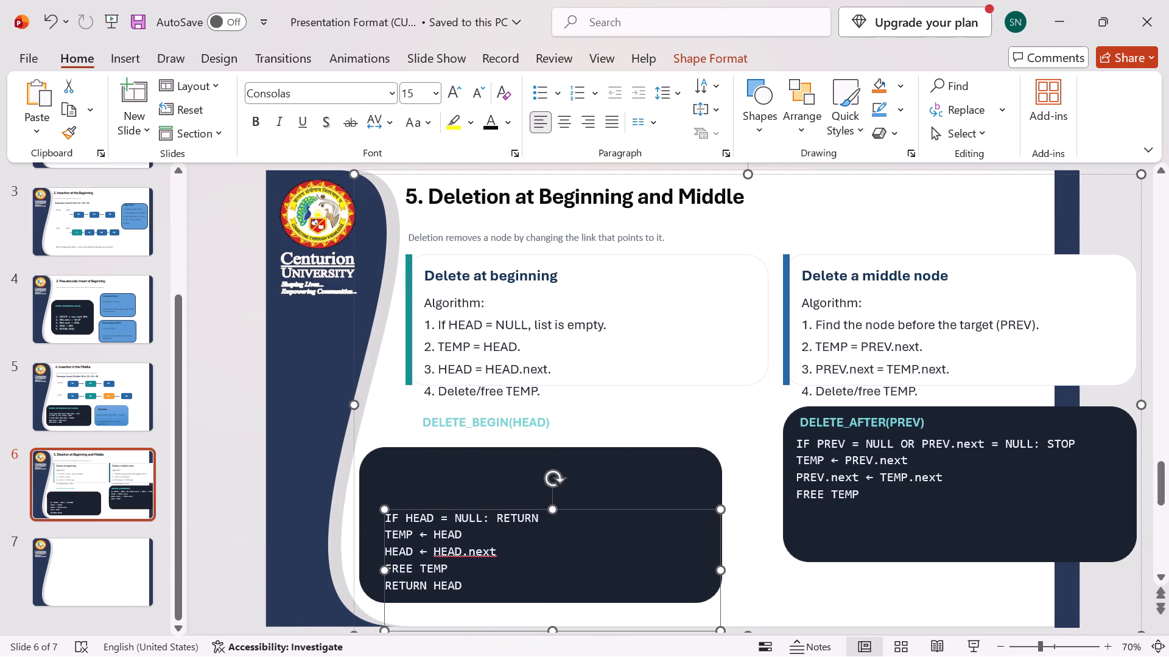
click(477, 425)
drag(630, 421, 630, 425)
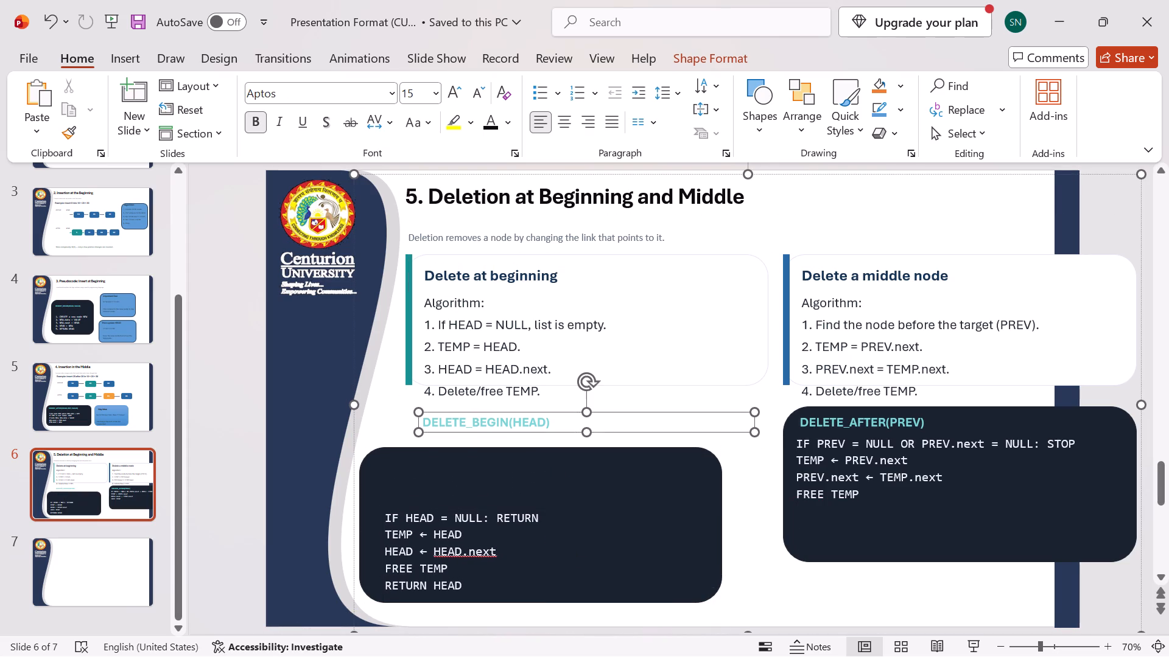
drag(630, 425, 584, 475)
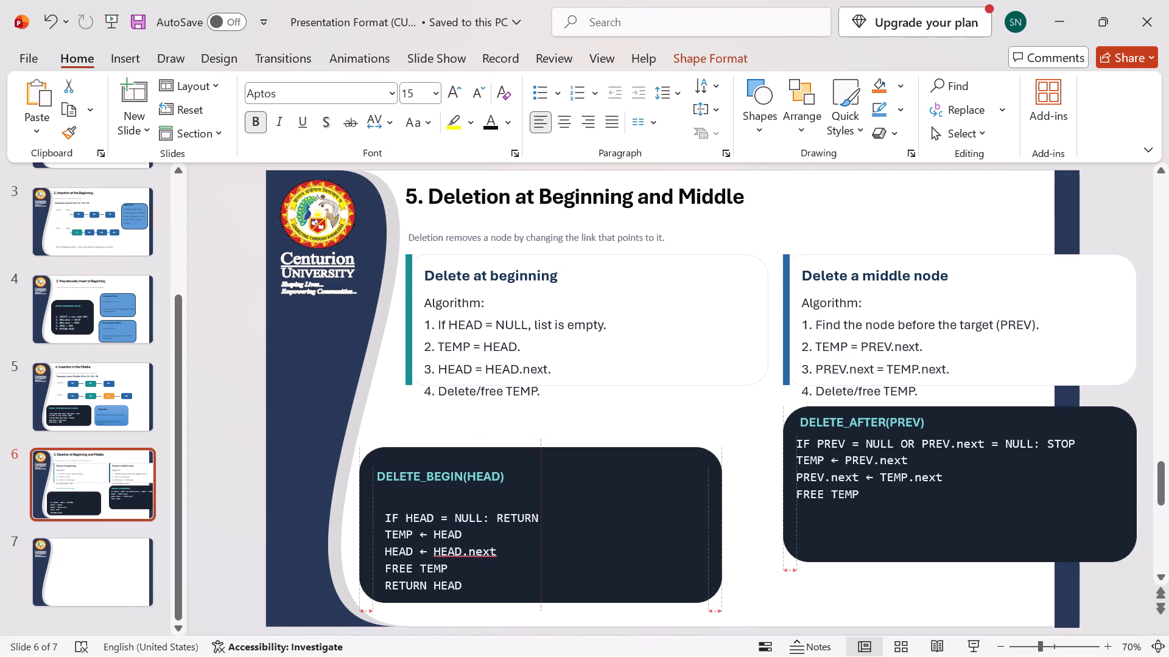
drag(584, 475, 592, 476)
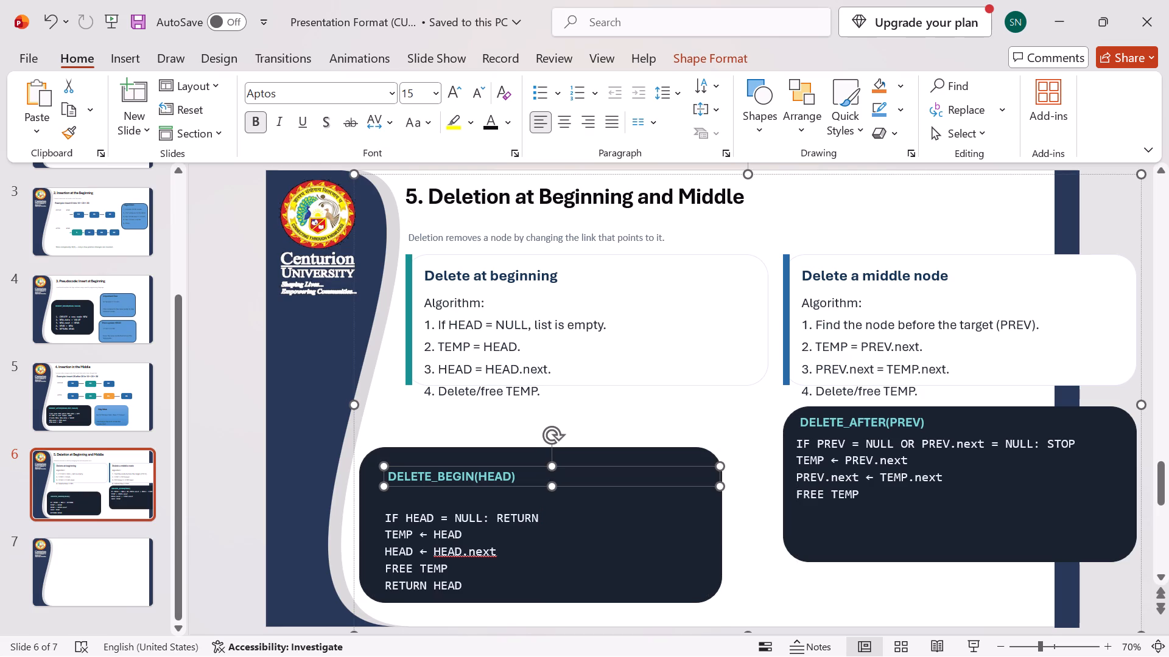
Narrow the DELETE_BEGIN dark box from its right edge so it ends just past its code lines.
click(725, 536)
click(724, 473)
click(711, 575)
click(707, 453)
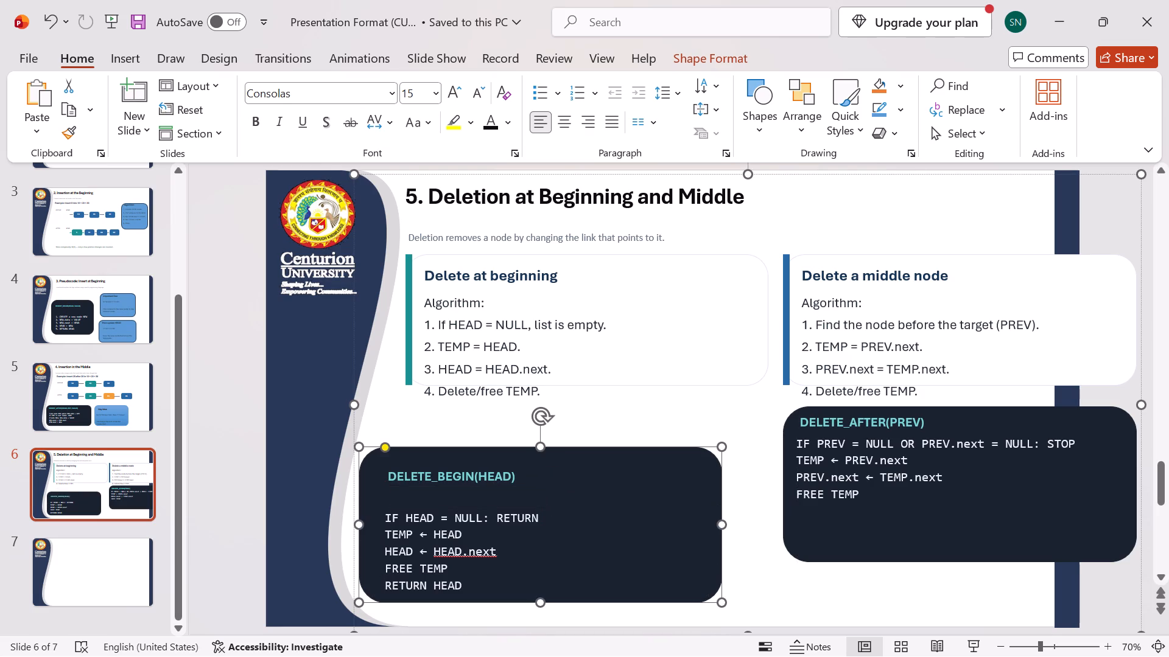
drag(726, 526, 717, 526)
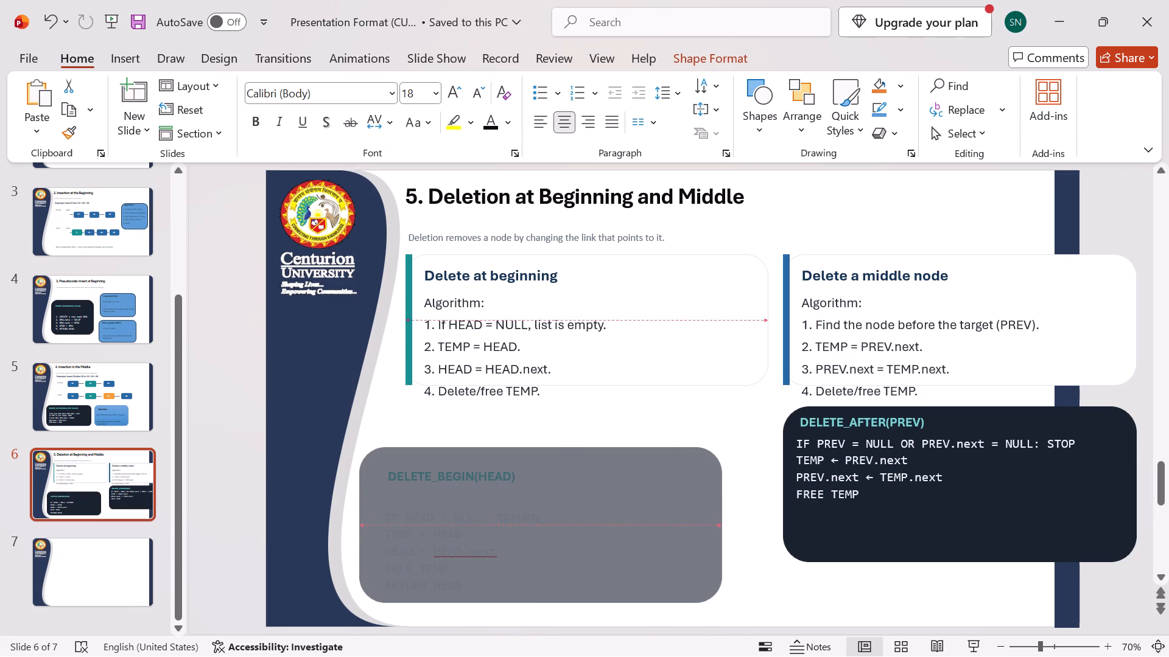
drag(717, 526, 605, 529)
Move the DELETE_AFTER dark box beside the DELETE_BEGIN box, inside the slide's right border band.
drag(921, 510, 876, 534)
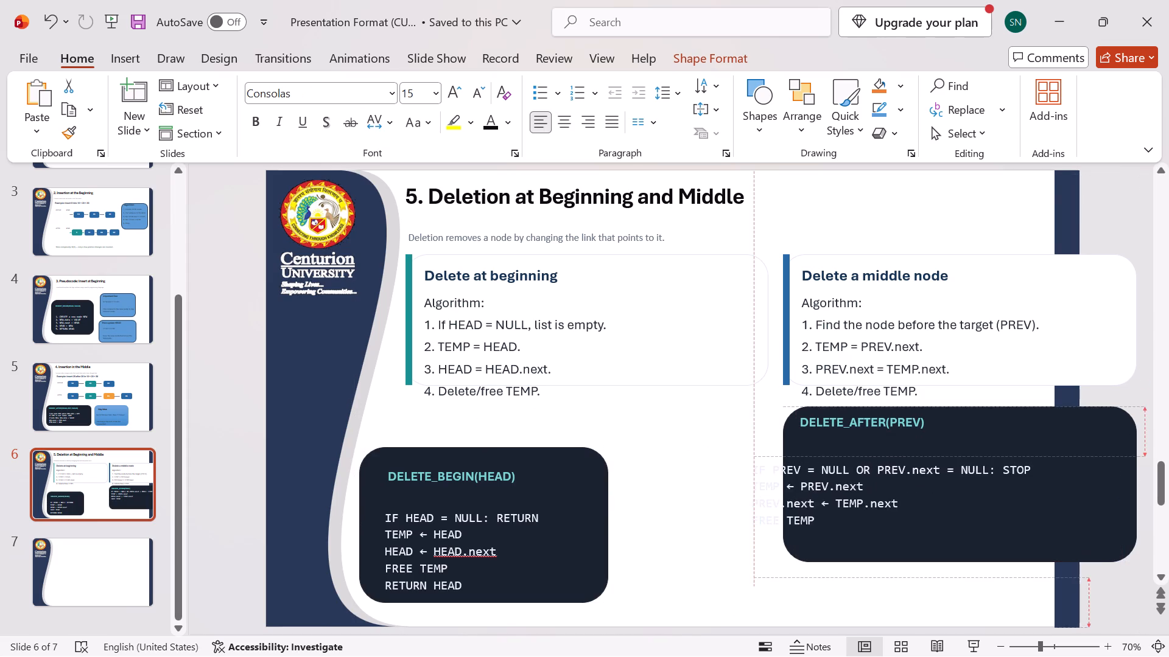
drag(876, 534, 932, 514)
click(1011, 544)
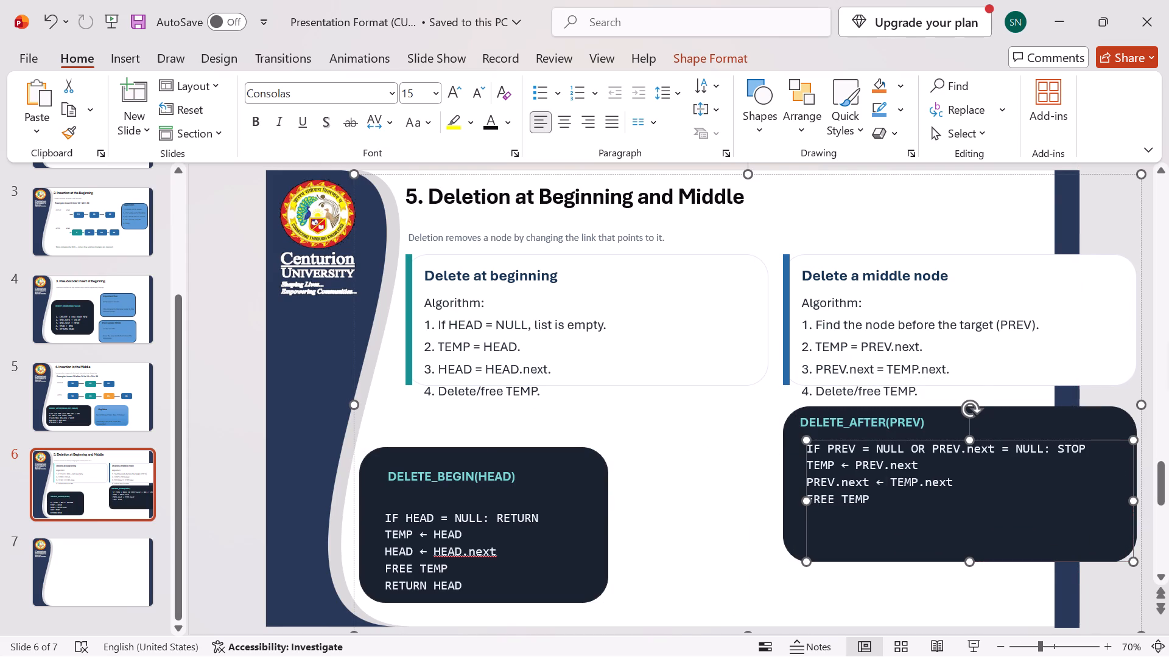
click(1048, 414)
click(1132, 429)
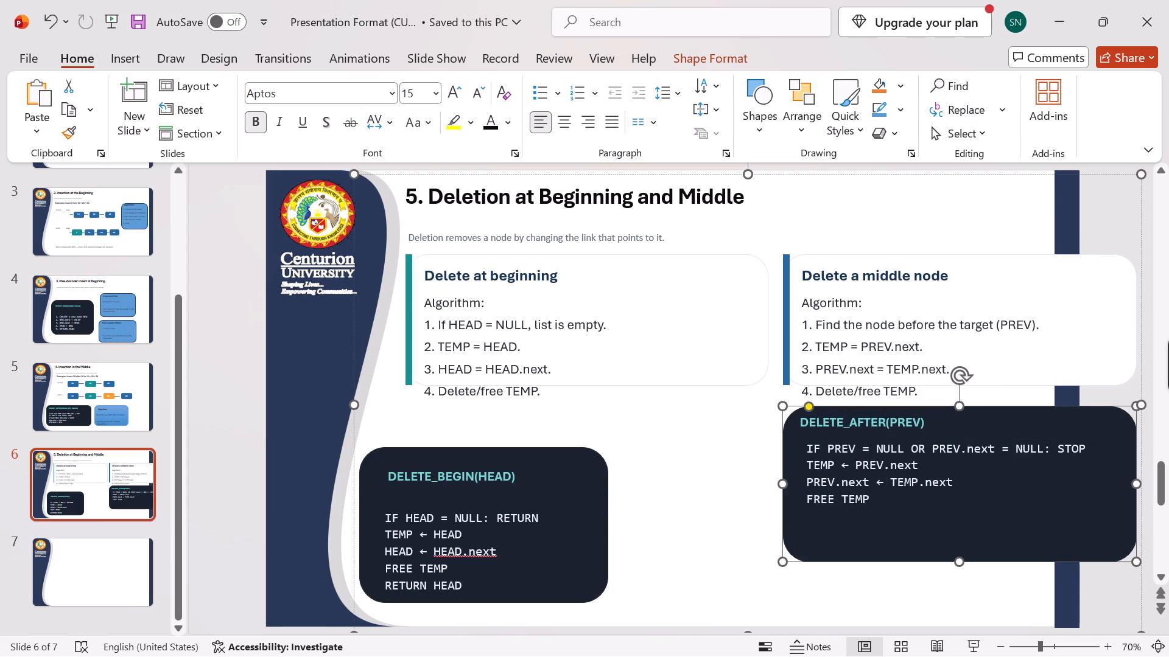
drag(1132, 429, 1007, 495)
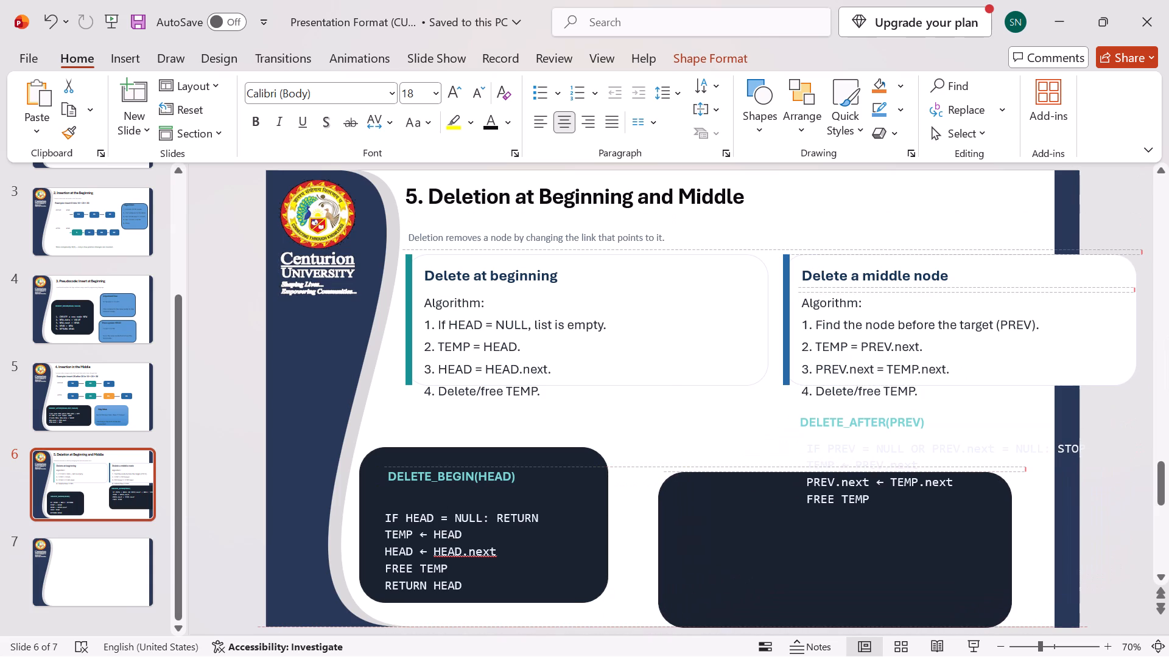
drag(1007, 495, 985, 471)
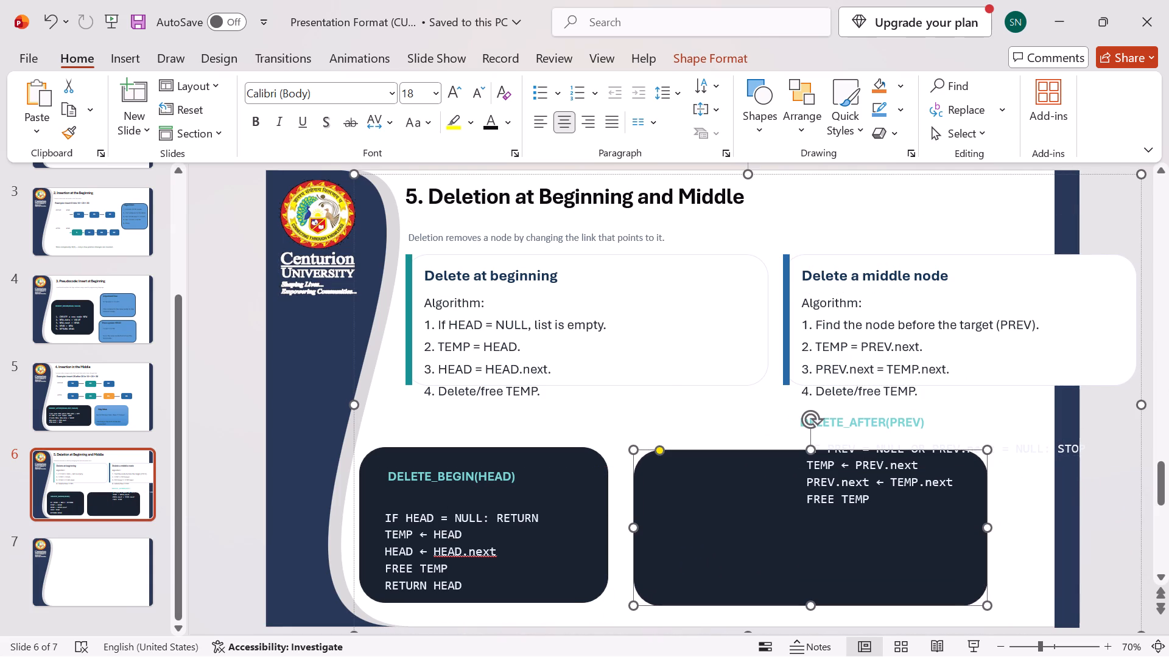
Move the DELETE_AFTER code lines and heading into their relocated dark box, with the heading above the code.
click(863, 496)
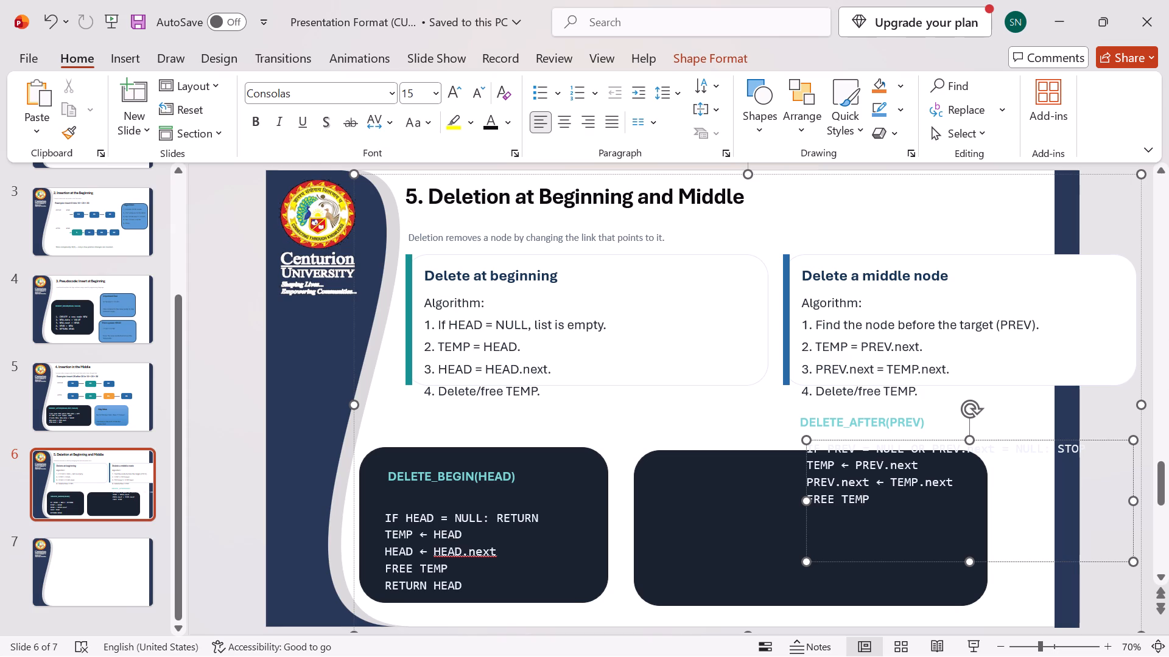
click(1073, 453)
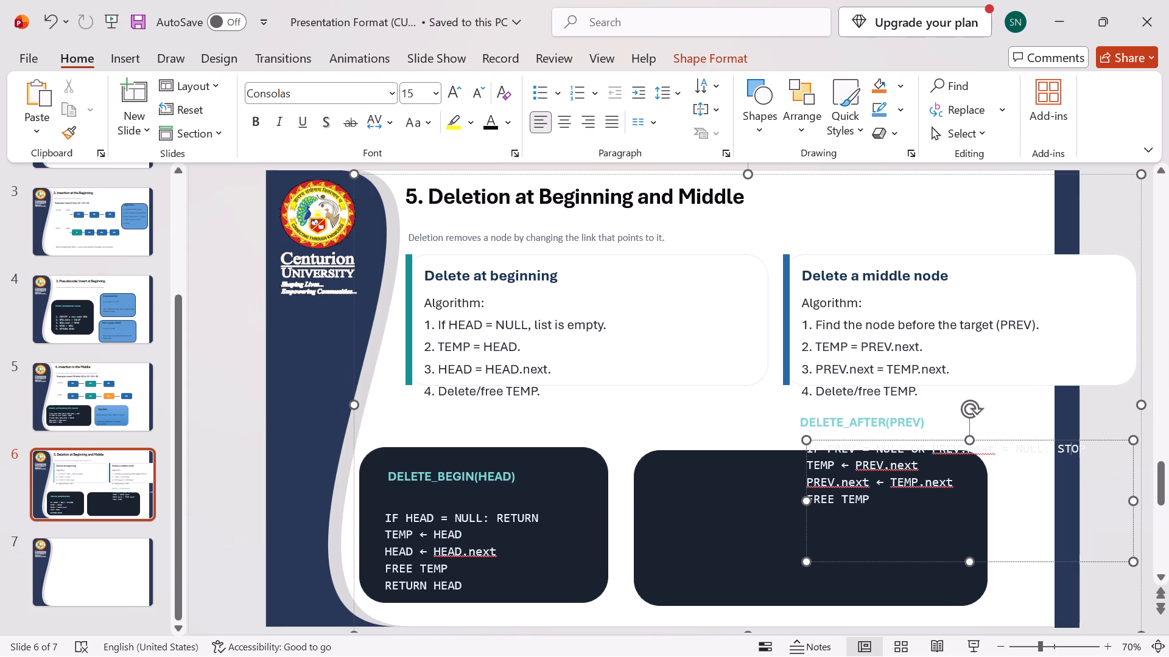
drag(1013, 440, 883, 504)
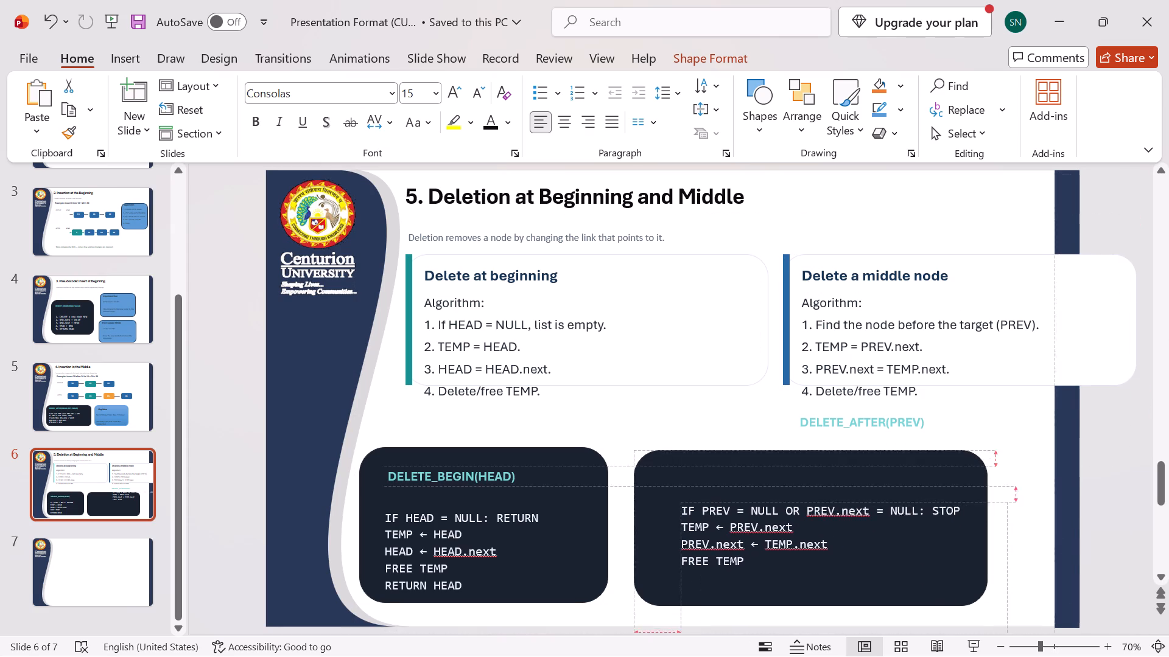
drag(883, 504, 866, 515)
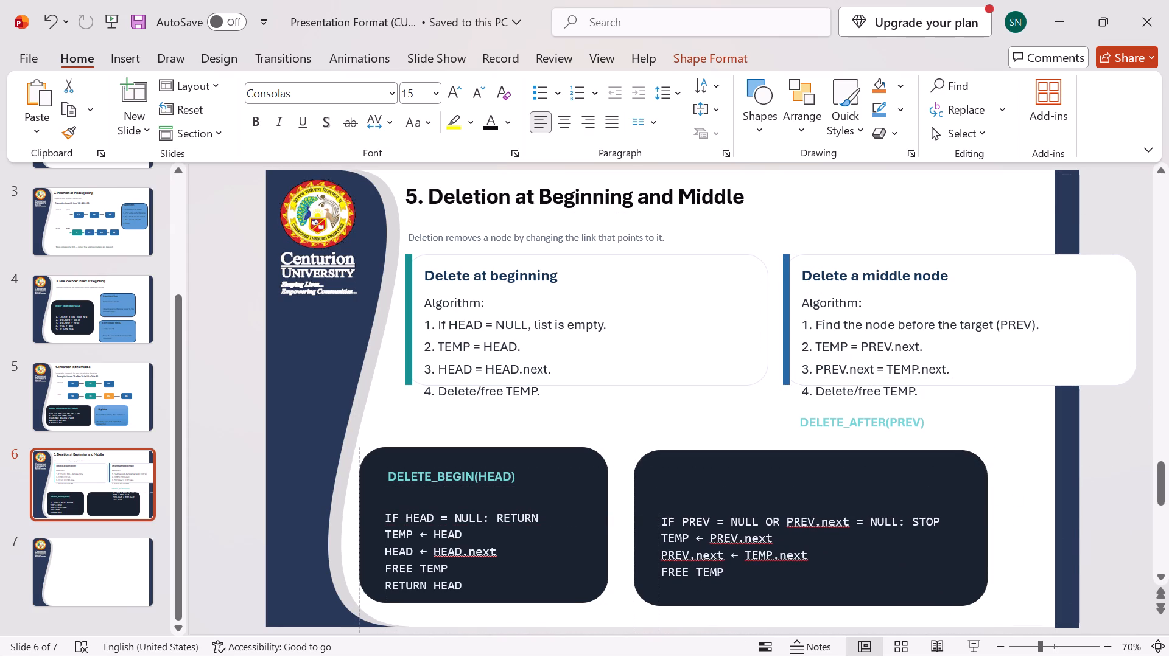
drag(866, 515, 849, 515)
click(898, 422)
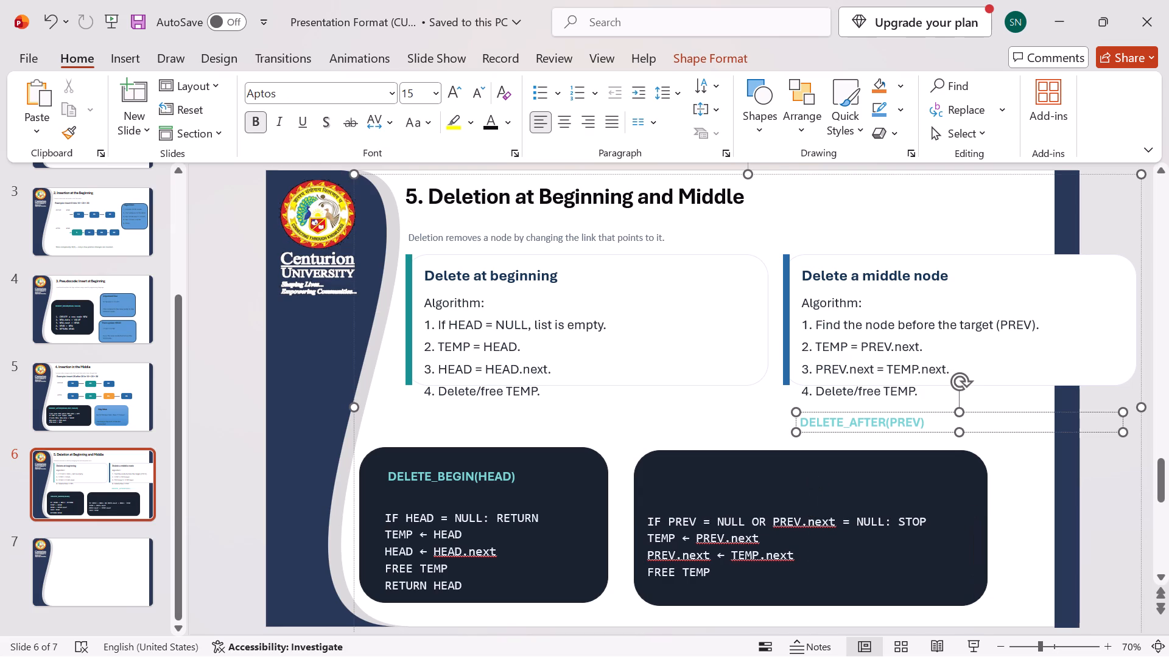
drag(992, 412, 891, 458)
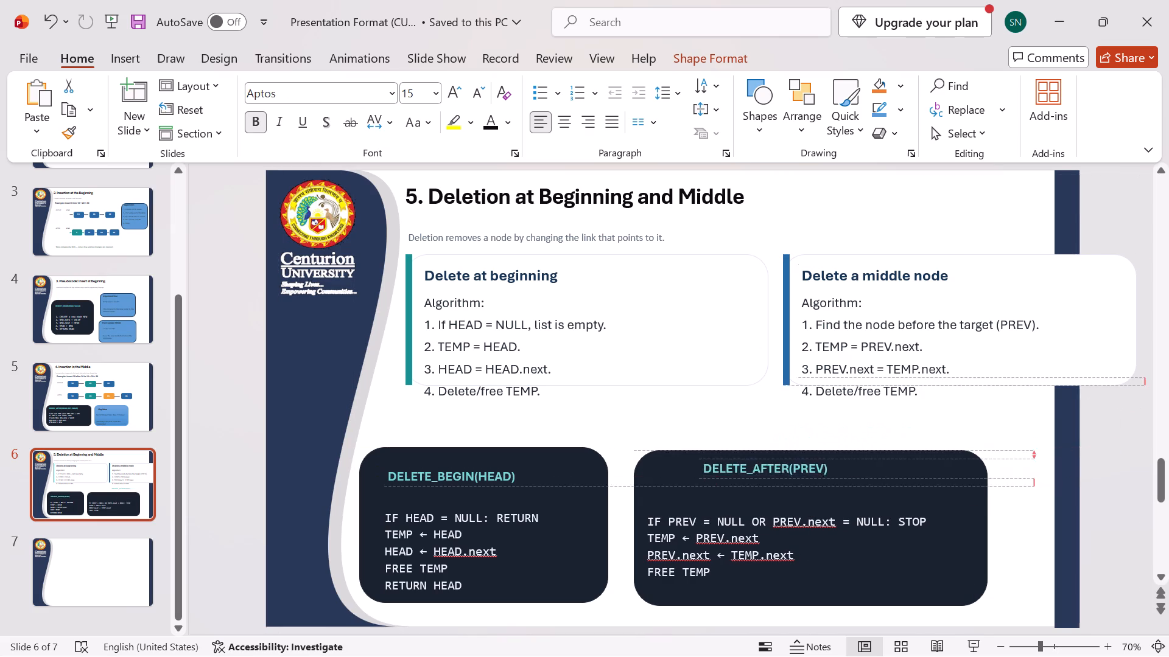
drag(891, 458, 837, 474)
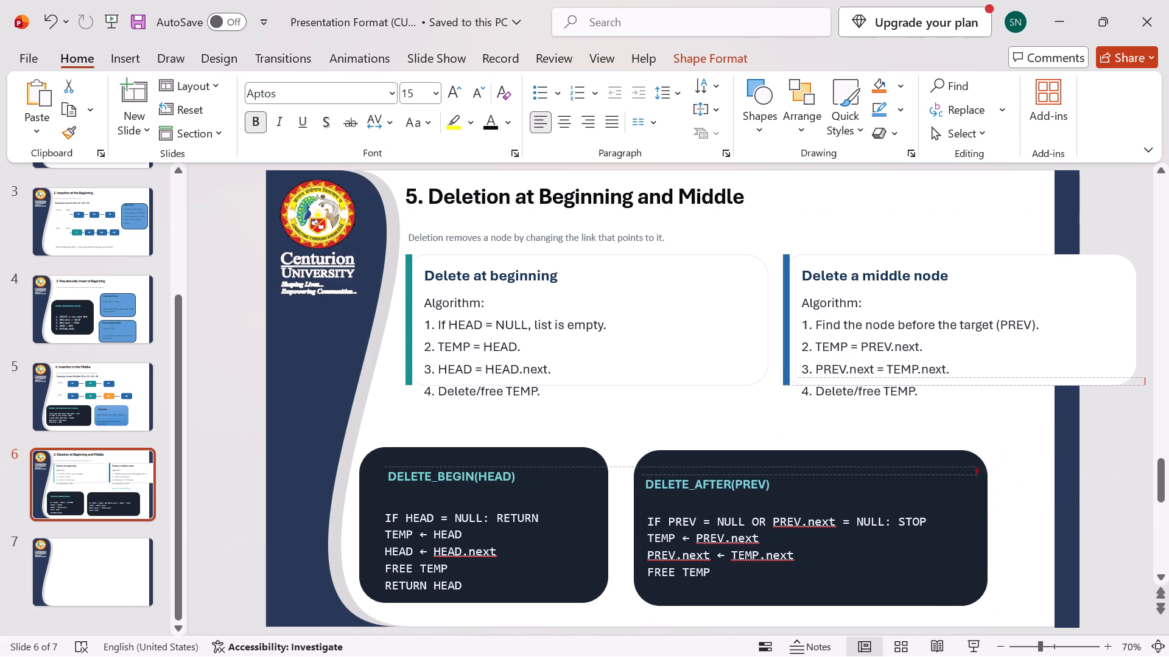
drag(837, 474, 841, 472)
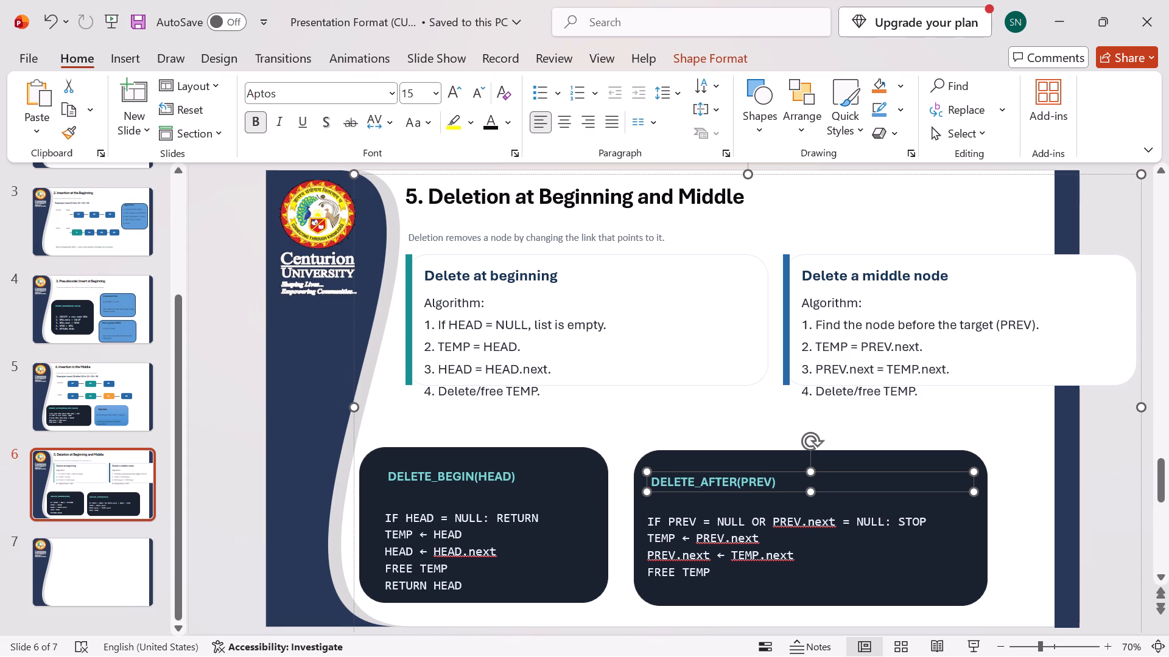
Narrow the DELETE_AFTER dark box from its right edge so it ends just past its longest code line.
click(984, 526)
drag(991, 529, 988, 528)
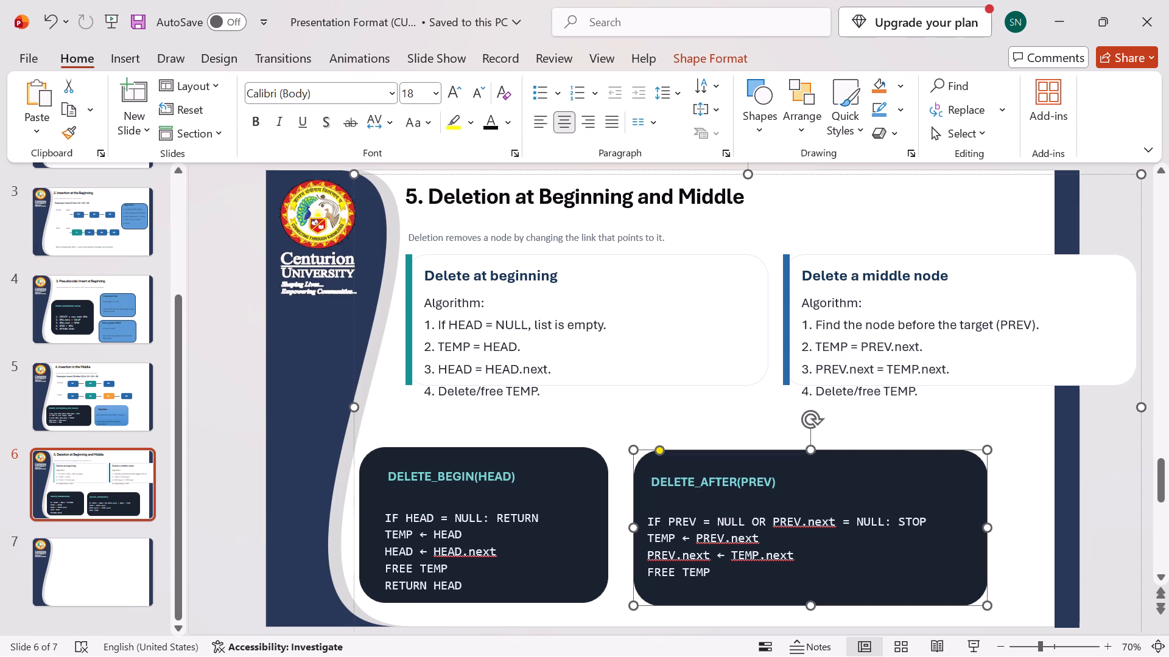
drag(988, 528, 953, 529)
click(1023, 496)
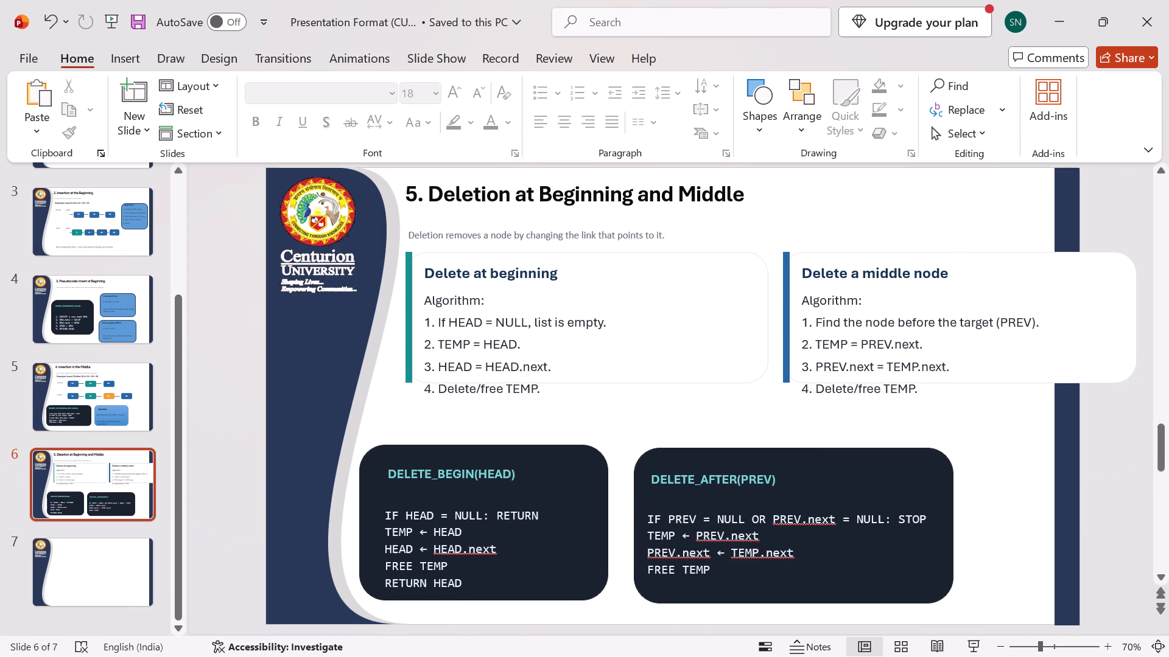